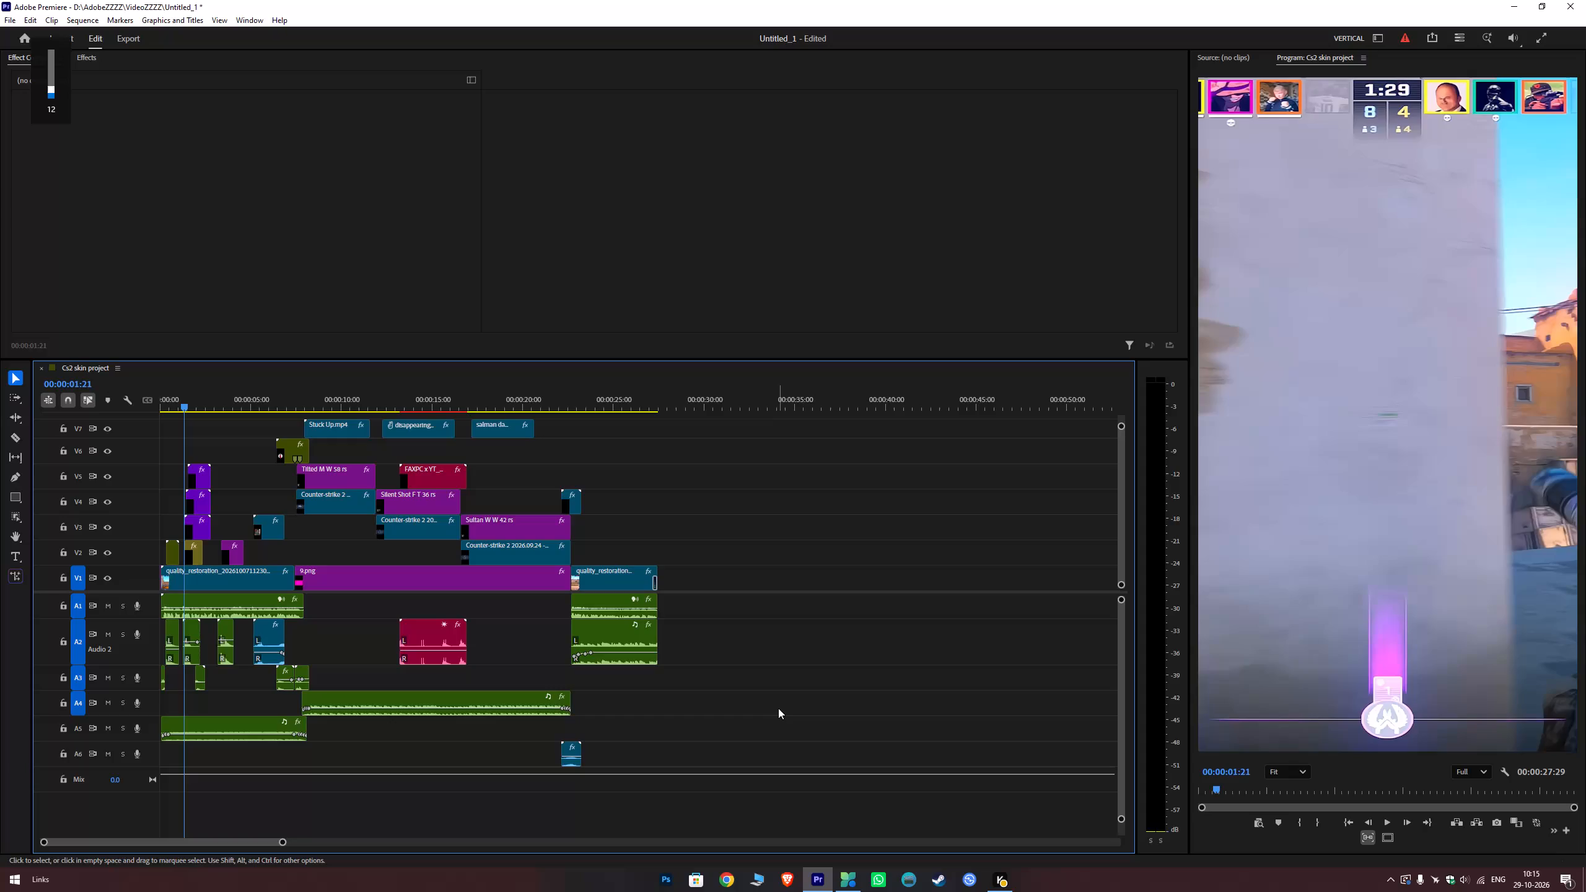
Play the Cs2 skin project sequence from the start to review the opening up to the first skin reveal.
key("space")
key("space")
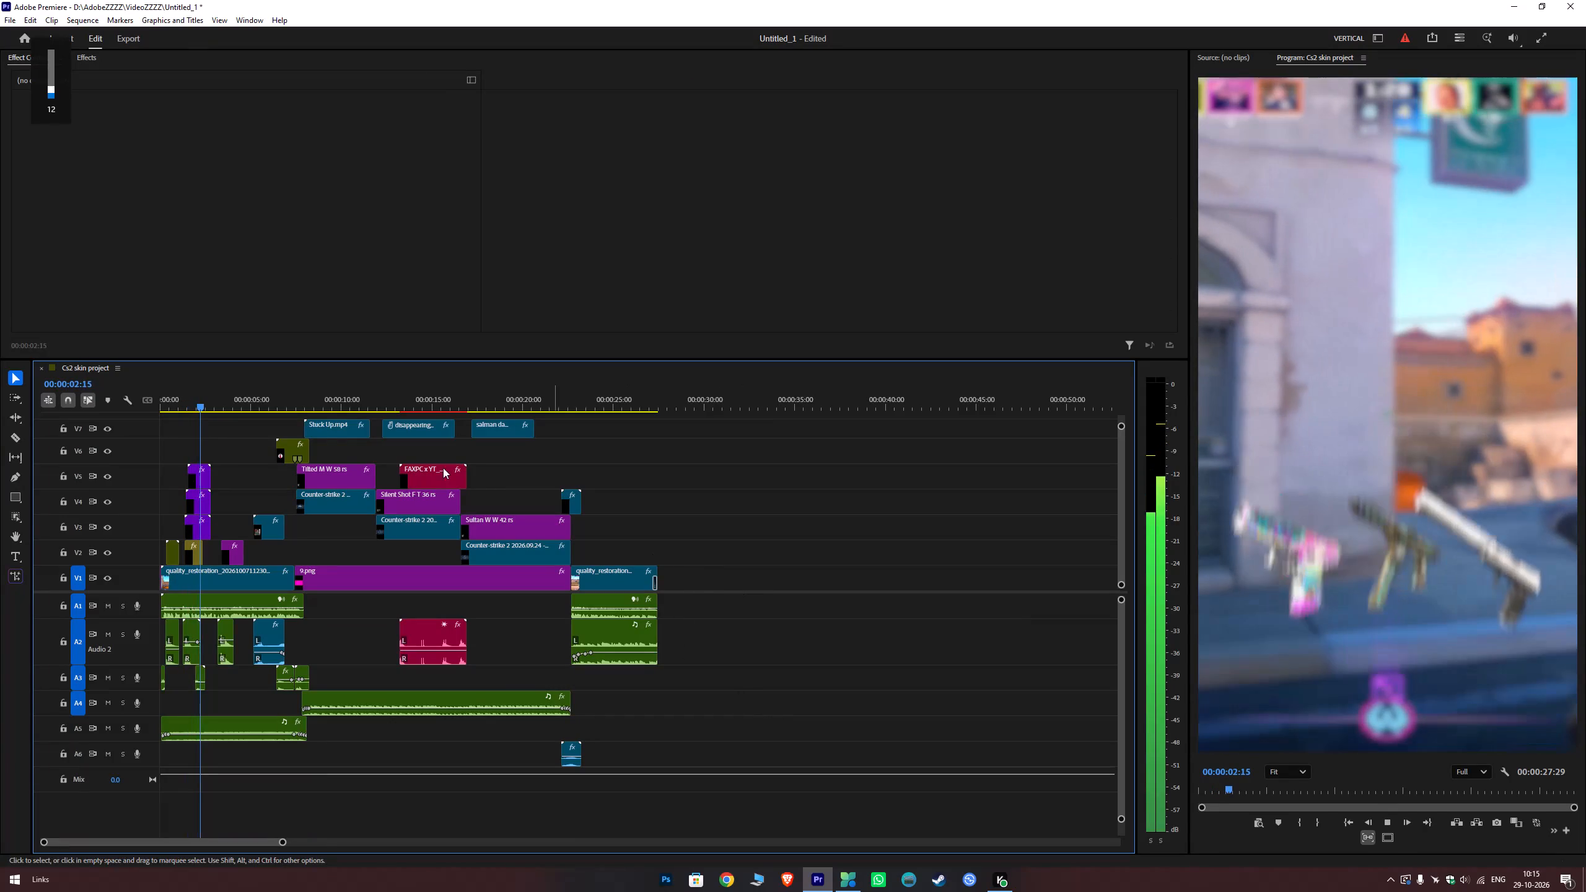
left_click_drag(196, 401, 100, 429)
scroll(418, 546, "up", 17, "alt")
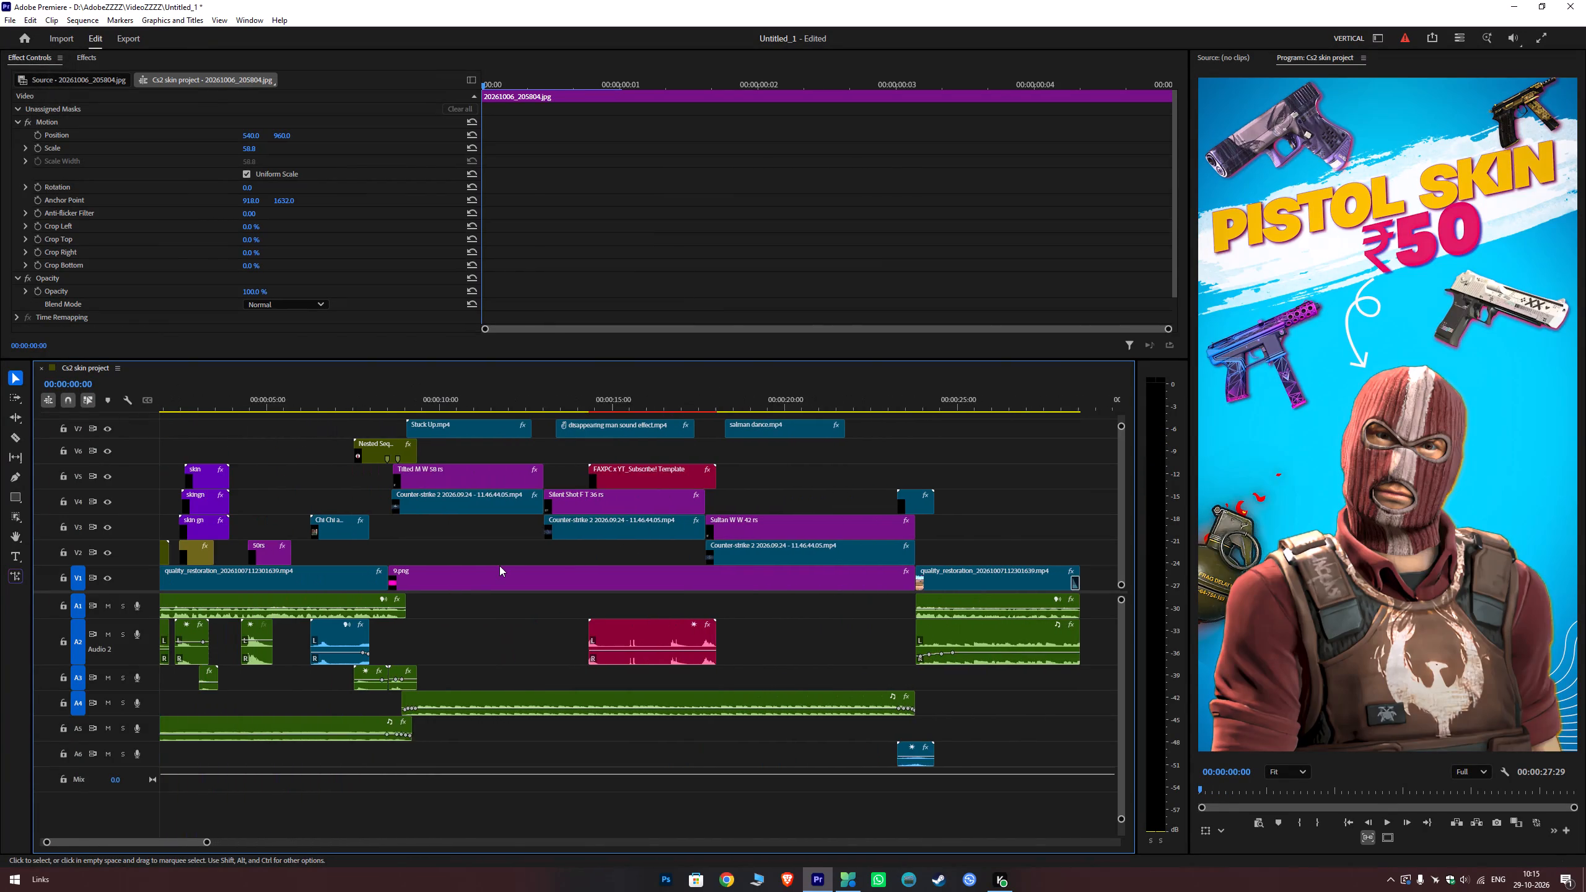
key("space")
key("space")
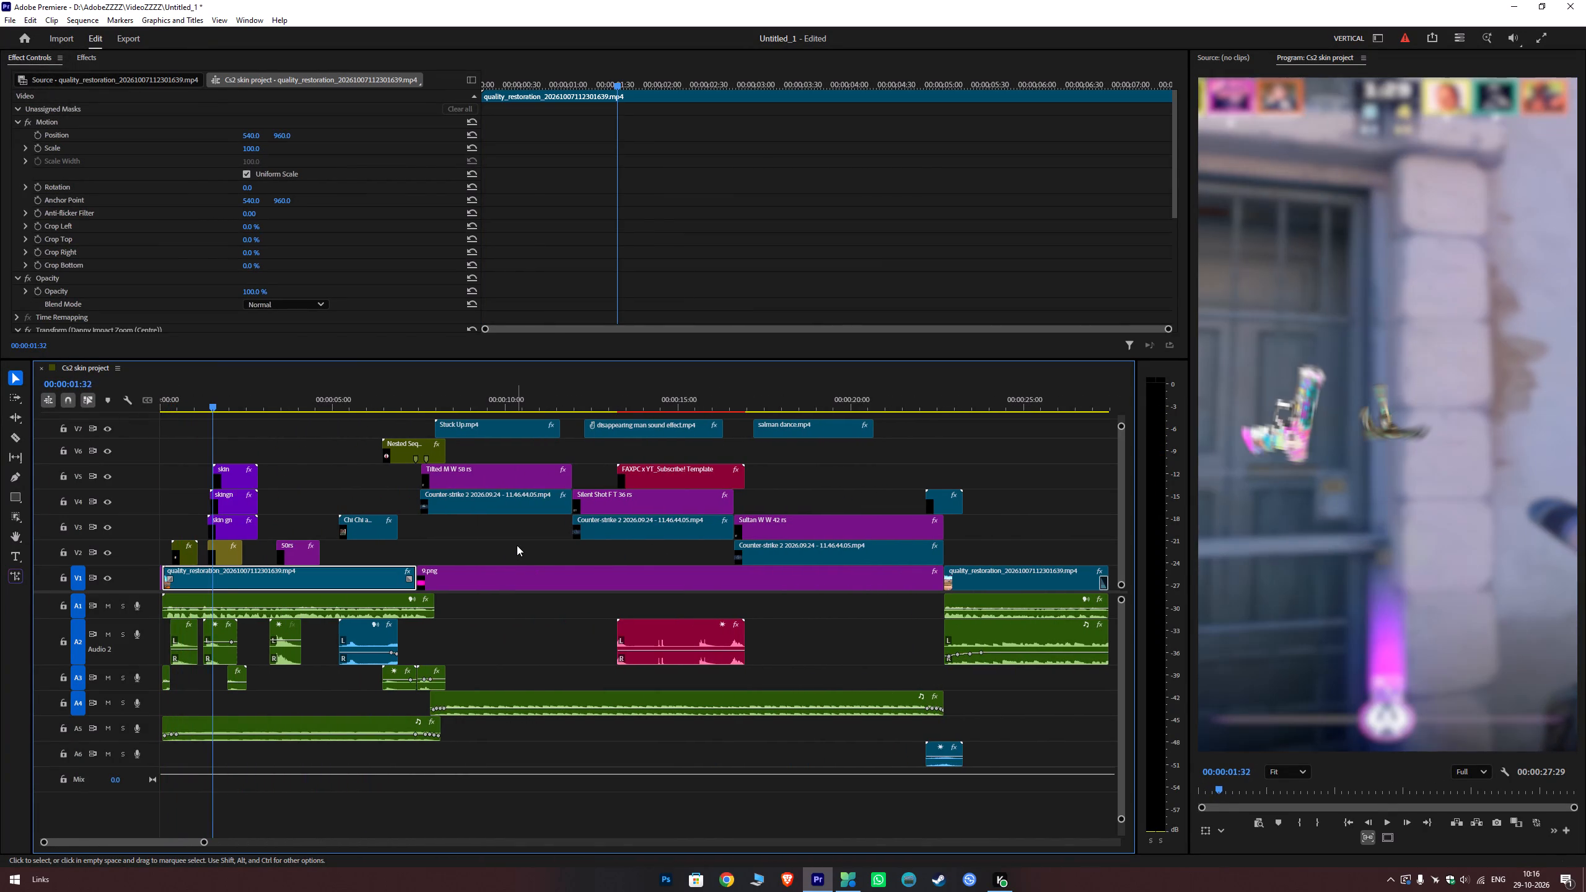
key("space")
key("space")
key("space")
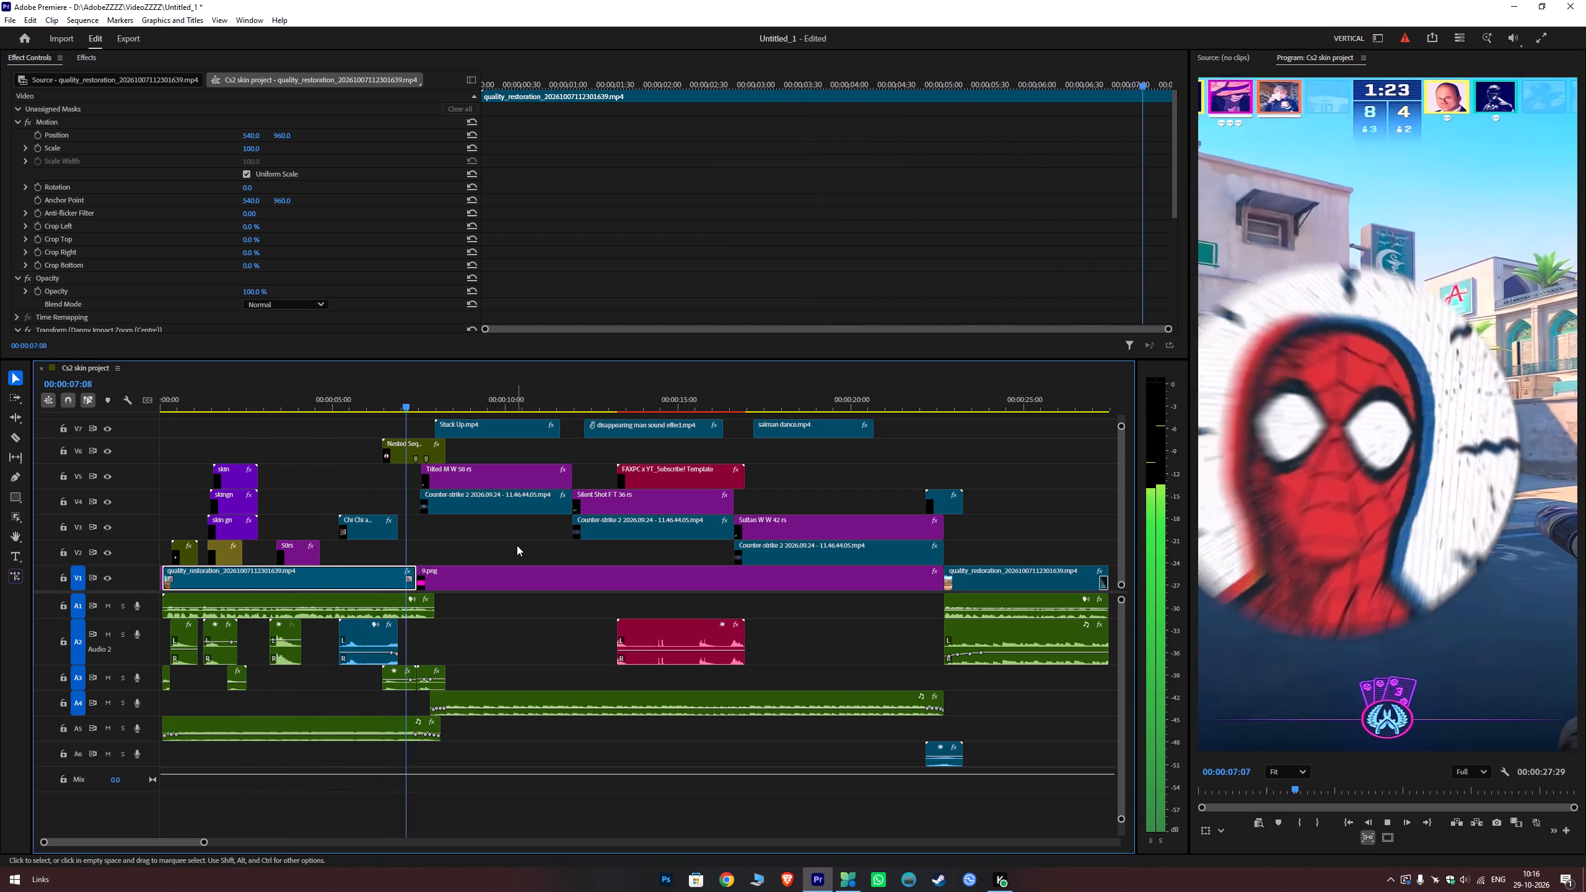
key("space")
key("space")
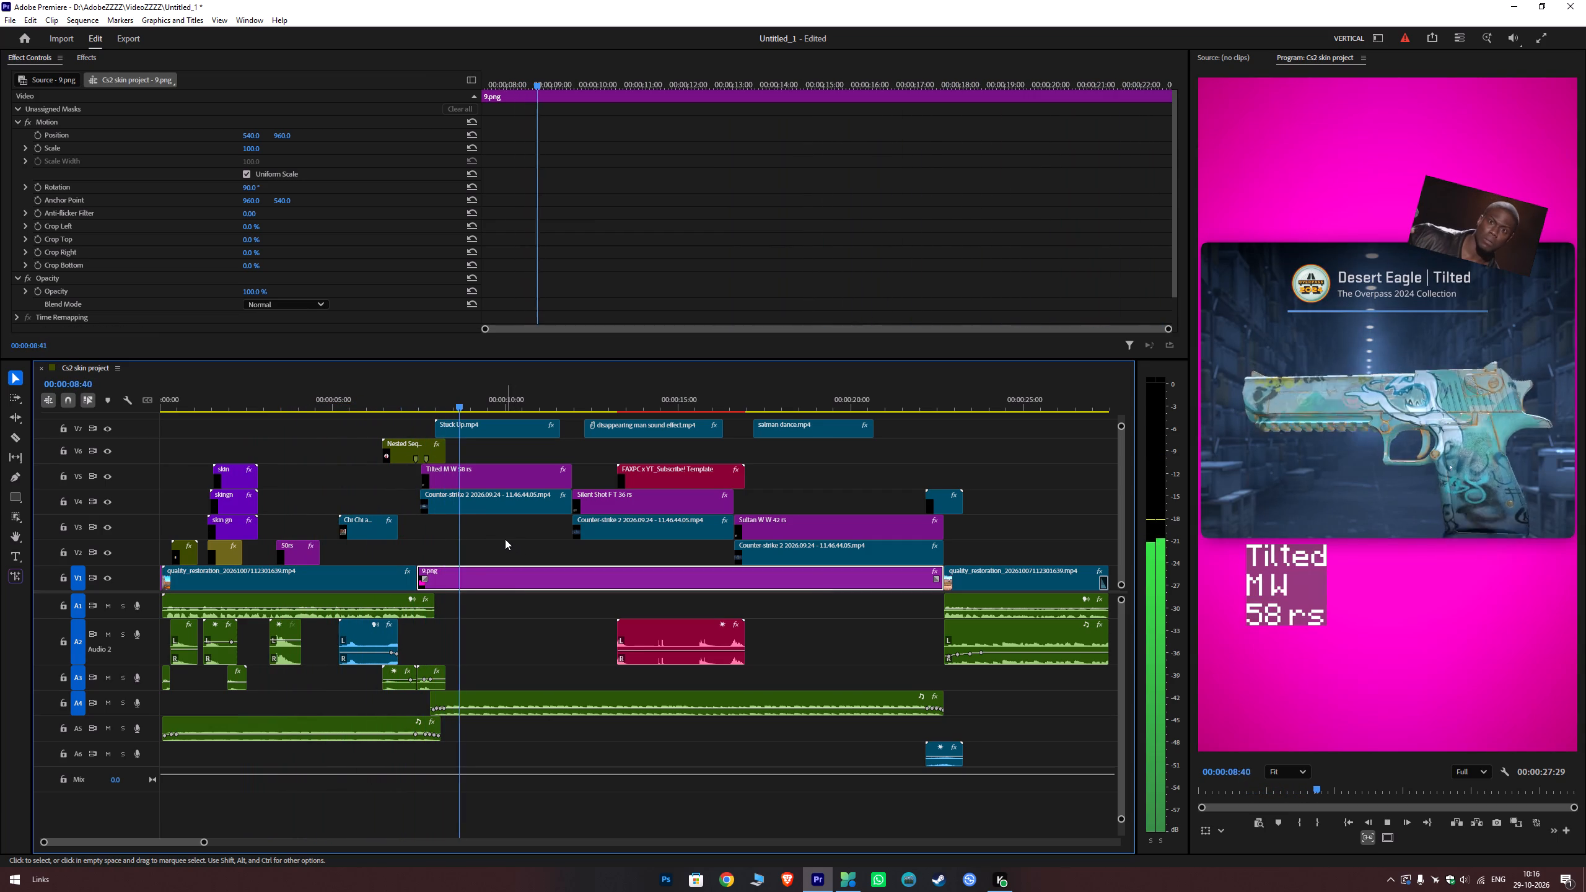
key("space")
Replay the sequence from its beginning to check the intro and the transition into the Desert Eagle Tilted segment.
left_click_drag(185, 404, 43, 403)
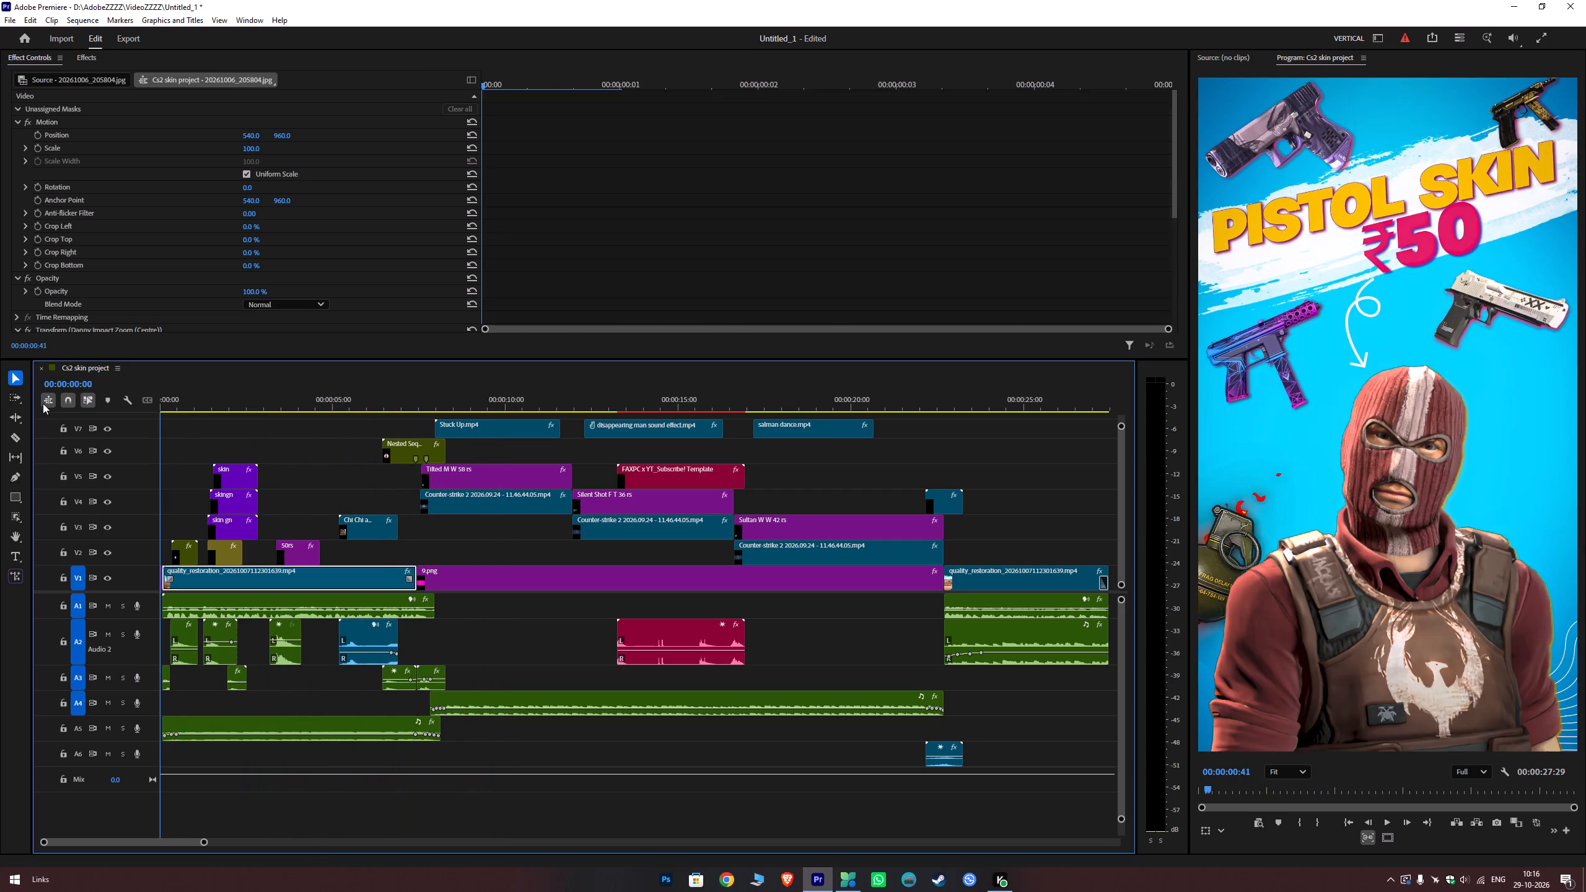
left_click_drag(43, 403, 0, 423)
key("space")
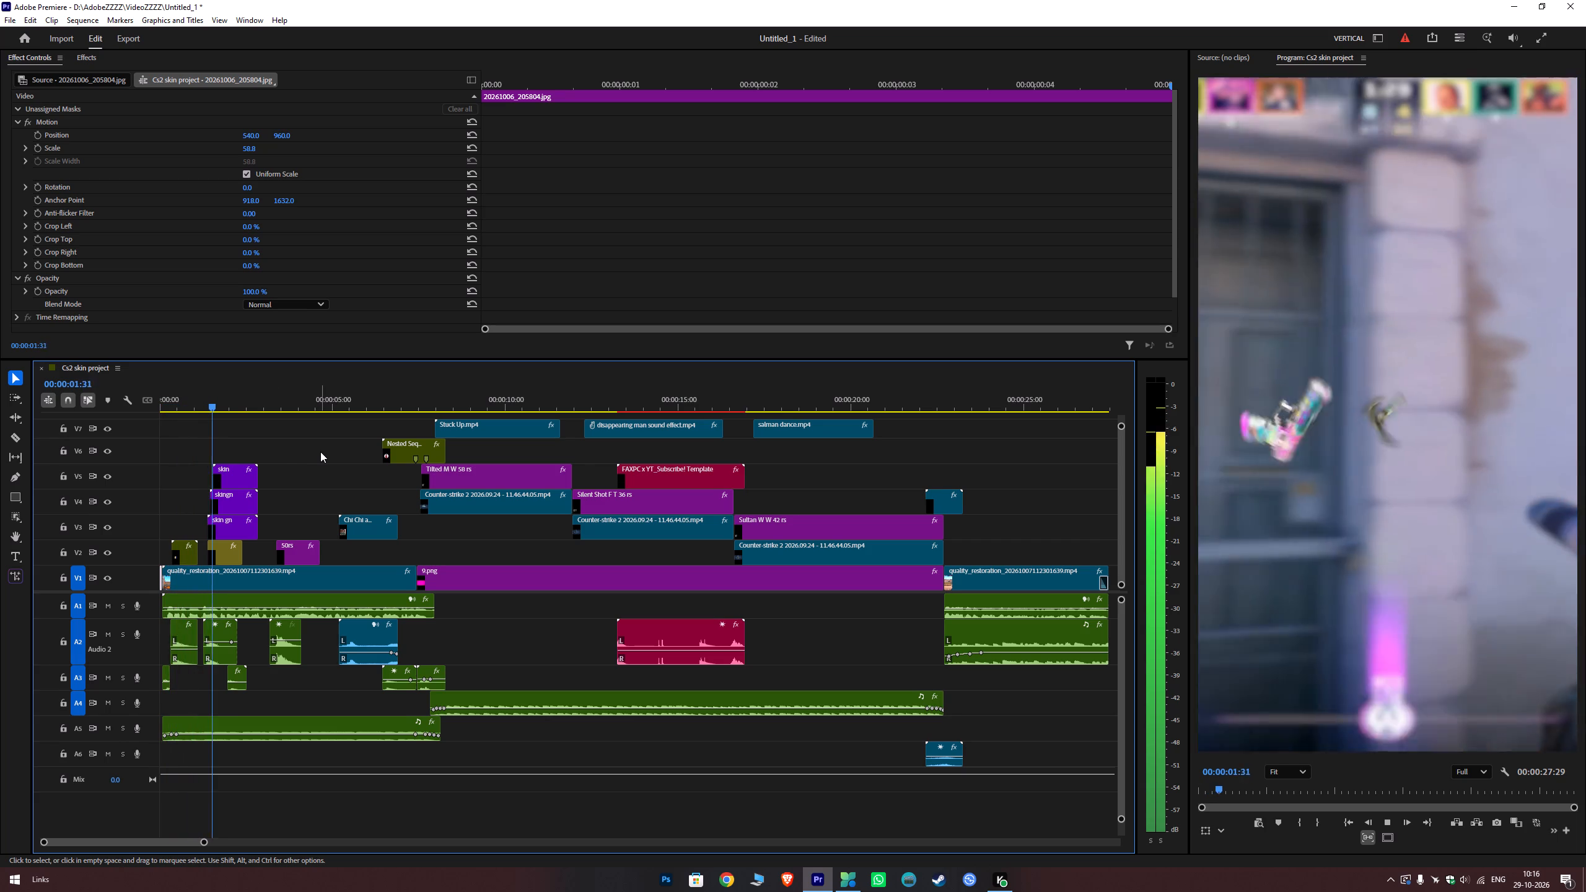
key("space")
key("space")
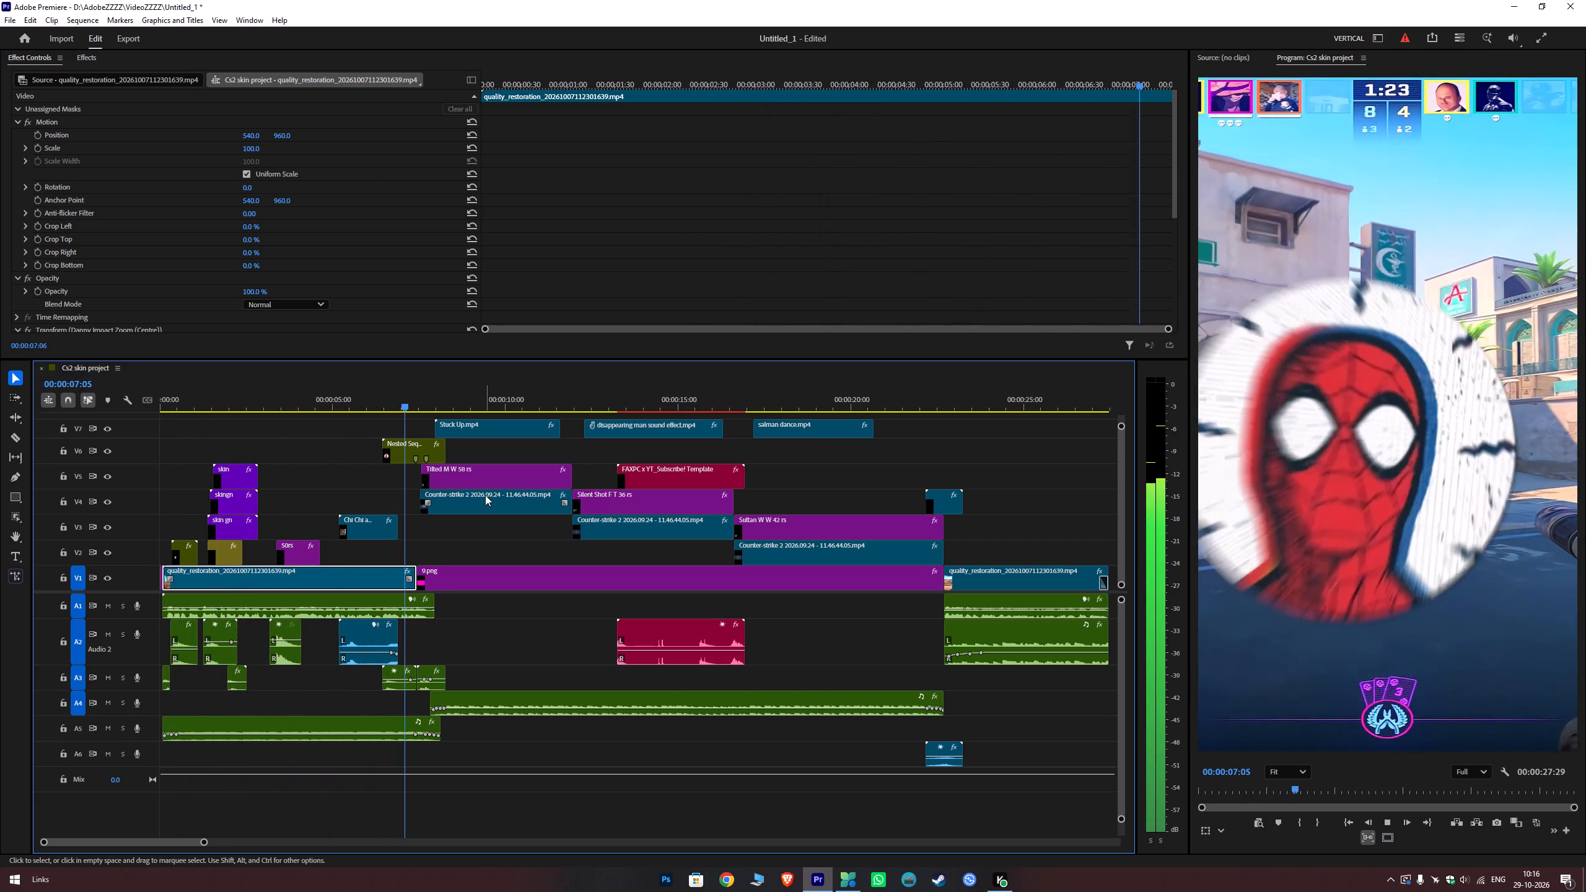
key("space")
scroll(405, 508, "down", 4)
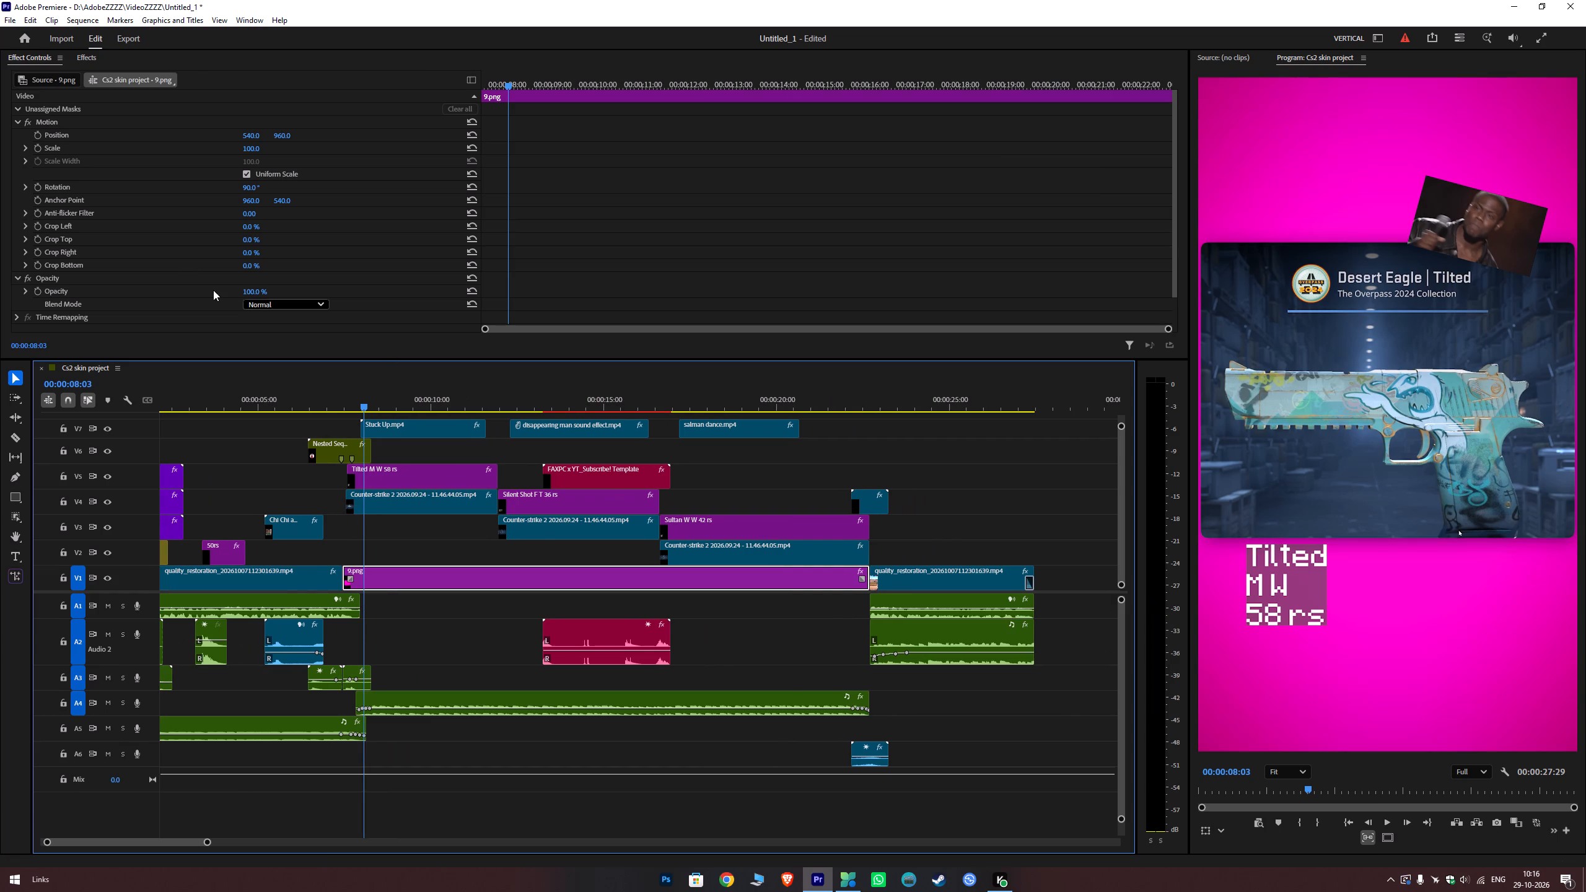
Bring up the project's media collection and enlarge its area so all the items fit in view.
left_click(86, 56)
left_click(34, 55)
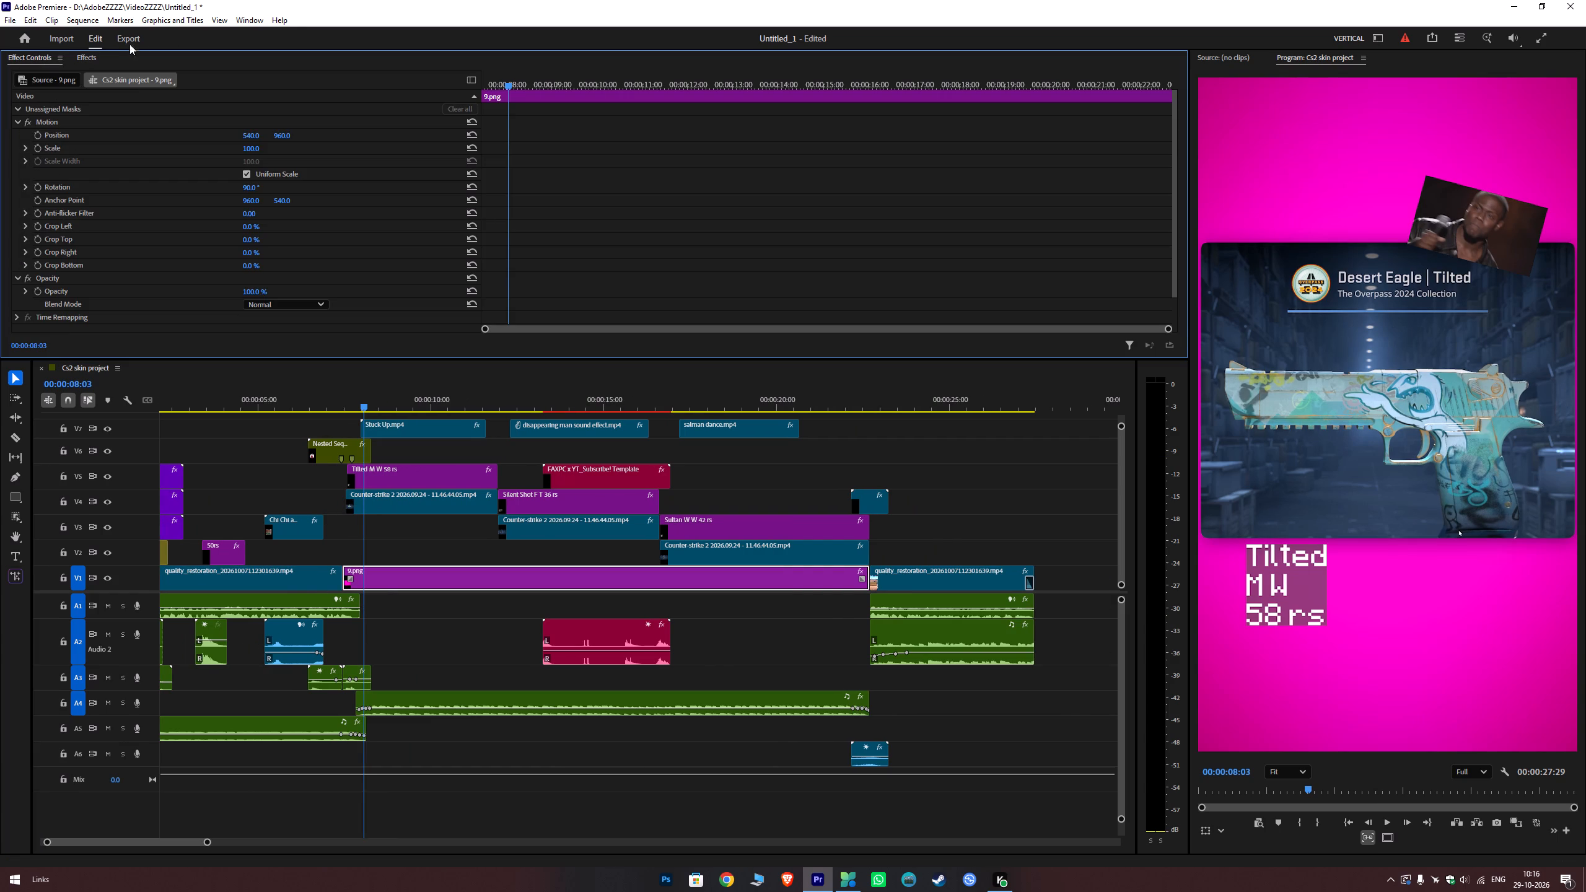
left_click(238, 20)
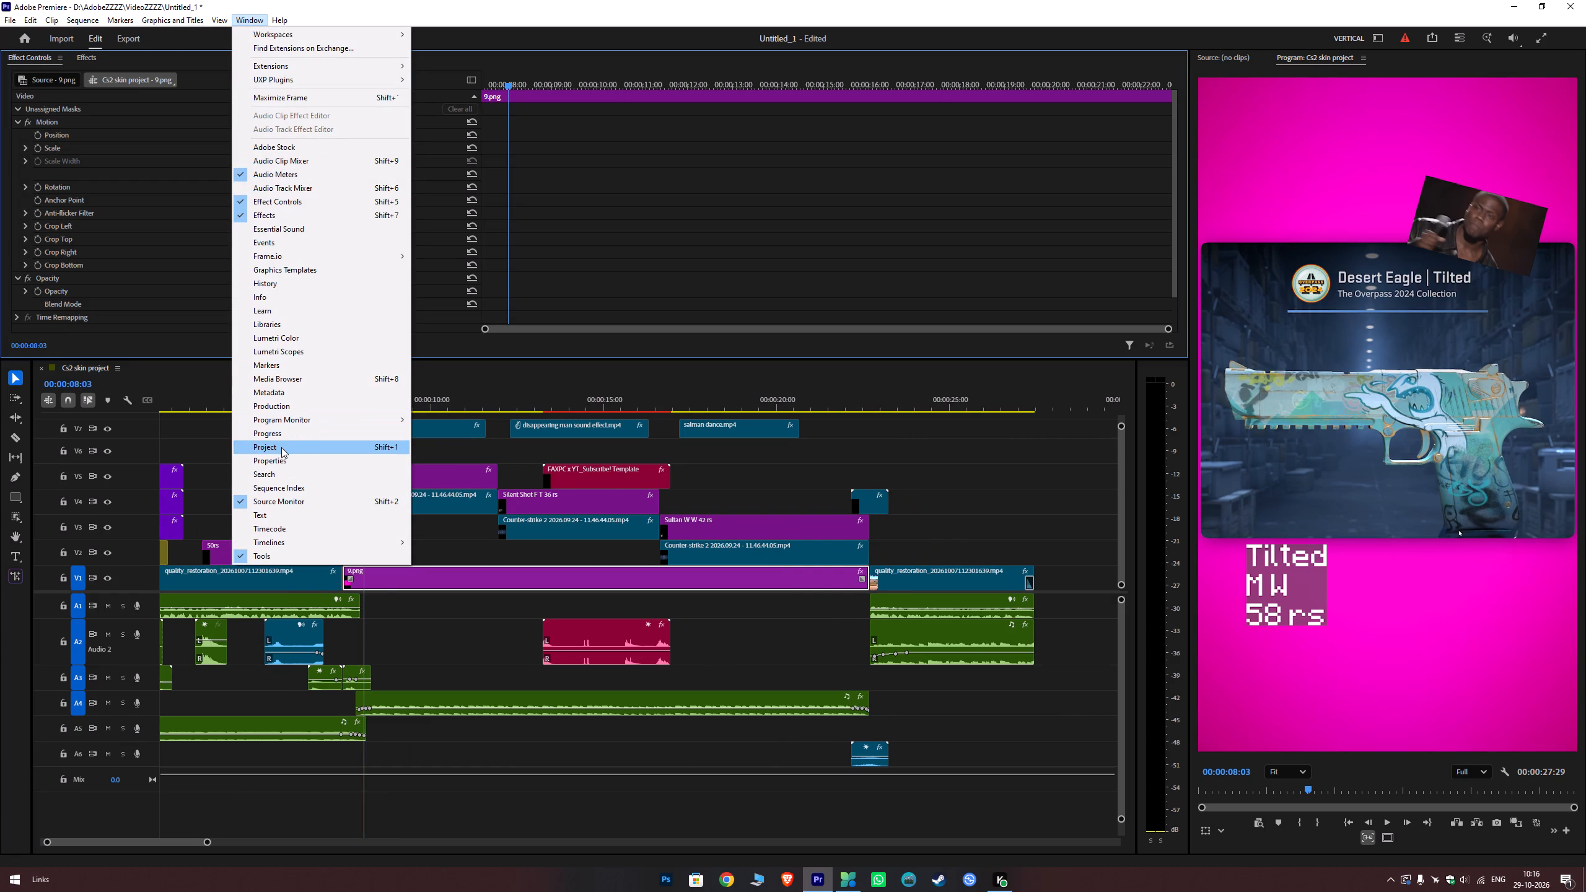
left_click(281, 447)
scroll(625, 288, "down", 8)
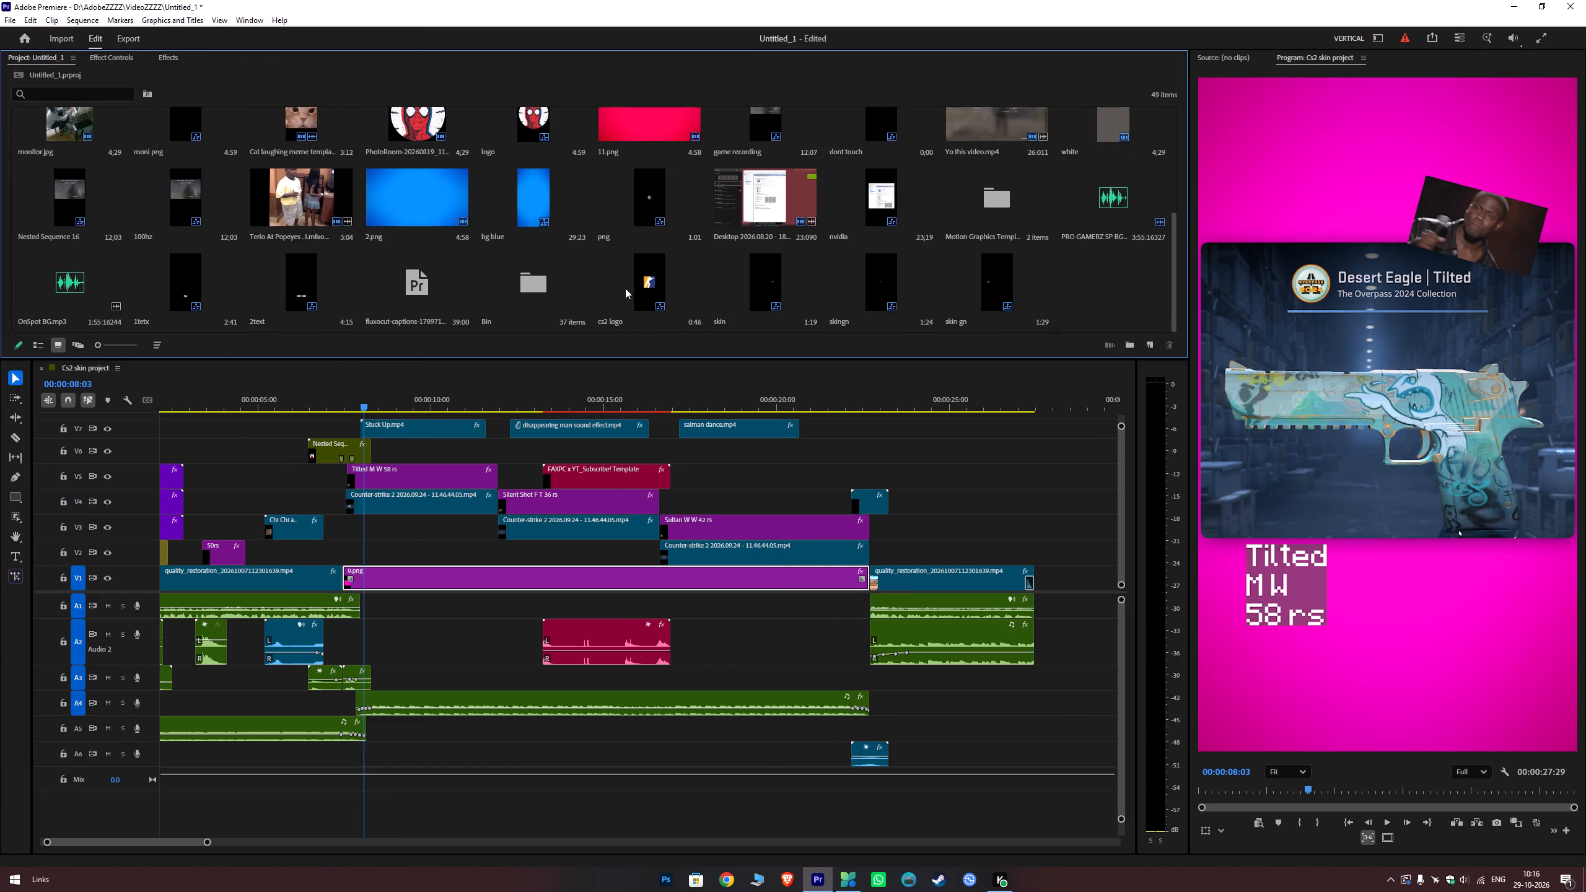
left_click_drag(109, 358, 156, 641)
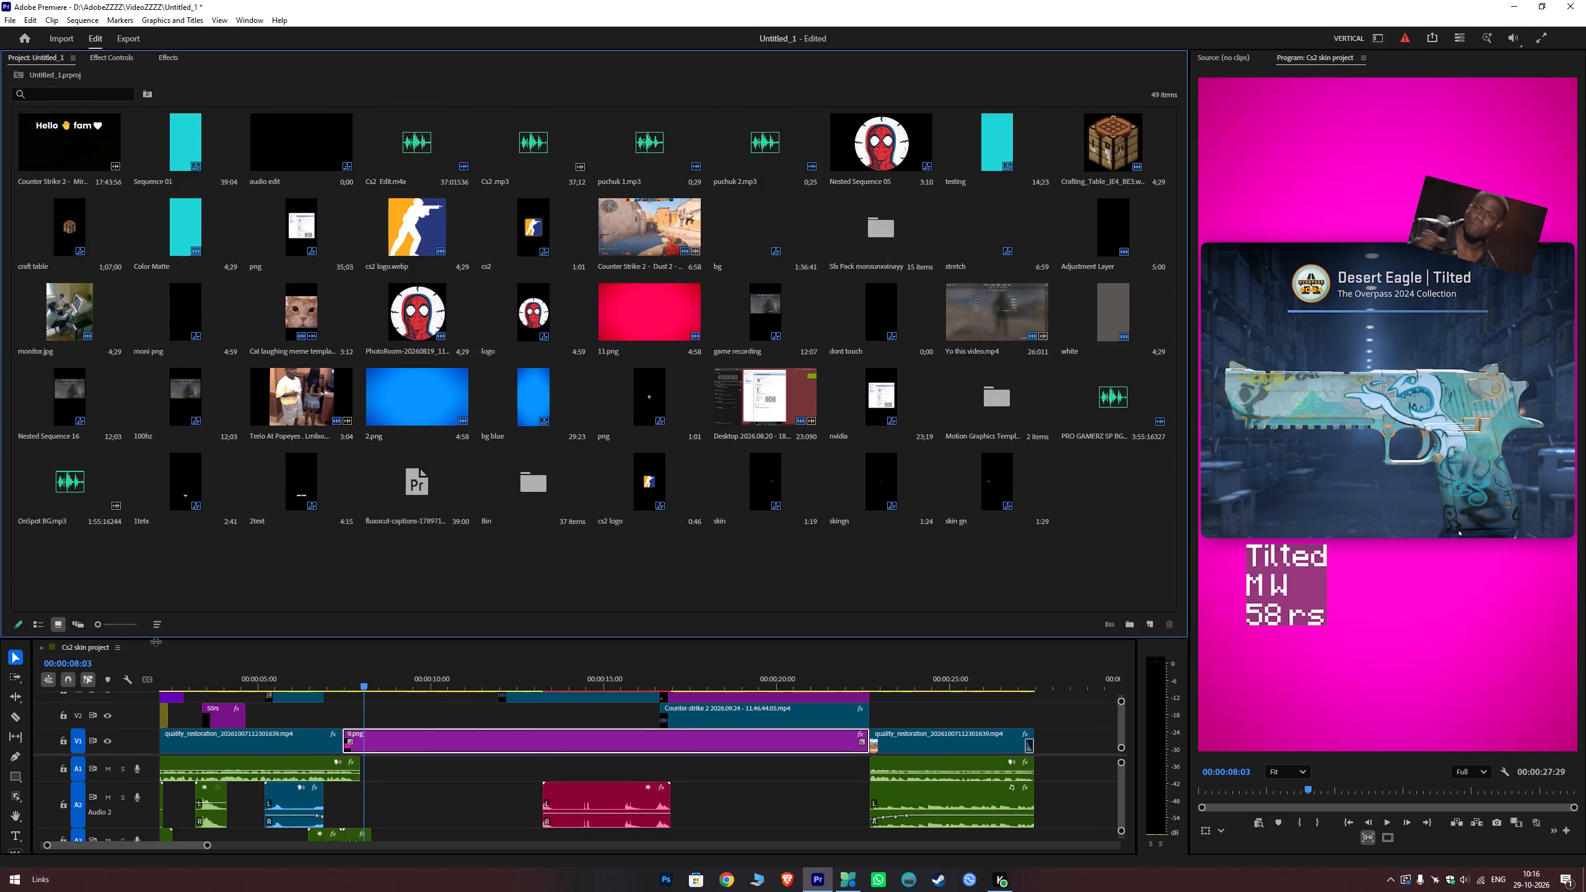
left_click_drag(156, 641, 156, 657)
Create a new sequence named For Testing Project from the HD 1080p 29.97 fps preset.
right_click(1069, 494)
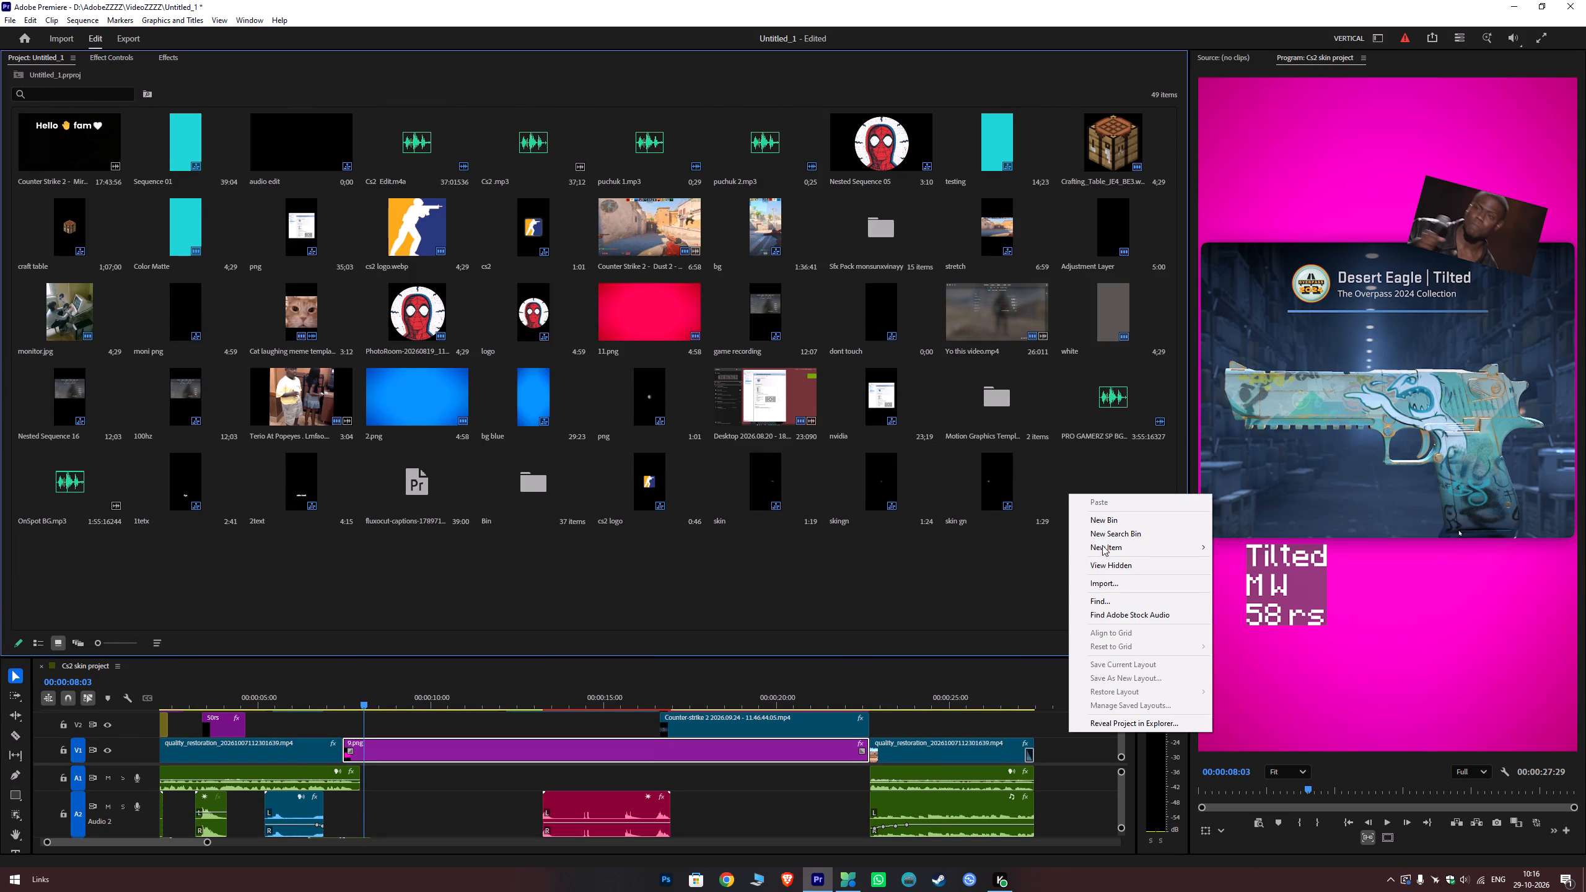
left_click(1100, 548)
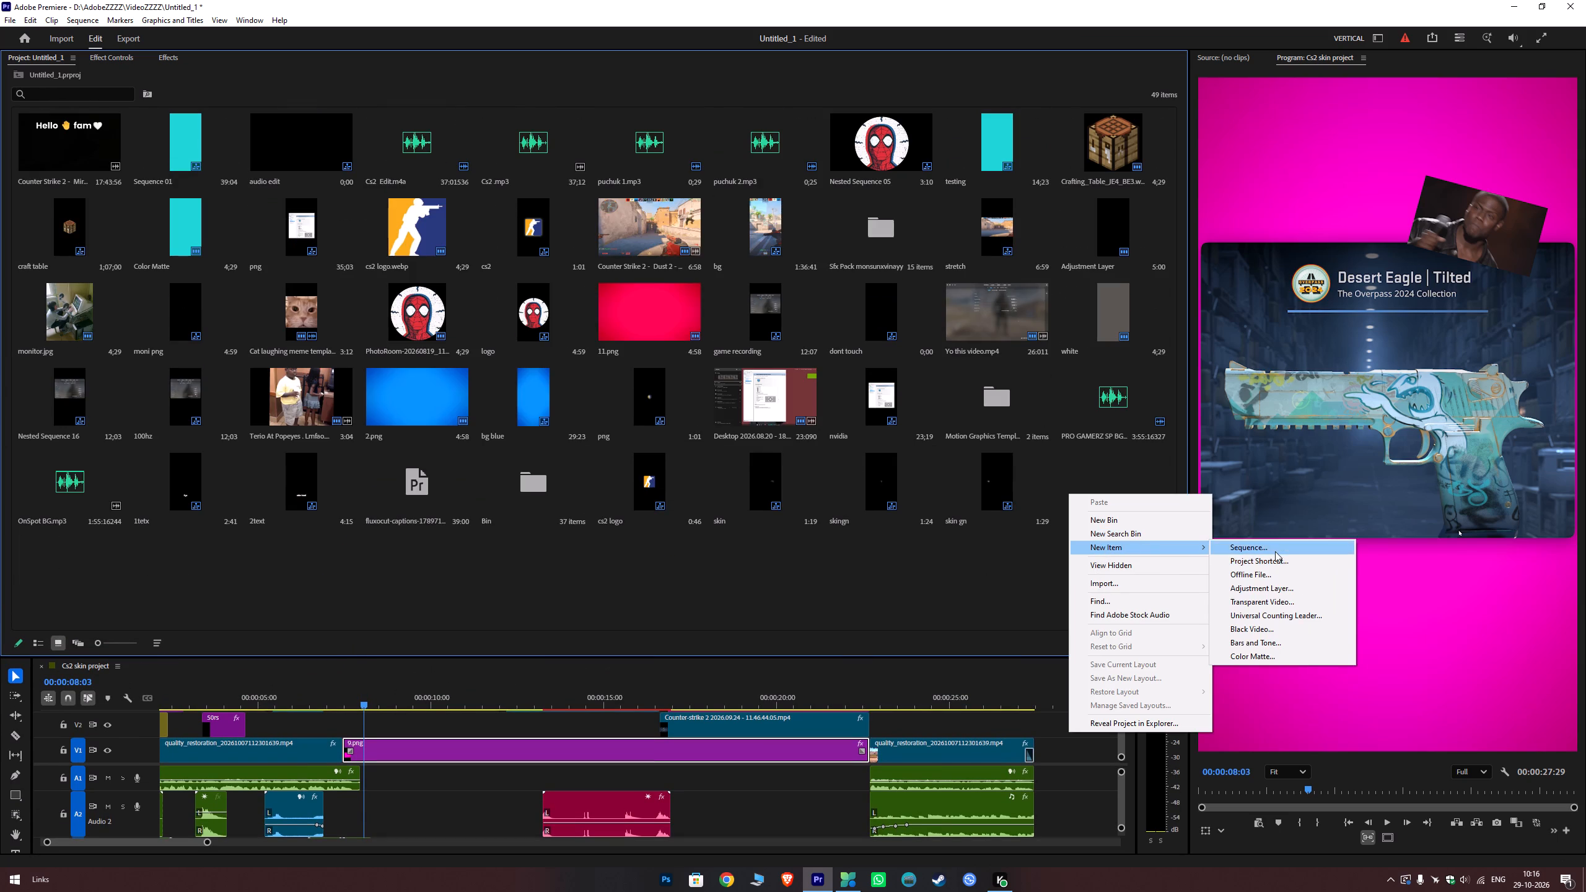
left_click(1274, 550)
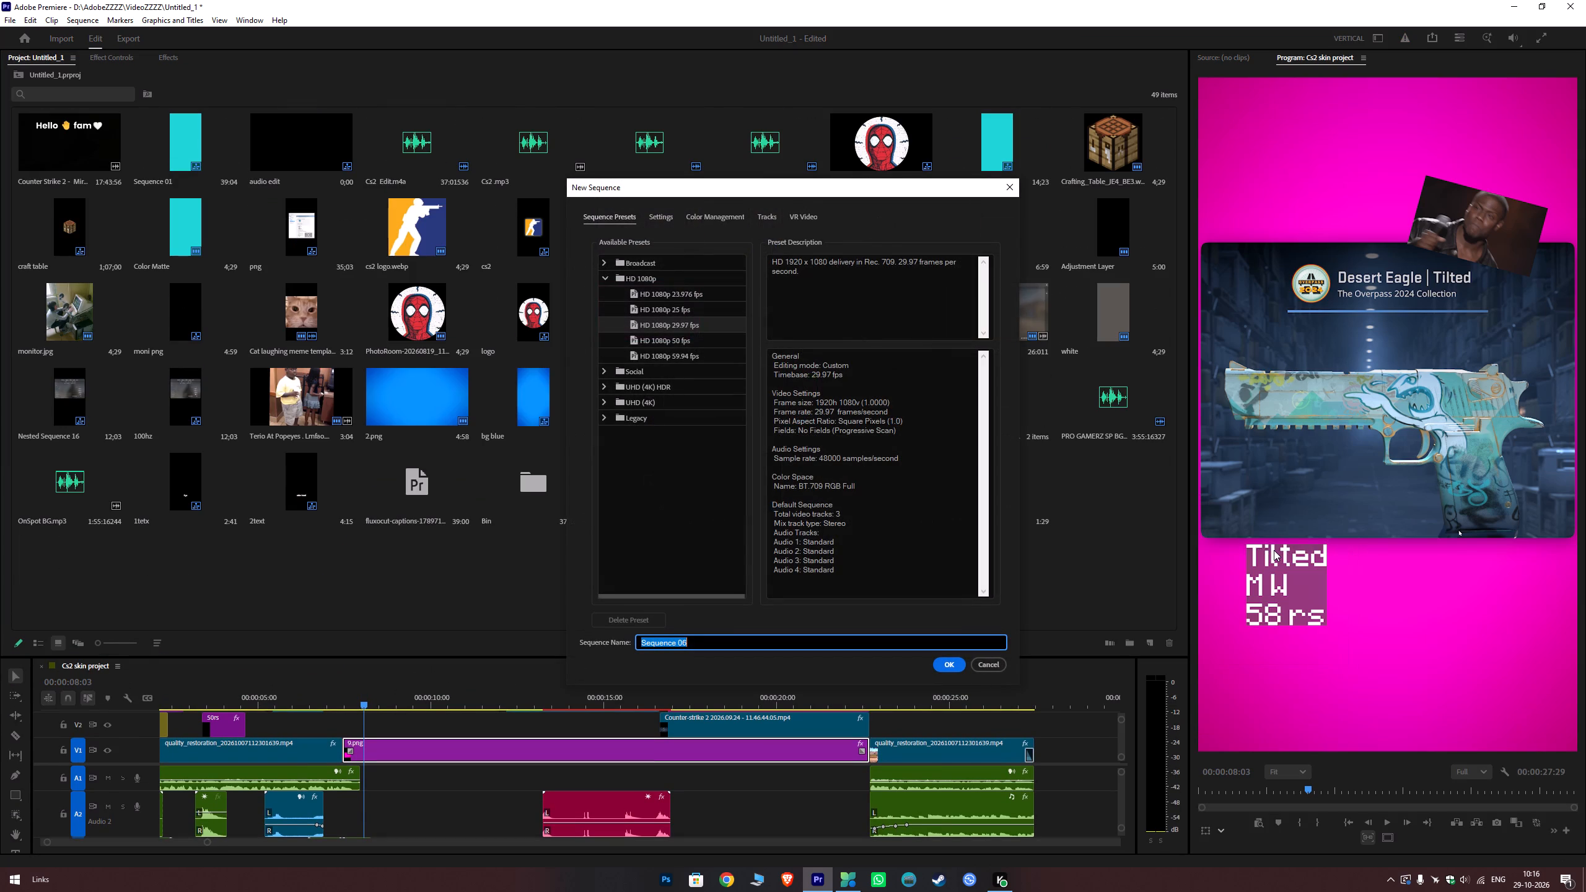
type("For")
key("space")
type("Testing")
key("space")
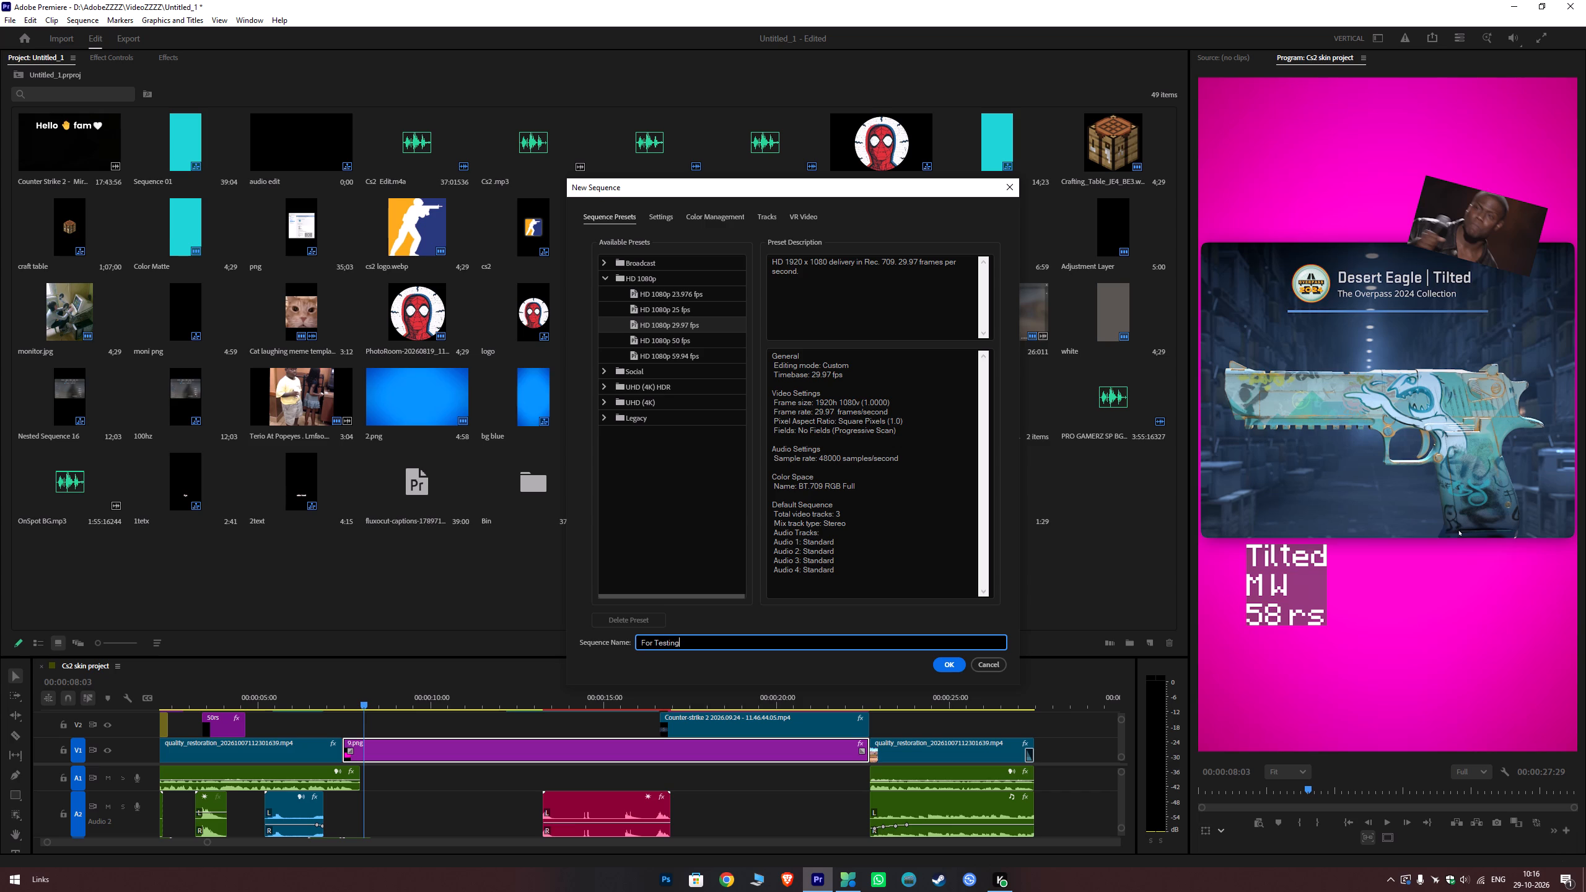
key("shift+p")
key("BackSpace")
type("Por")
key("BackSpace")
key("BackSpace")
type("roject")
key("Return")
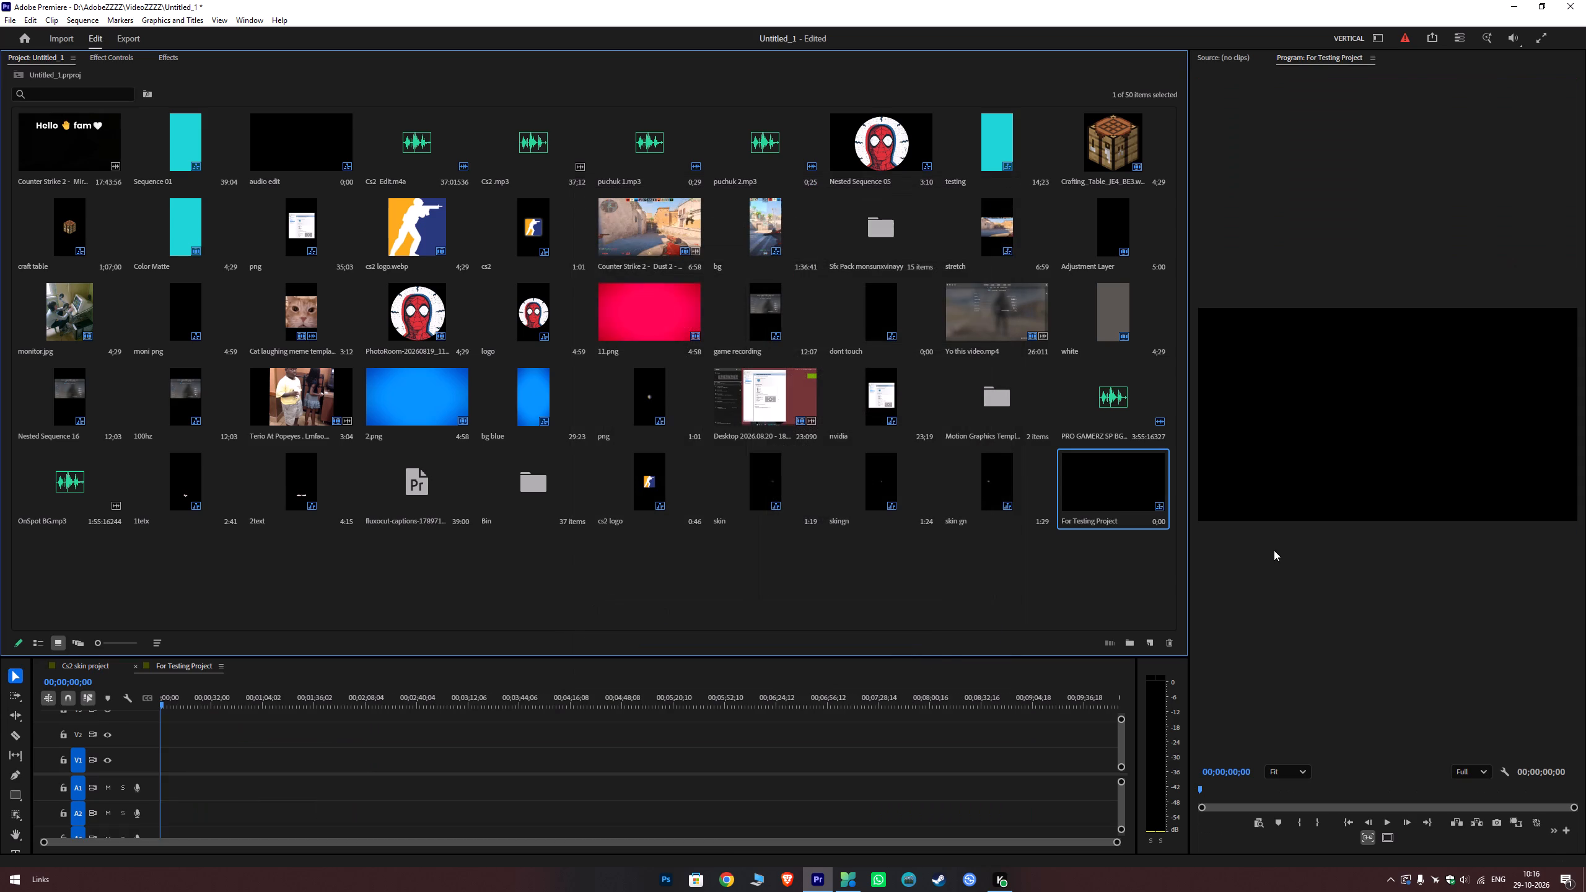
Set the For Testing Project sequence's frame size to 1080 horizontal by 1920 vertical.
left_click_drag(258, 656, 269, 550)
left_click_drag(988, 550, 992, 592)
right_click(1079, 491)
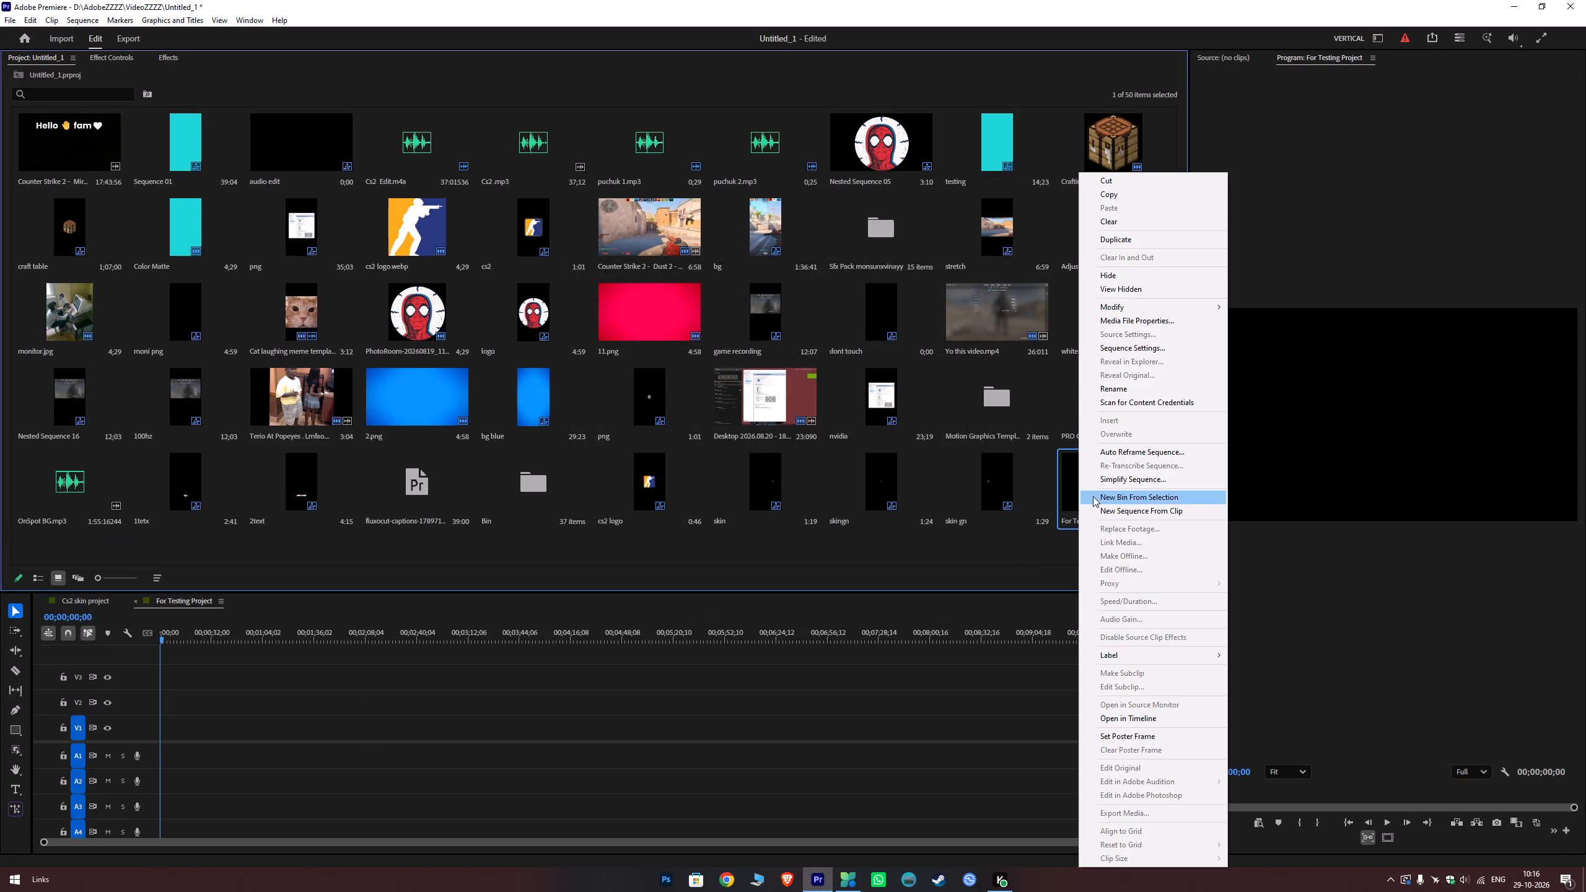
left_click(1118, 352)
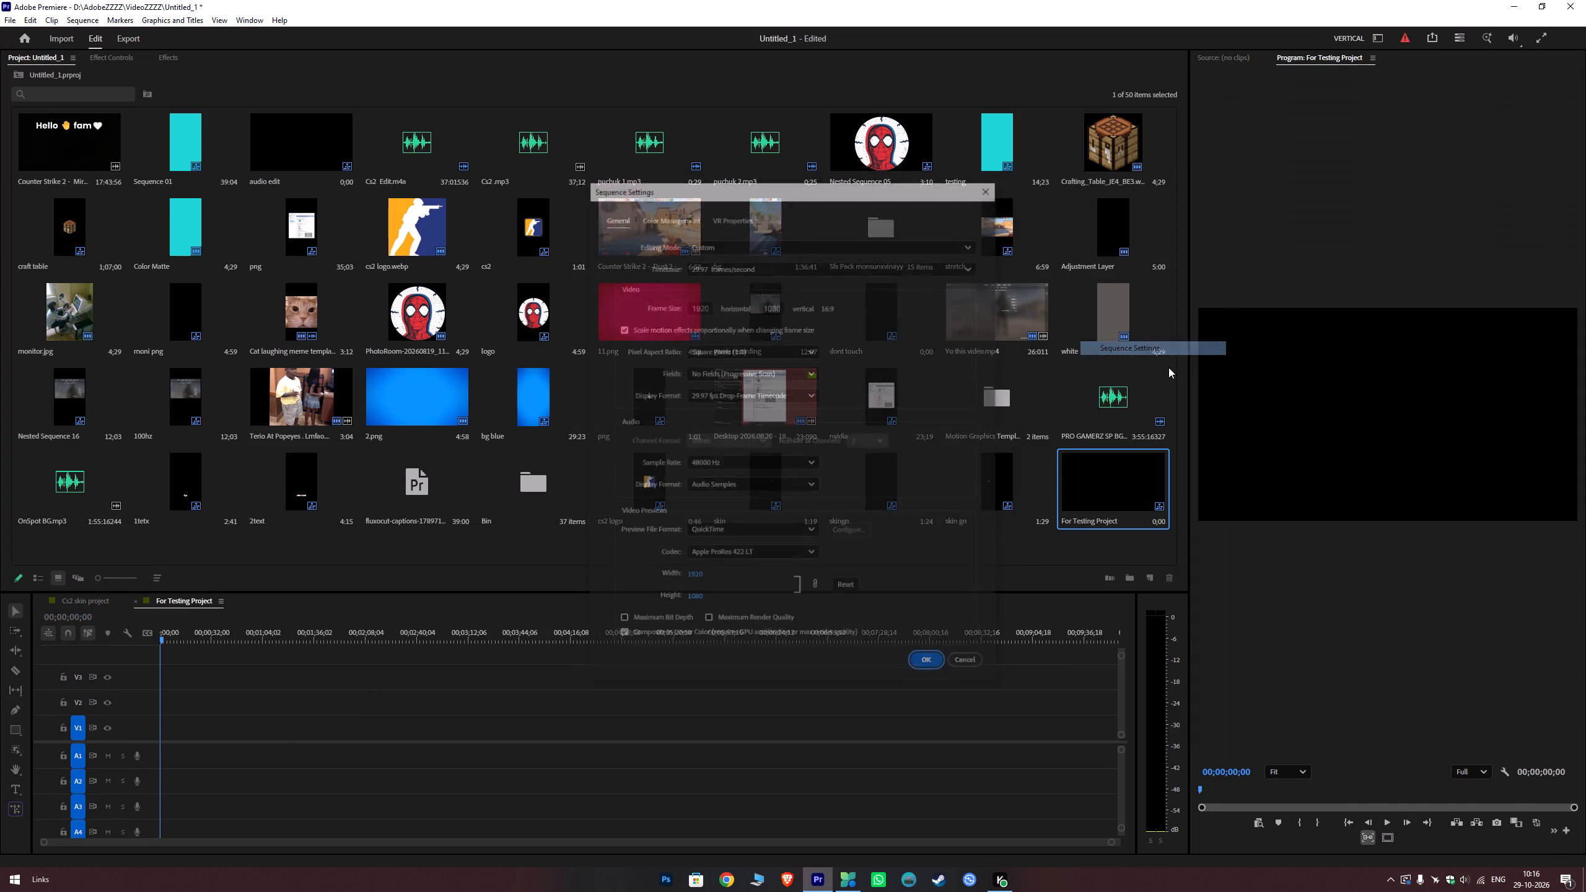
double_click(708, 304)
double_click(703, 306)
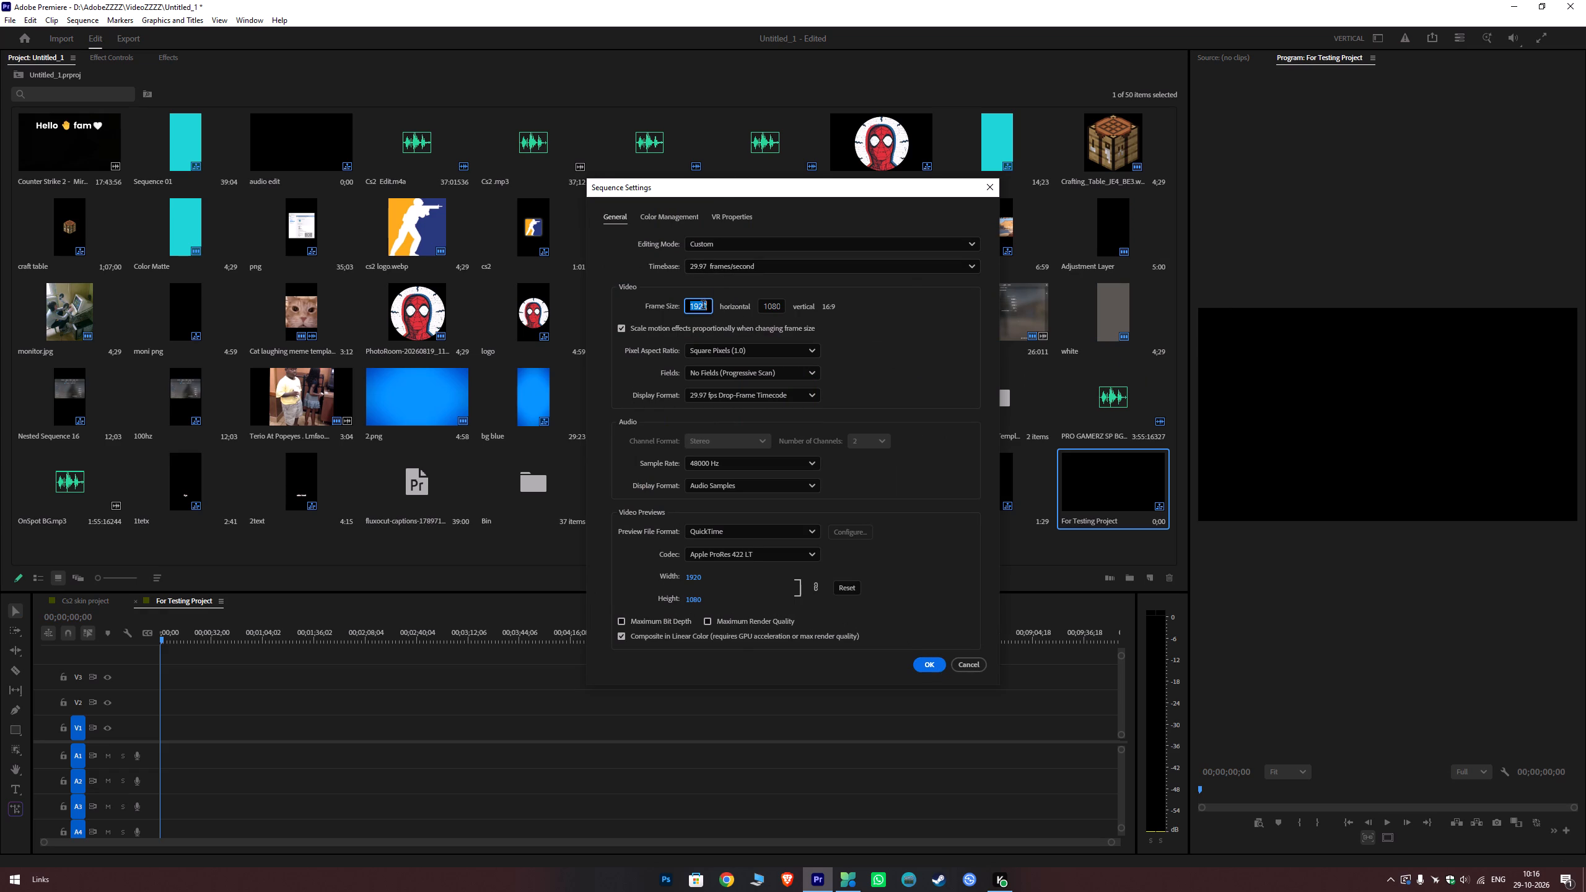
type("1080")
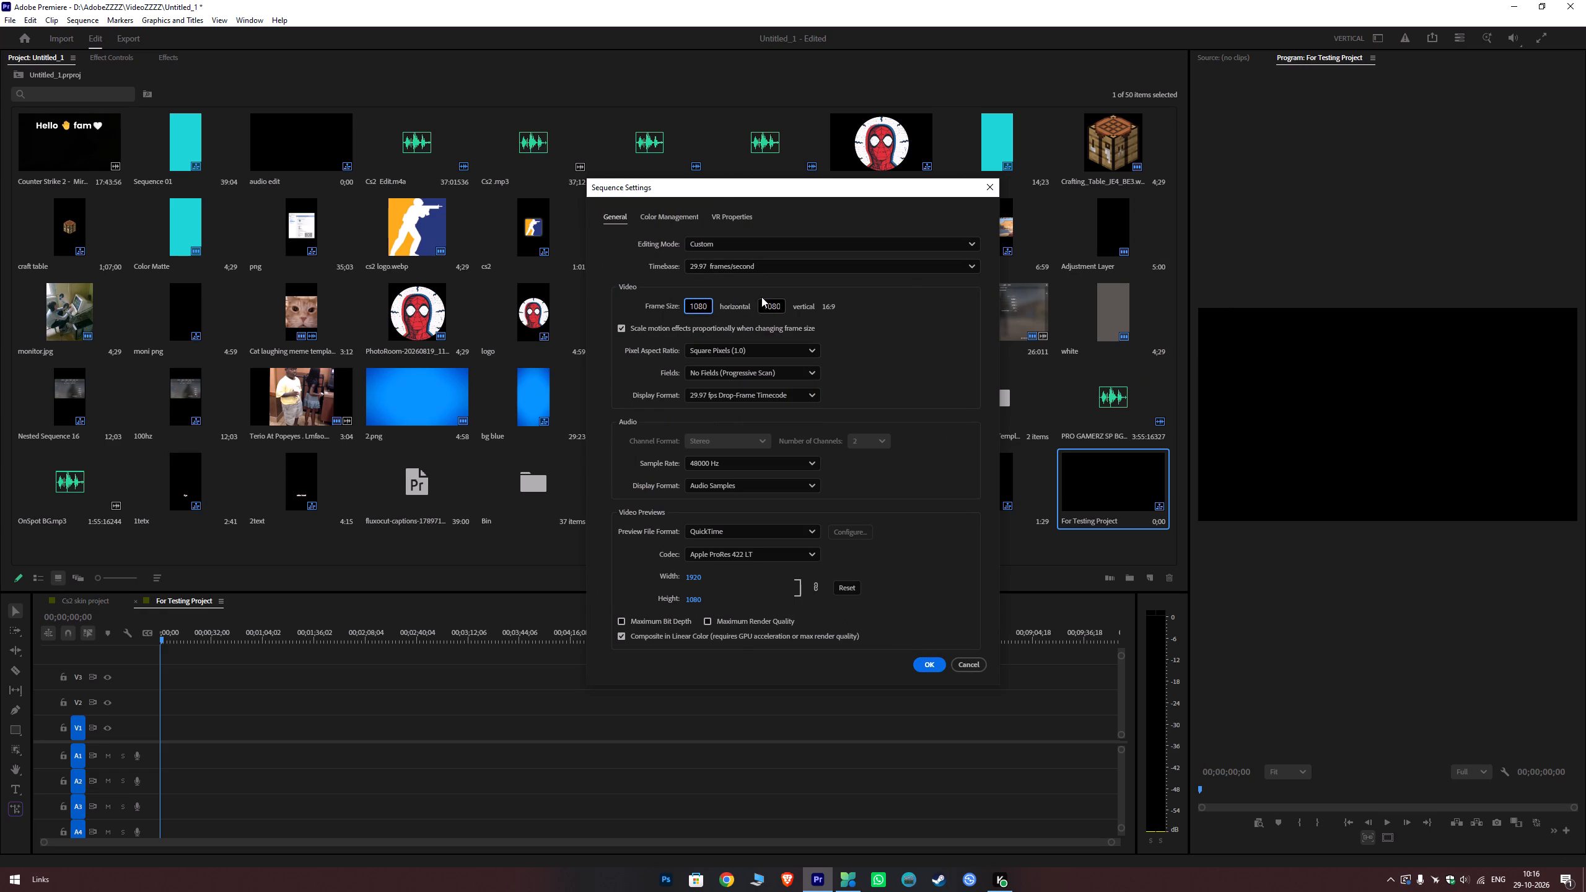
double_click(765, 302)
type("1920")
left_click(919, 662)
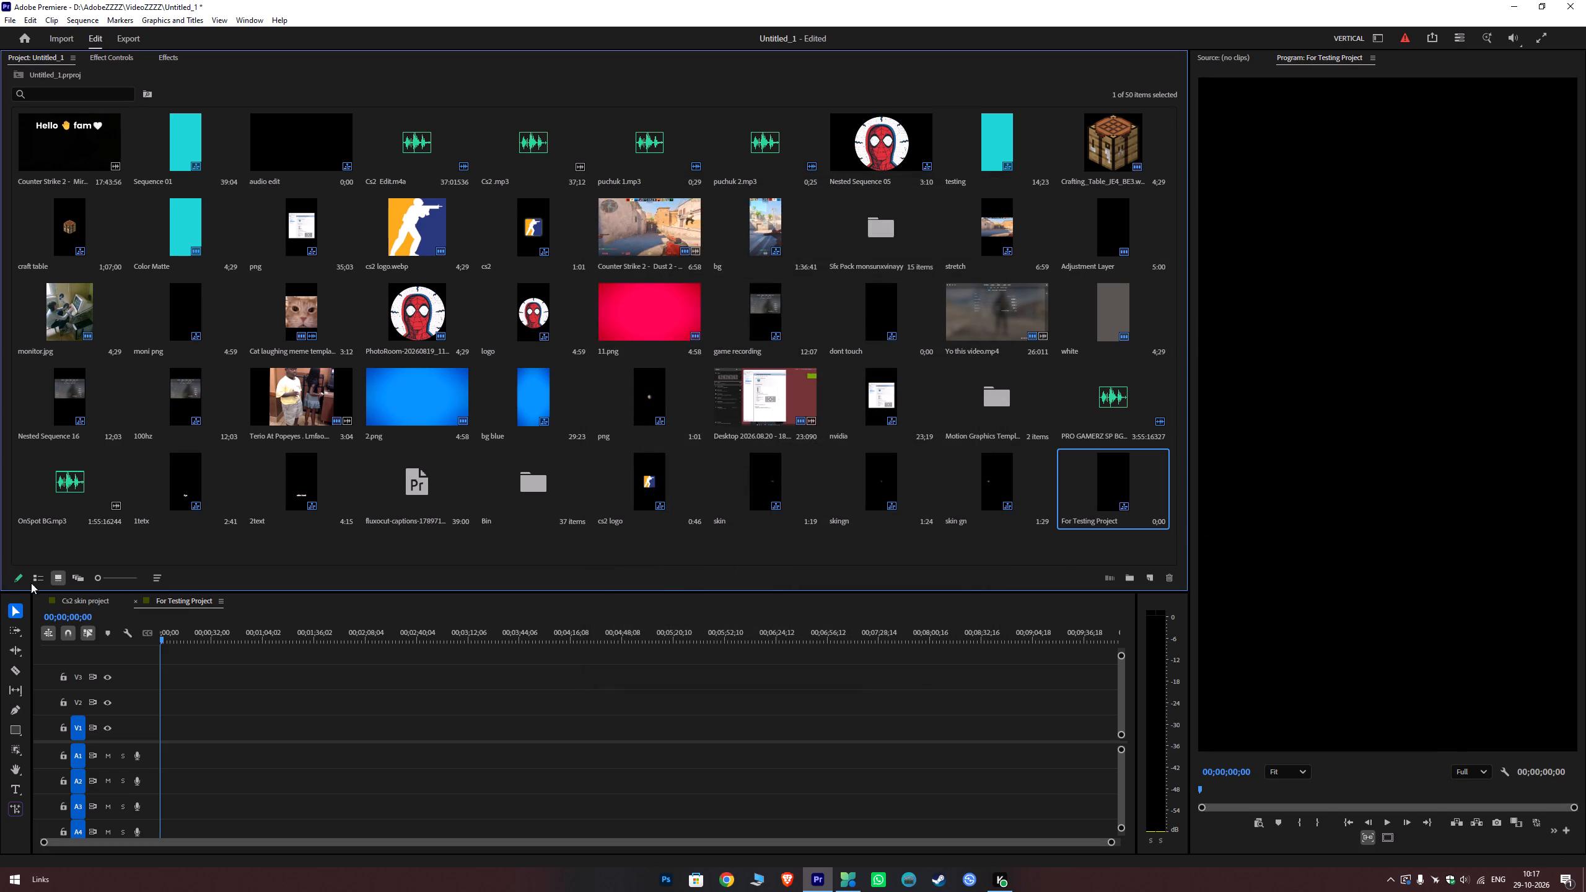
Switch back to the Cs2 skin project sequence and preview a moment in its opening section, around four seconds in.
scroll(352, 549, "down", 4)
left_click(105, 599)
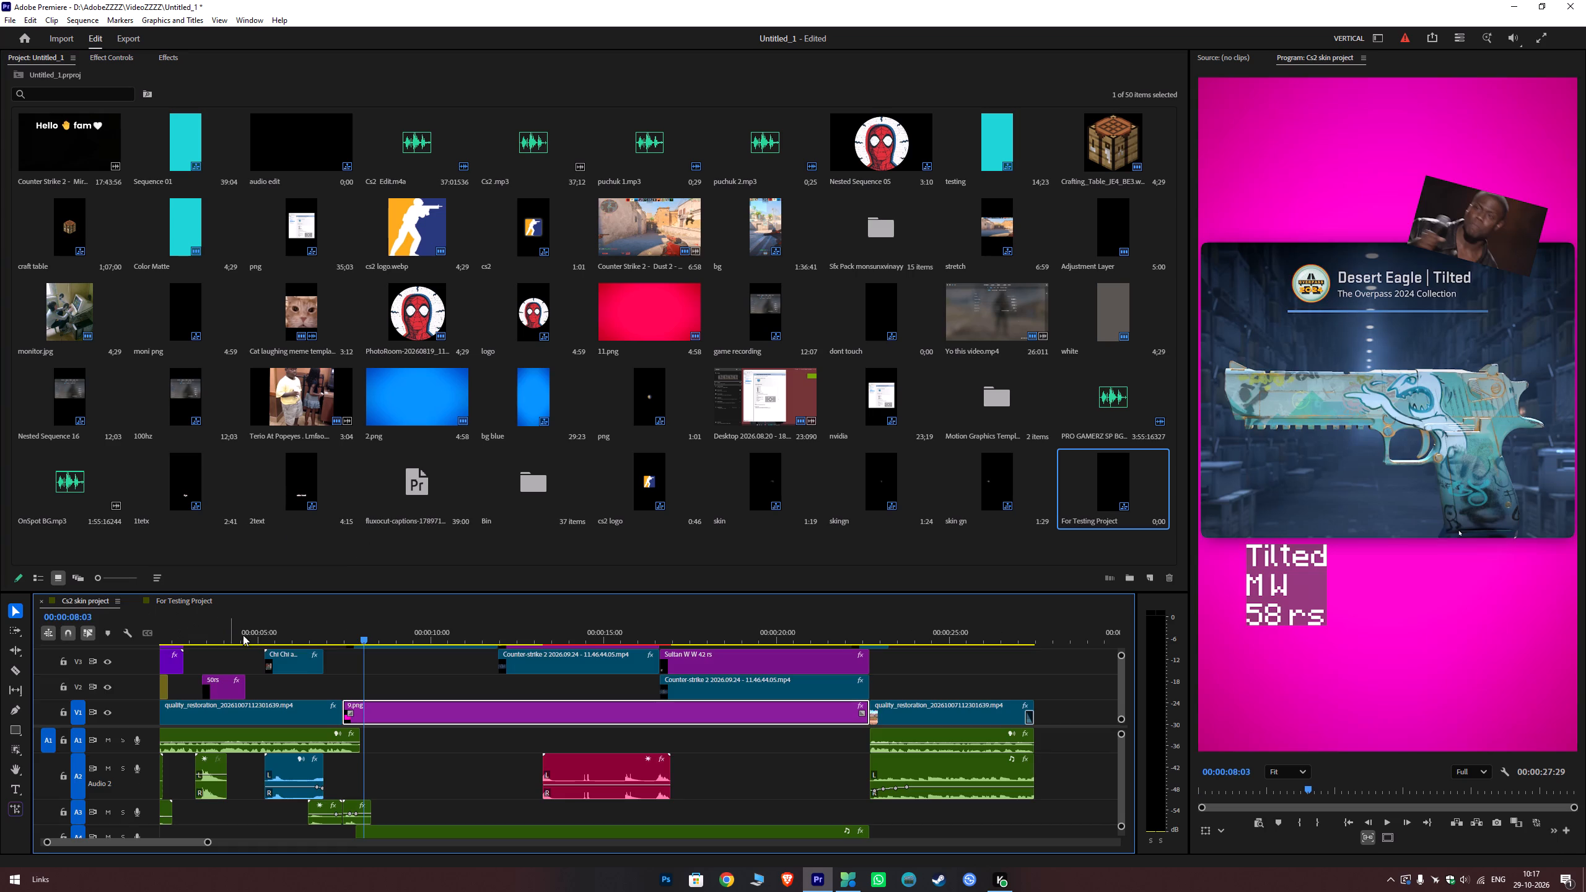
scroll(300, 672, "down", 4)
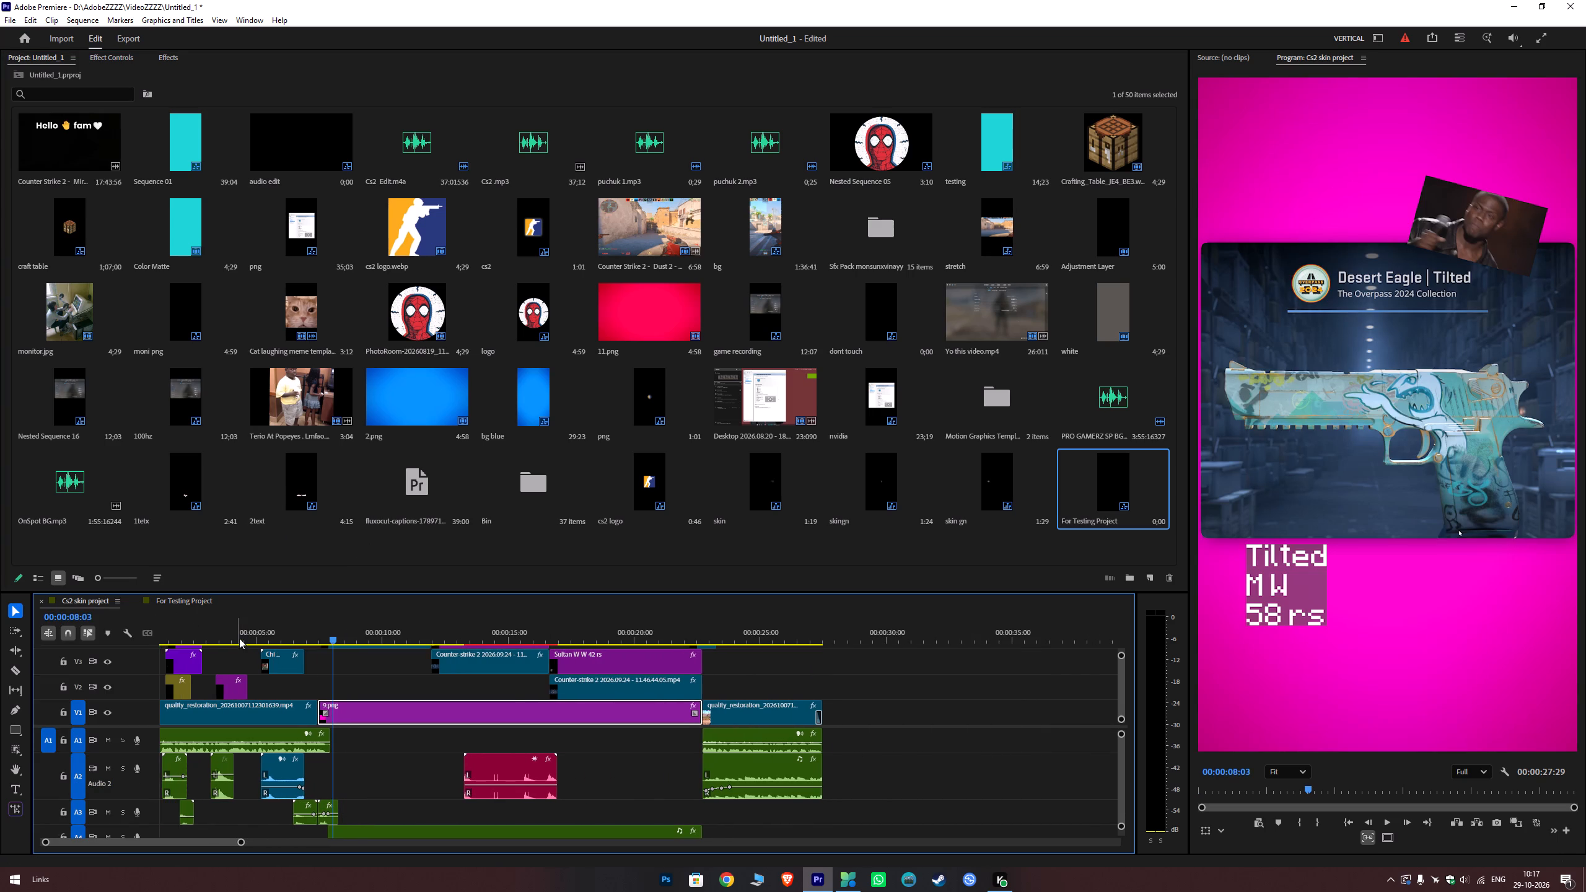
left_click_drag(239, 638, 208, 643)
key("space")
key("space")
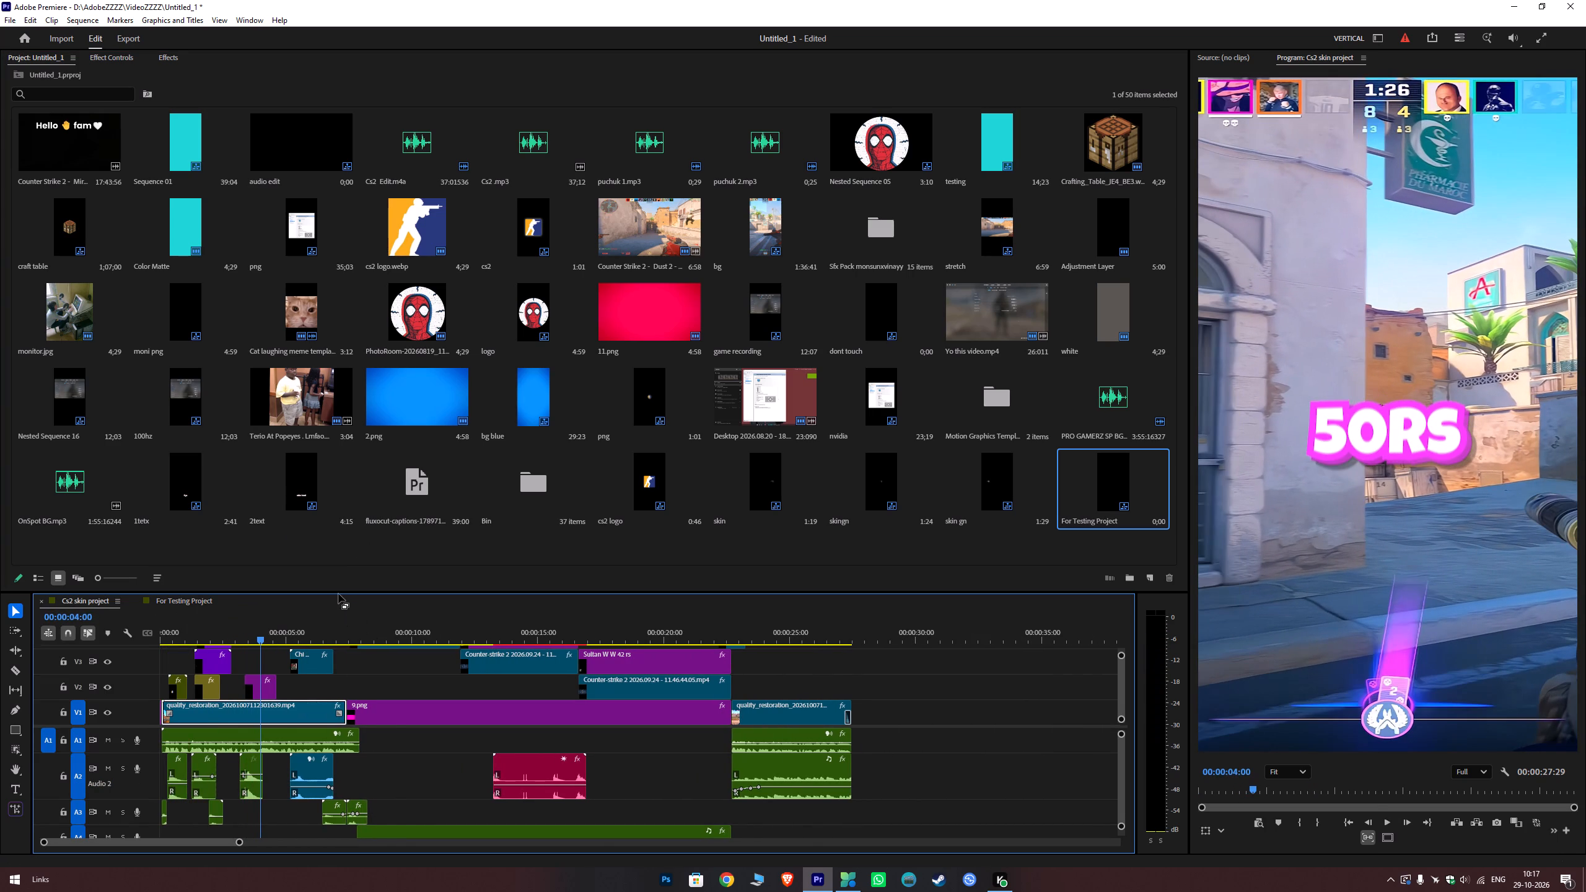
Enlarge the timeline, compact the video tracks above V1, and lower the video/audio divider to show the whole video stack.
left_click_drag(339, 592, 344, 494)
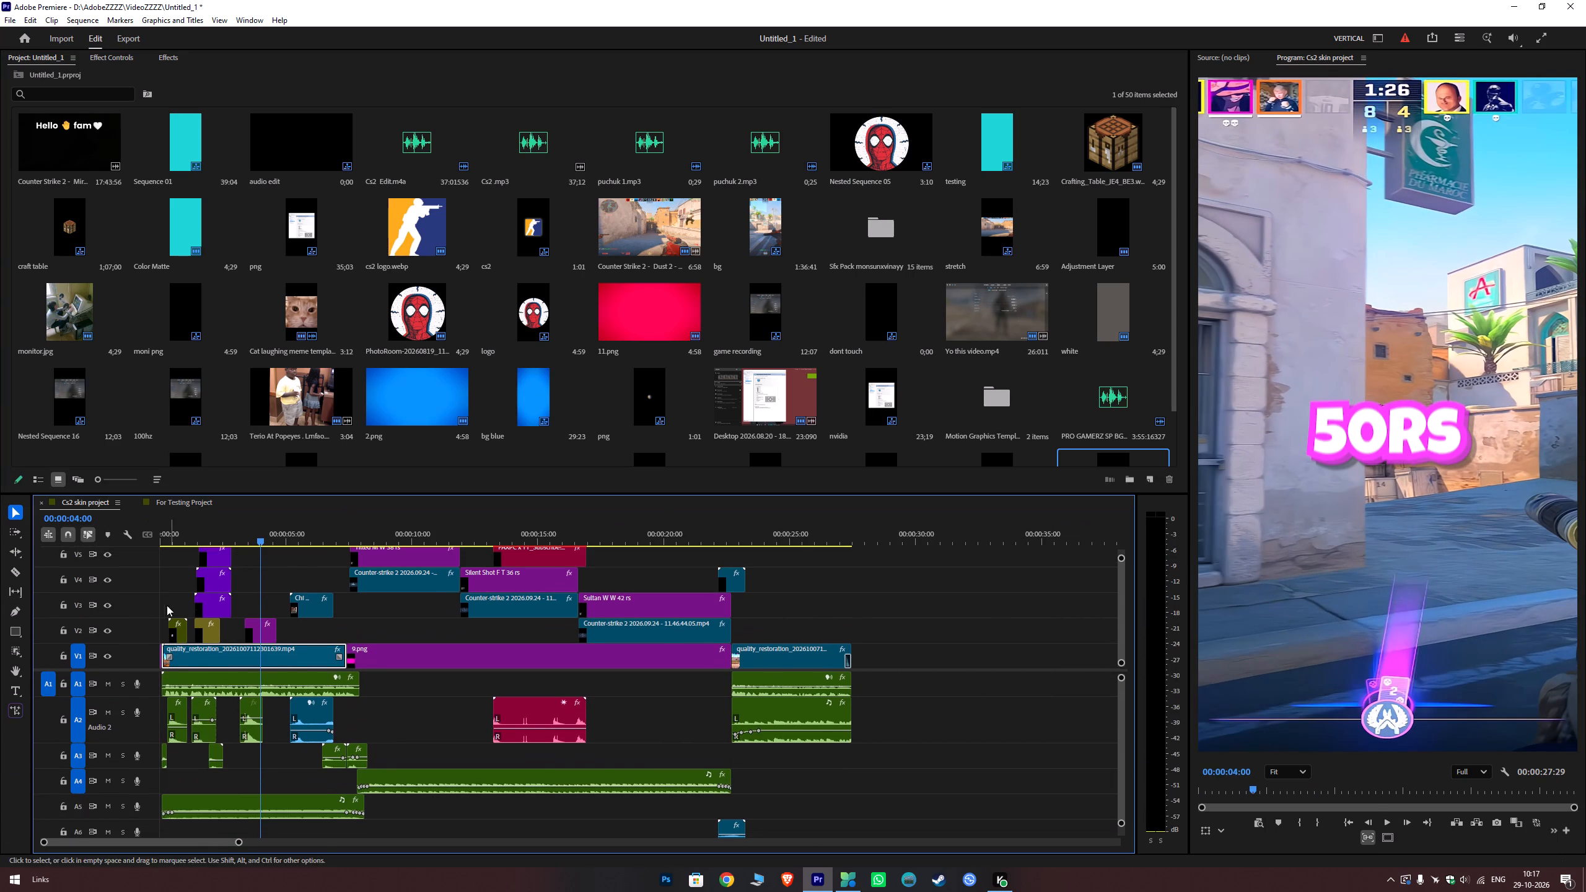
scroll(131, 657, "down", 2, "alt")
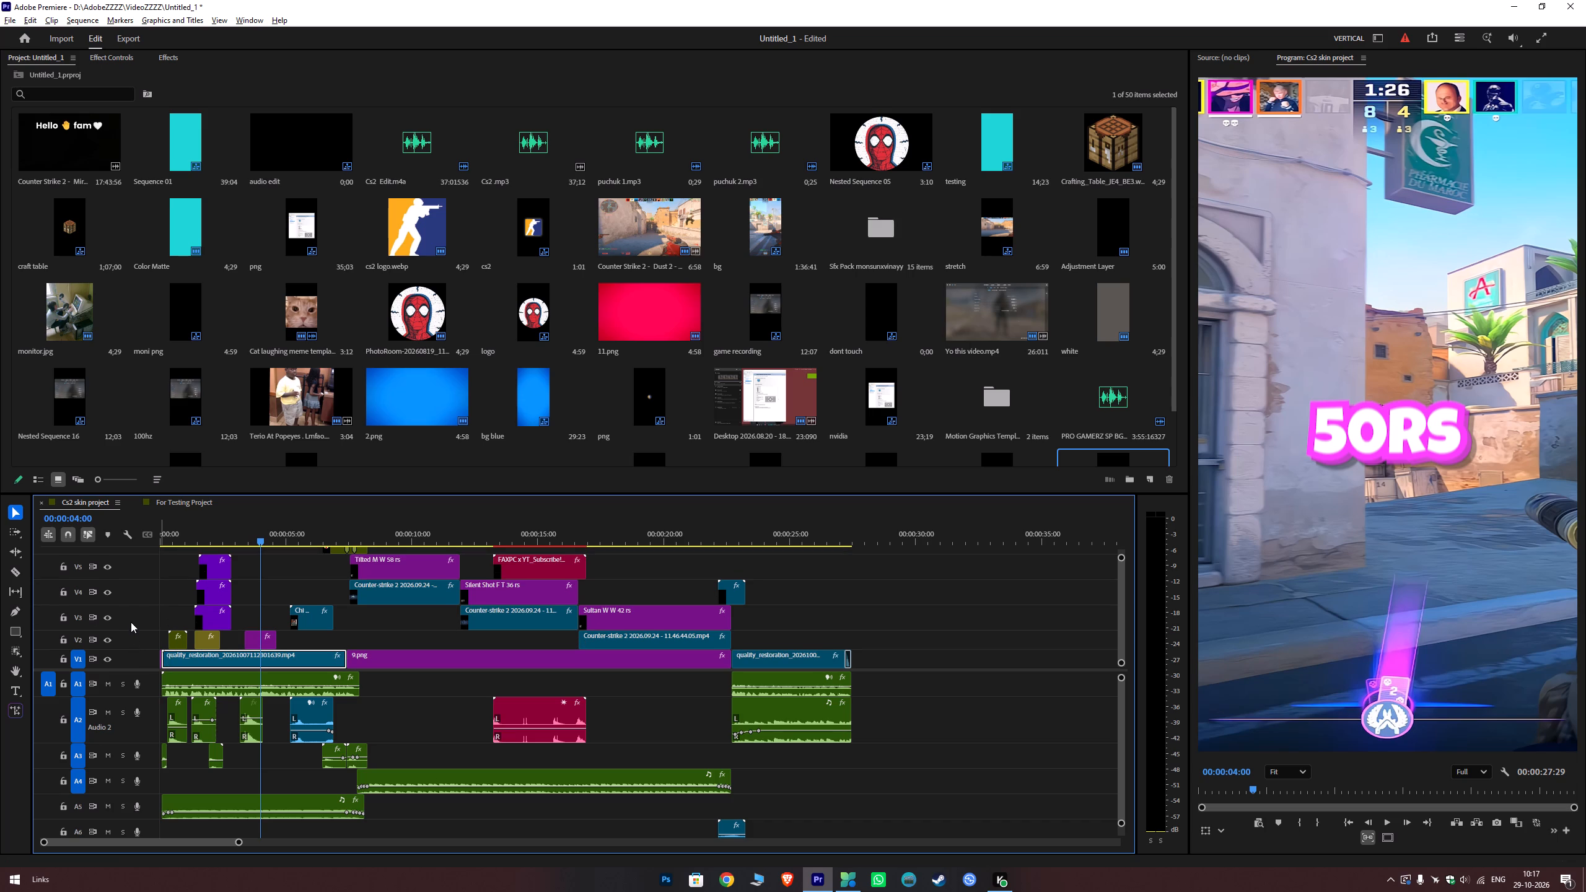
scroll(132, 610, "down", 4, "alt")
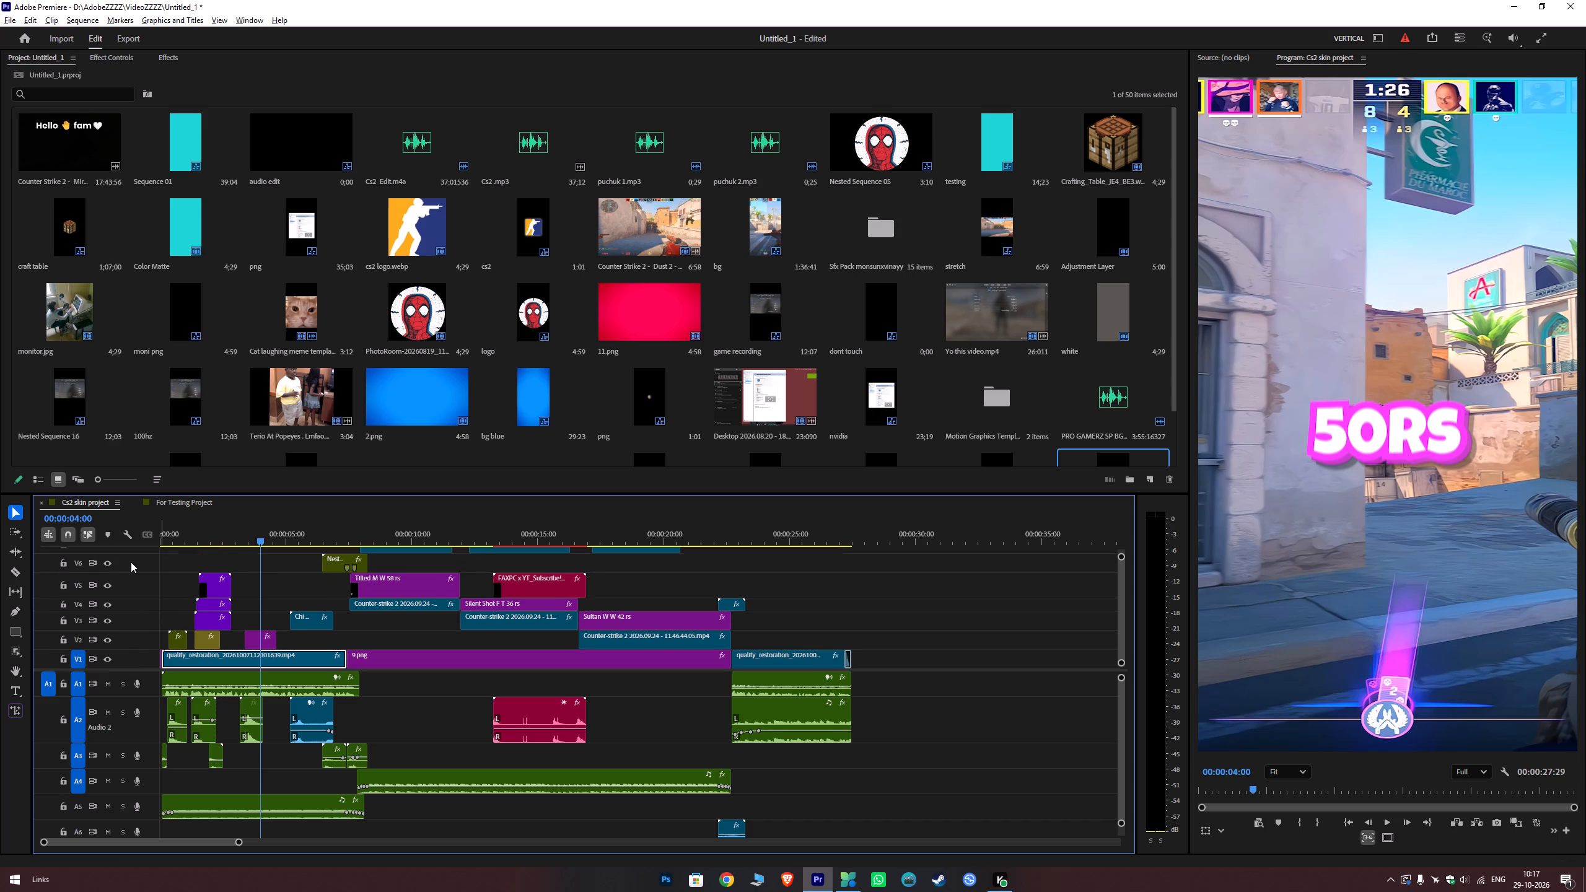
scroll(131, 559, "up", 2)
scroll(128, 551, "down", 1, "alt")
left_click_drag(271, 493, 290, 419)
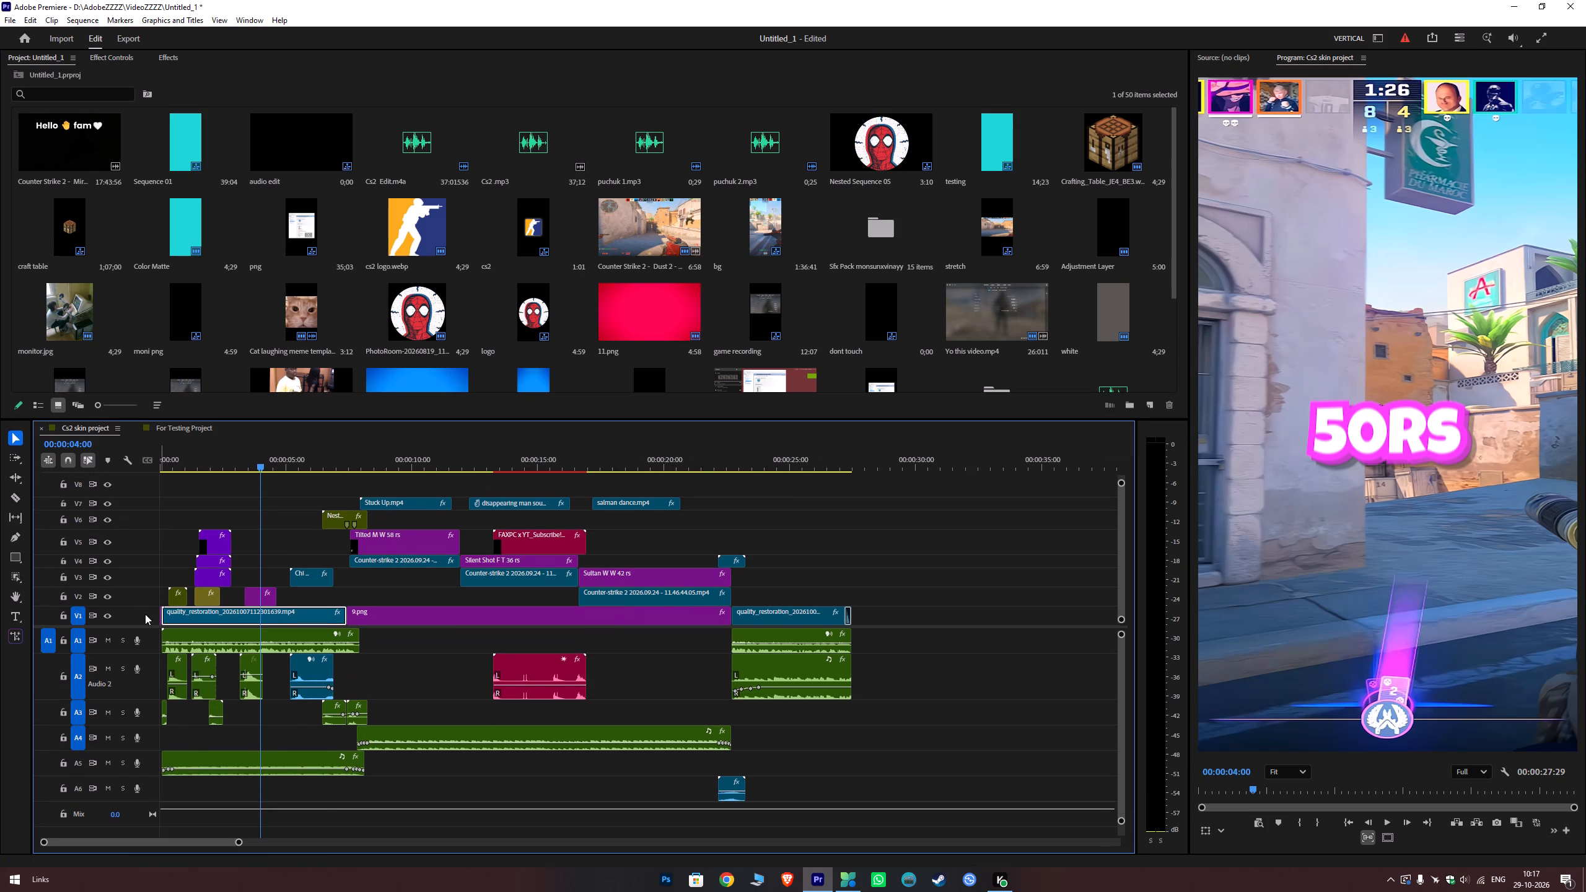
left_click_drag(146, 627, 138, 771)
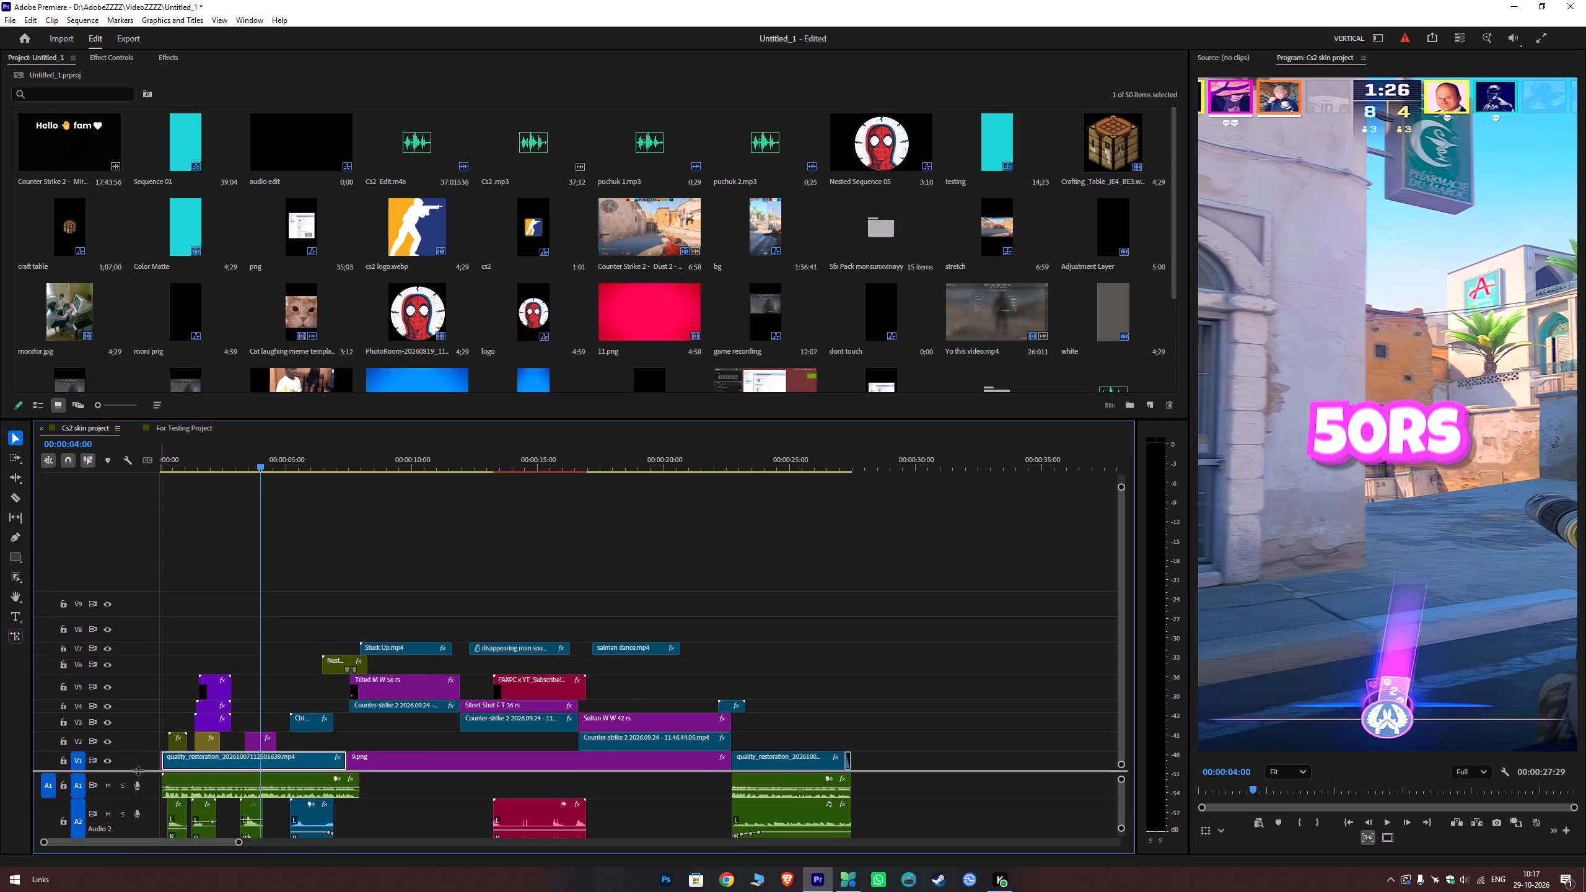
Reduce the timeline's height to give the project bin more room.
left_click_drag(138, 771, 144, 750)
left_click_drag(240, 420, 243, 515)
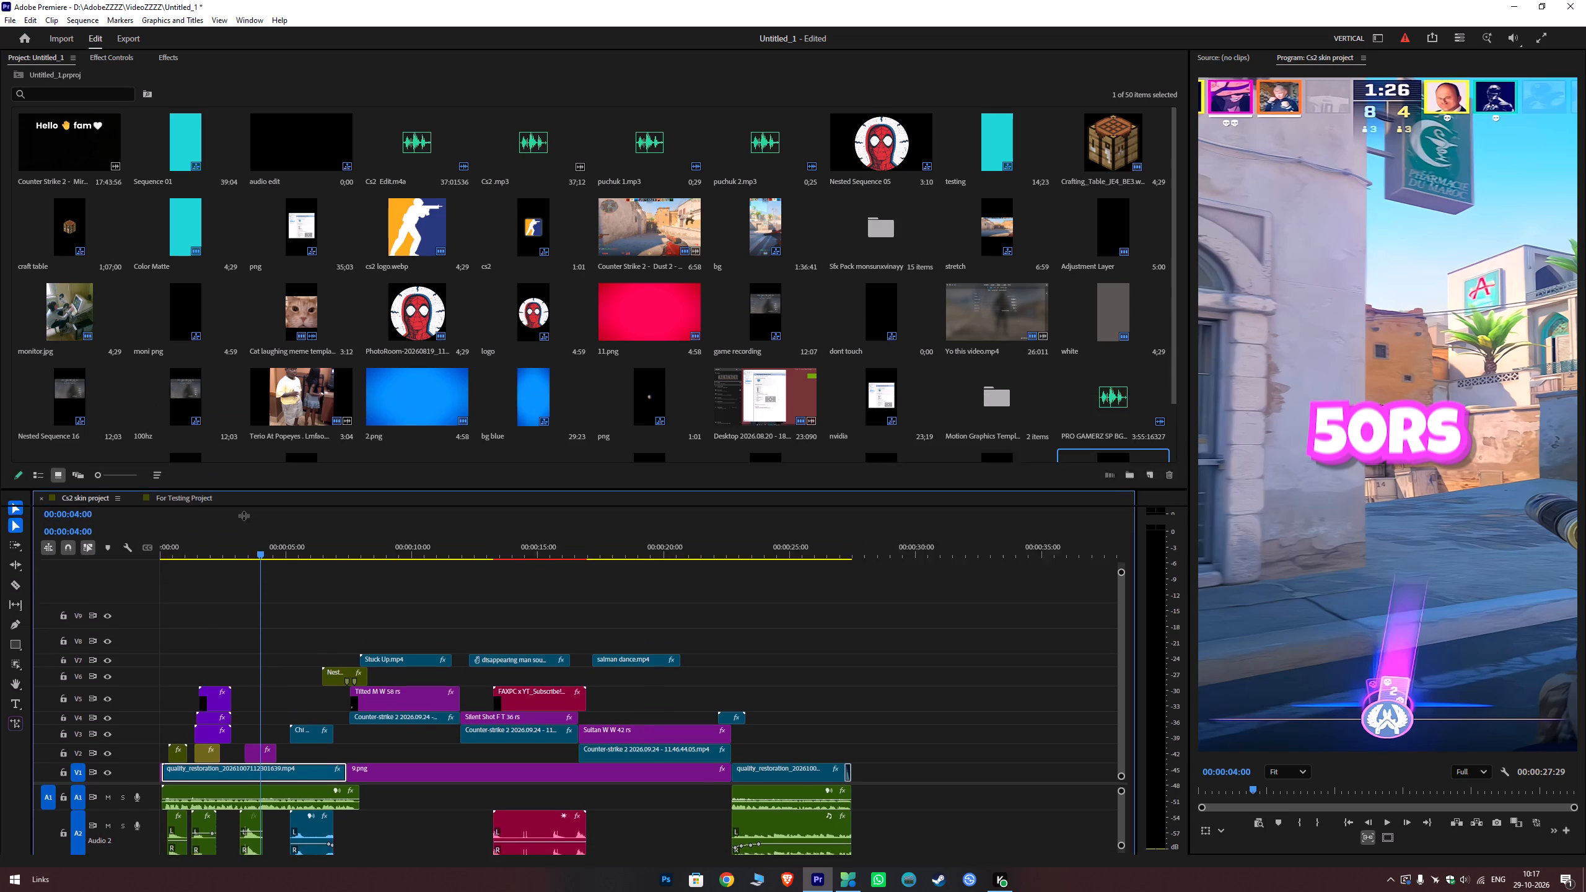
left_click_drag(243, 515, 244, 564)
Play the Cs2 skin project sequence in short bursts from the start to about 7 seconds.
left_click_drag(167, 607, 40, 641)
key("space")
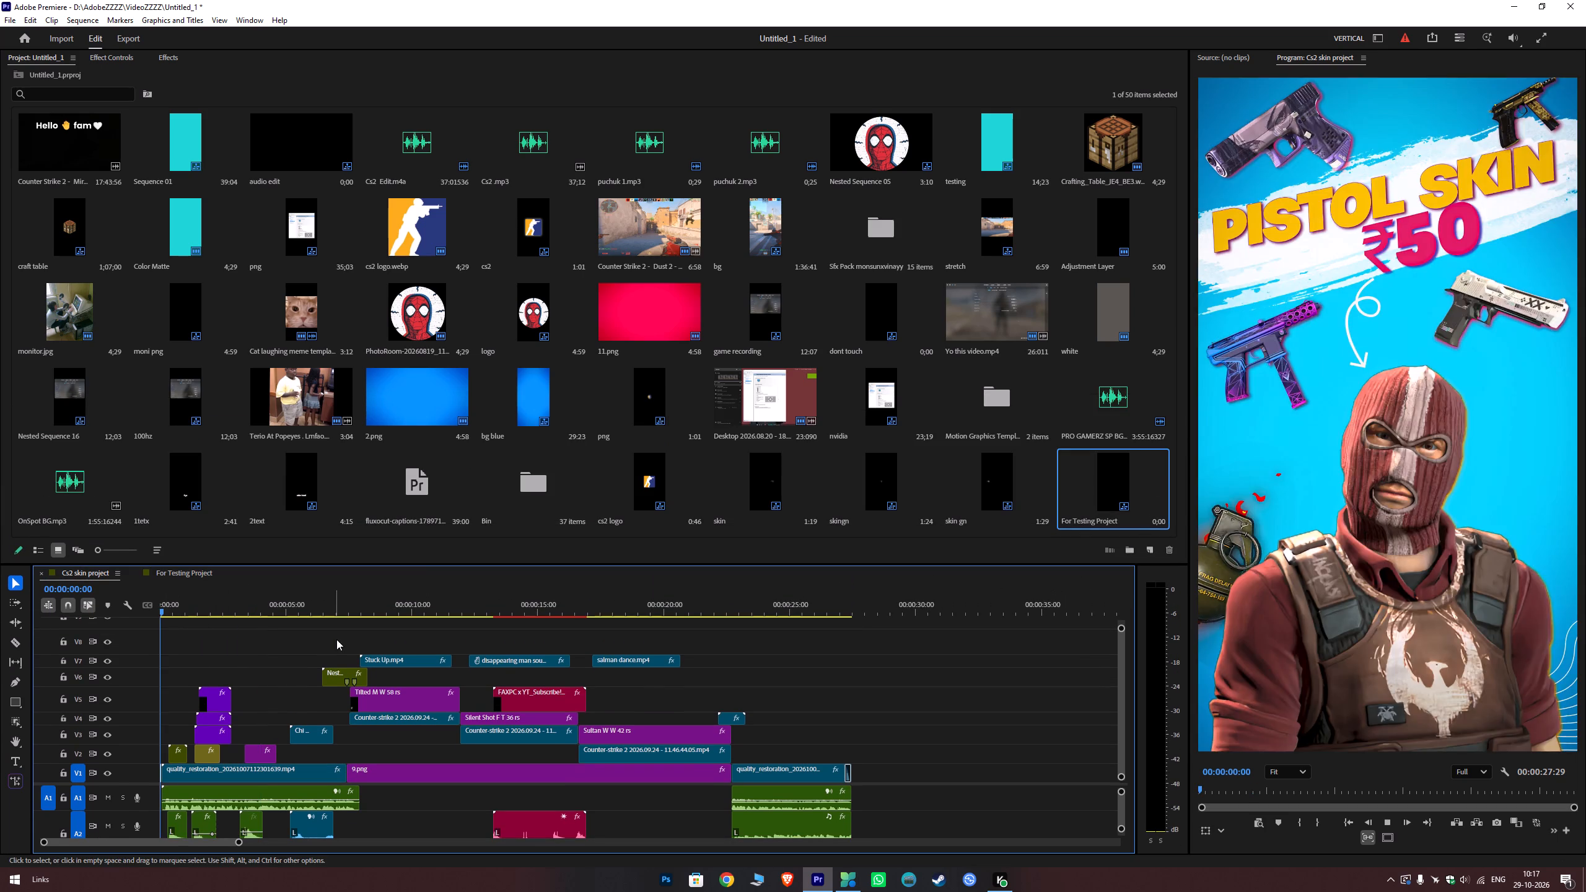
key("space")
key("space")
key("space")
key("space")
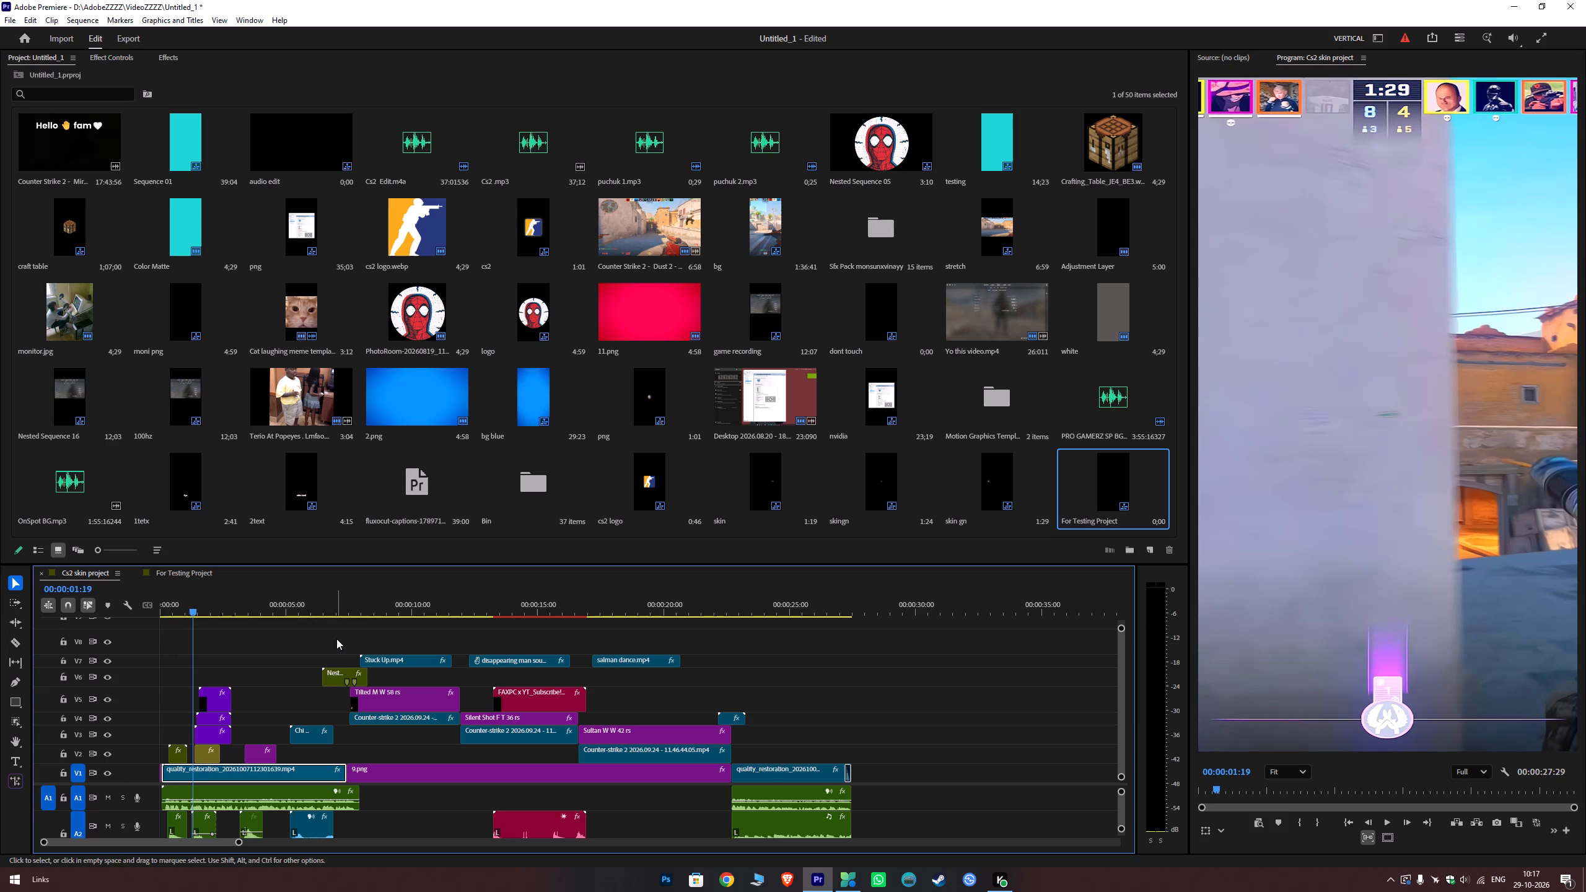
key("space")
key("space")
key("space")
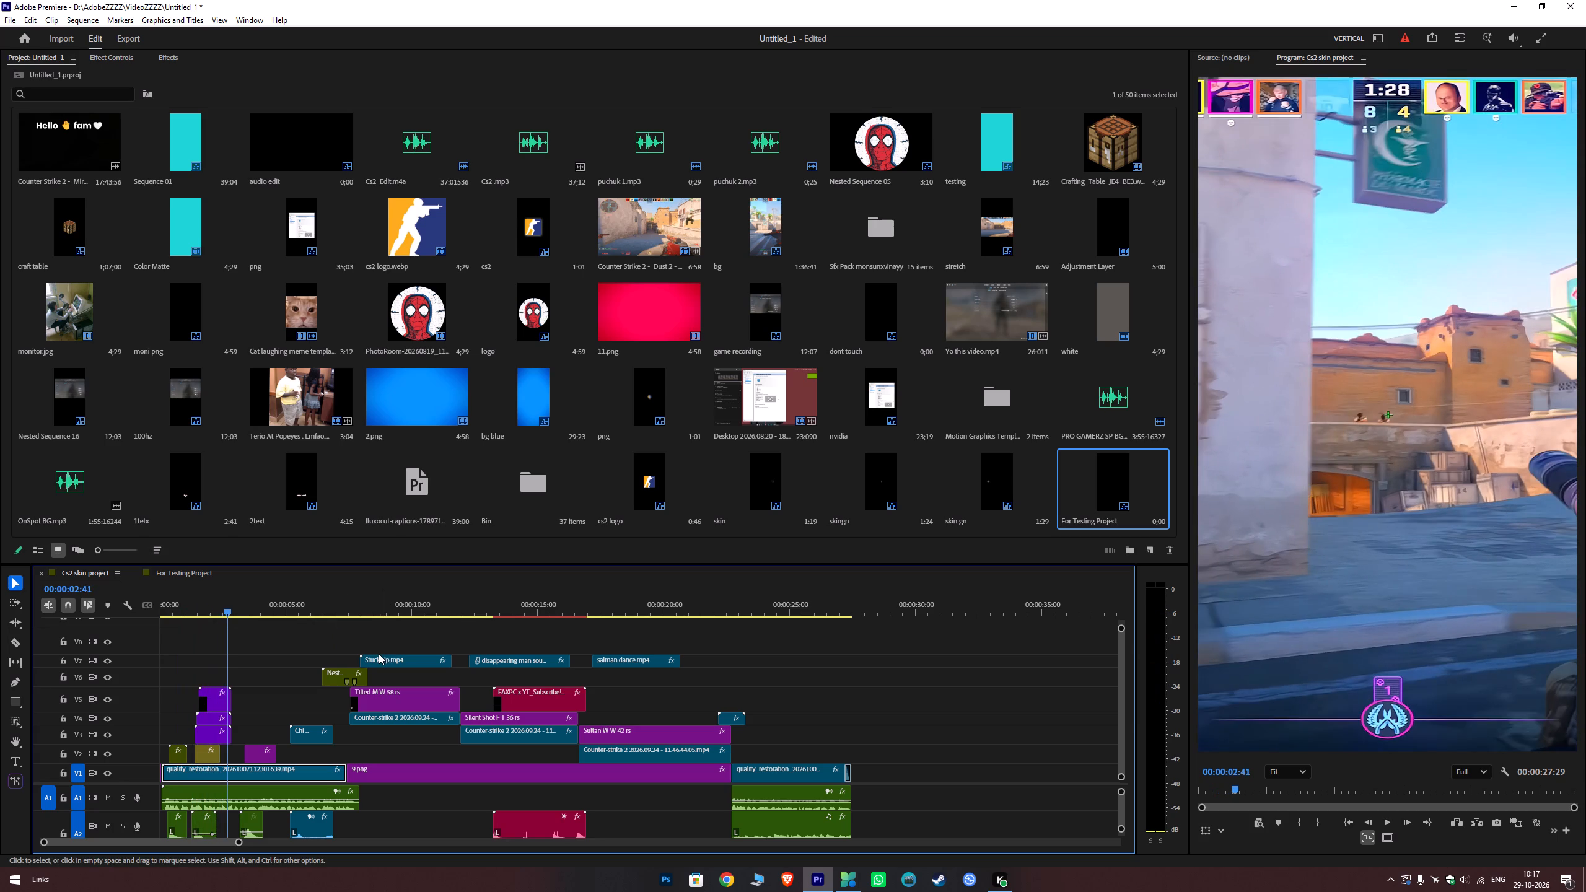
key("space")
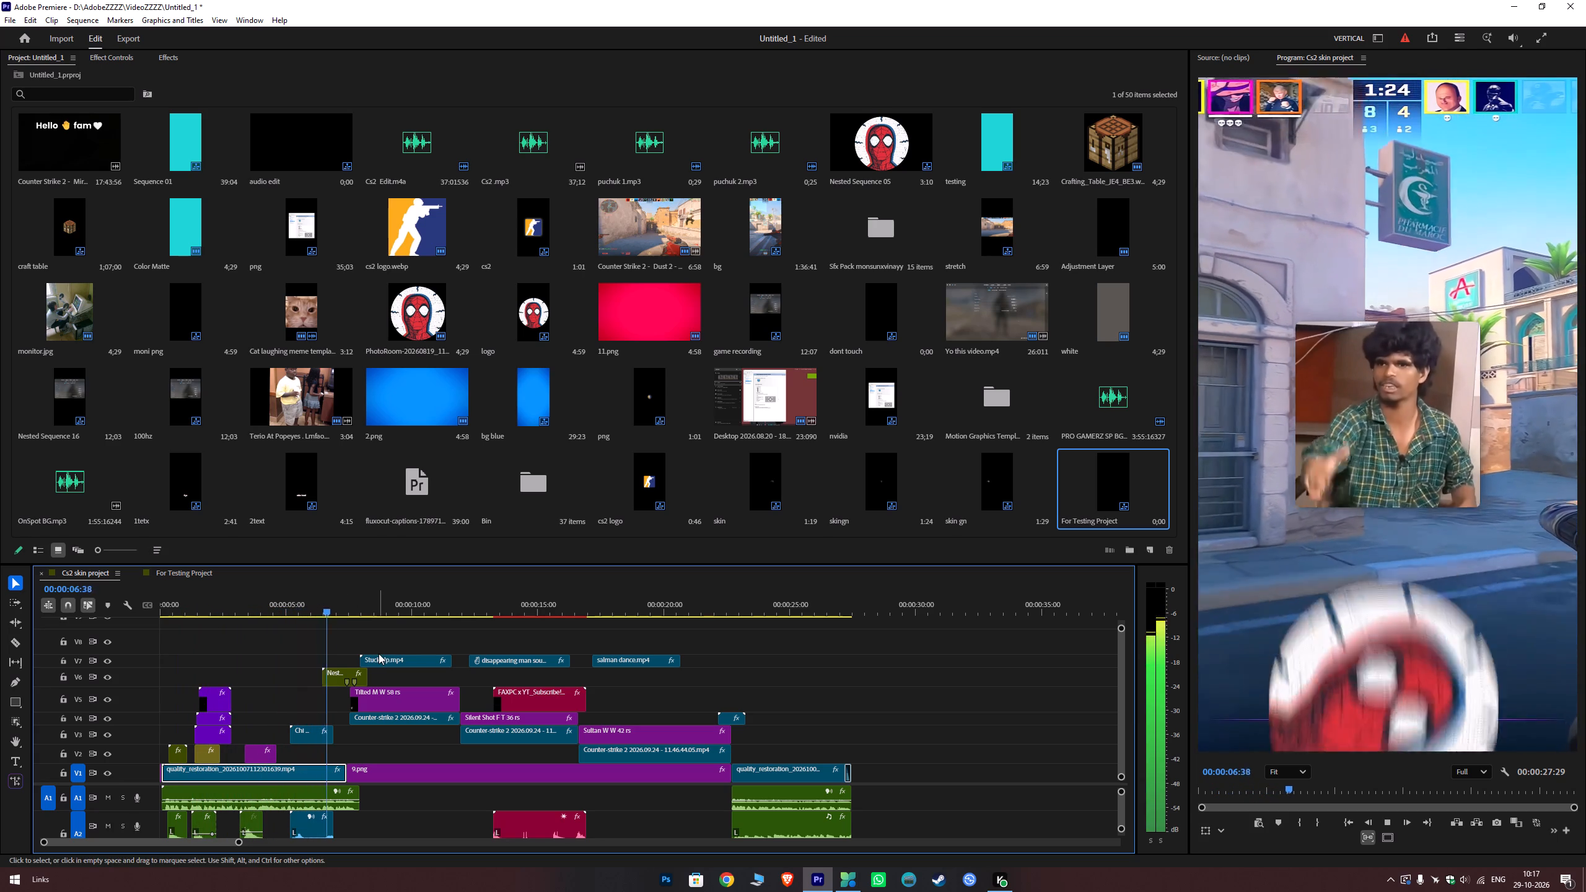
key("space")
Enlarge the timeline and raise the video/audio divider to show audio tracks A1 to A5.
left_click(343, 673)
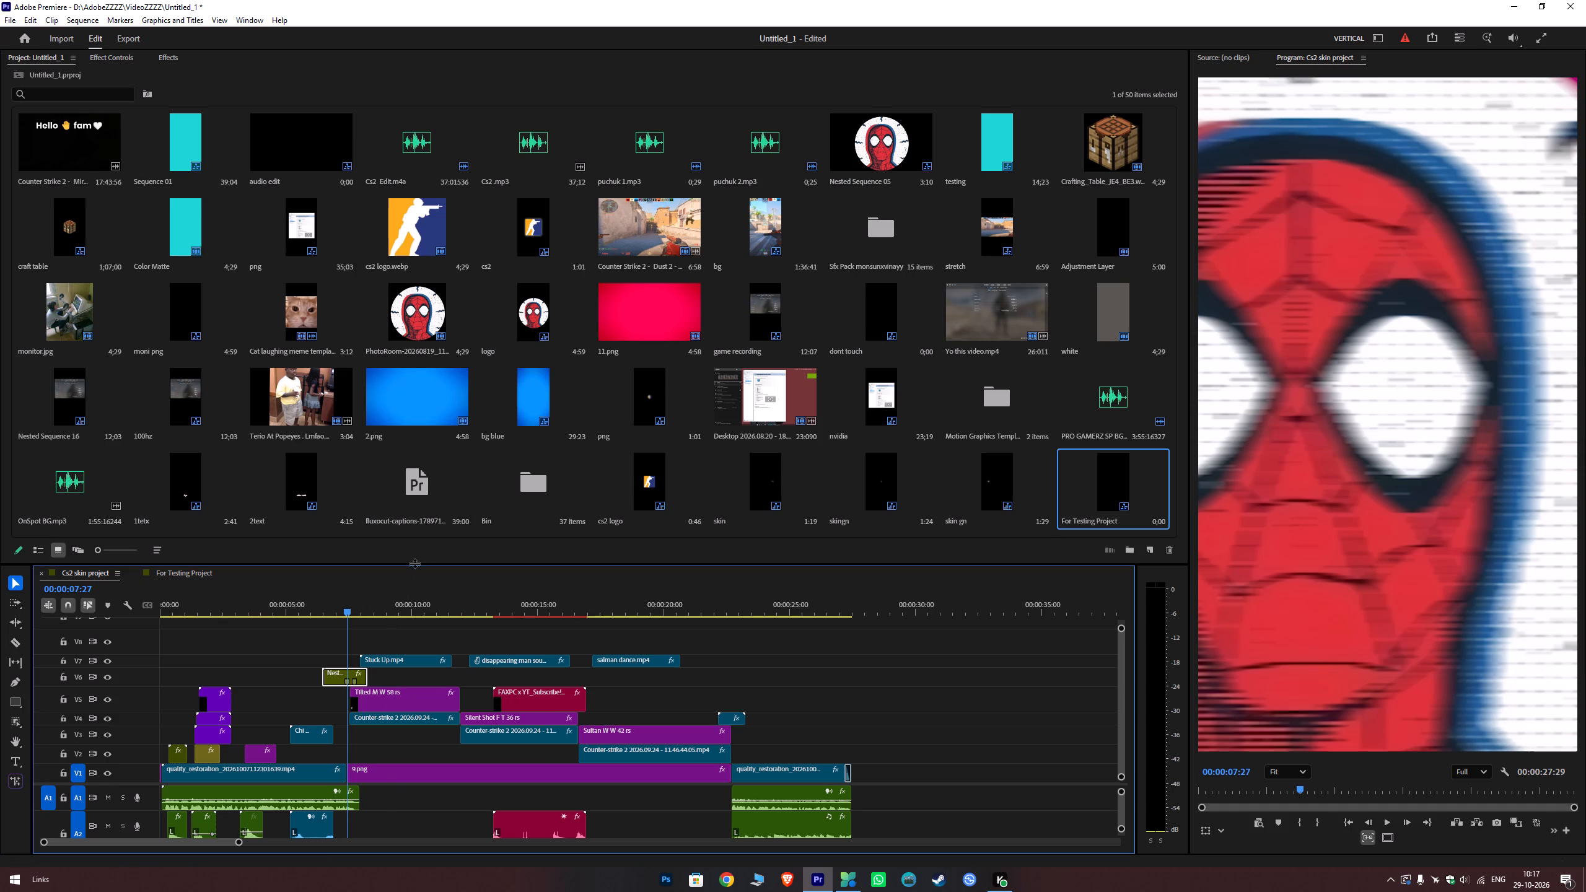
left_click_drag(414, 562, 415, 548)
left_click_drag(414, 564, 413, 468)
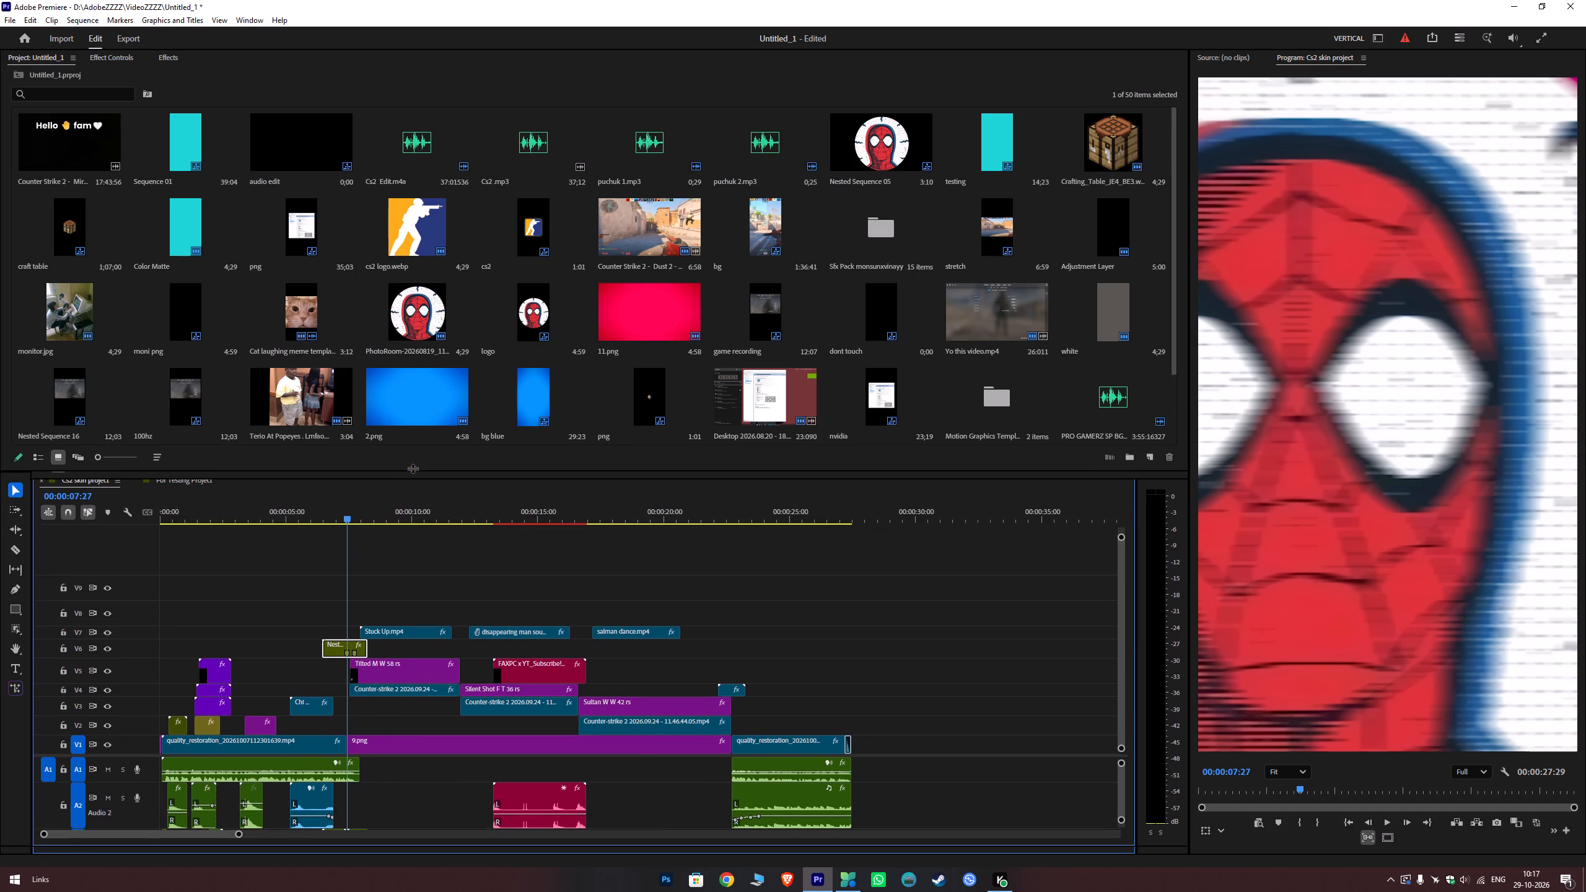
left_click_drag(413, 468, 401, 476)
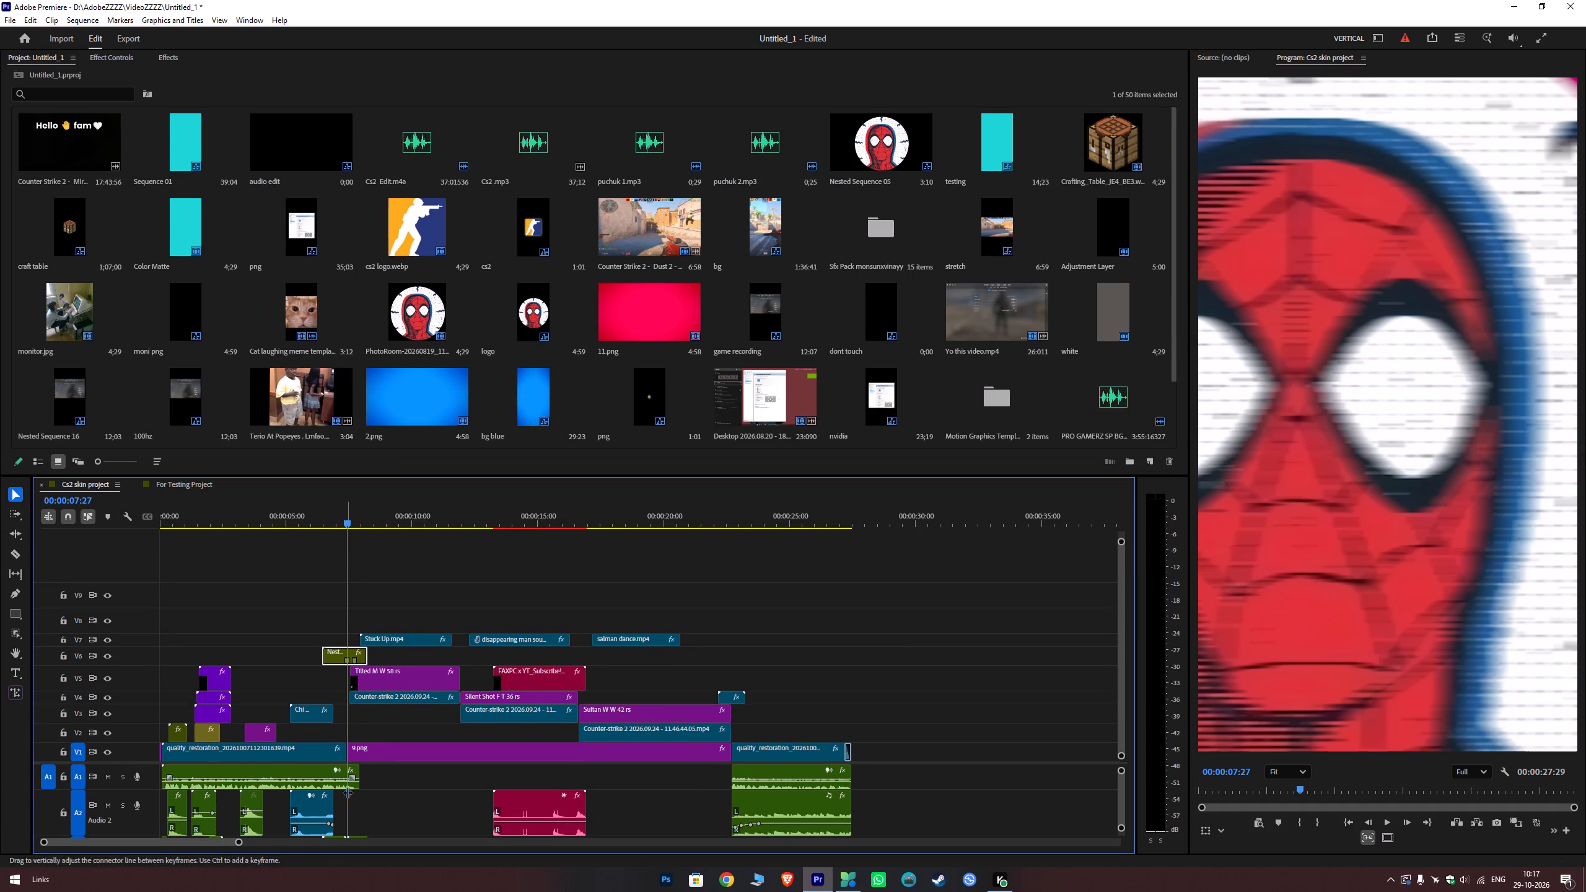
left_click(403, 734)
left_click(391, 764)
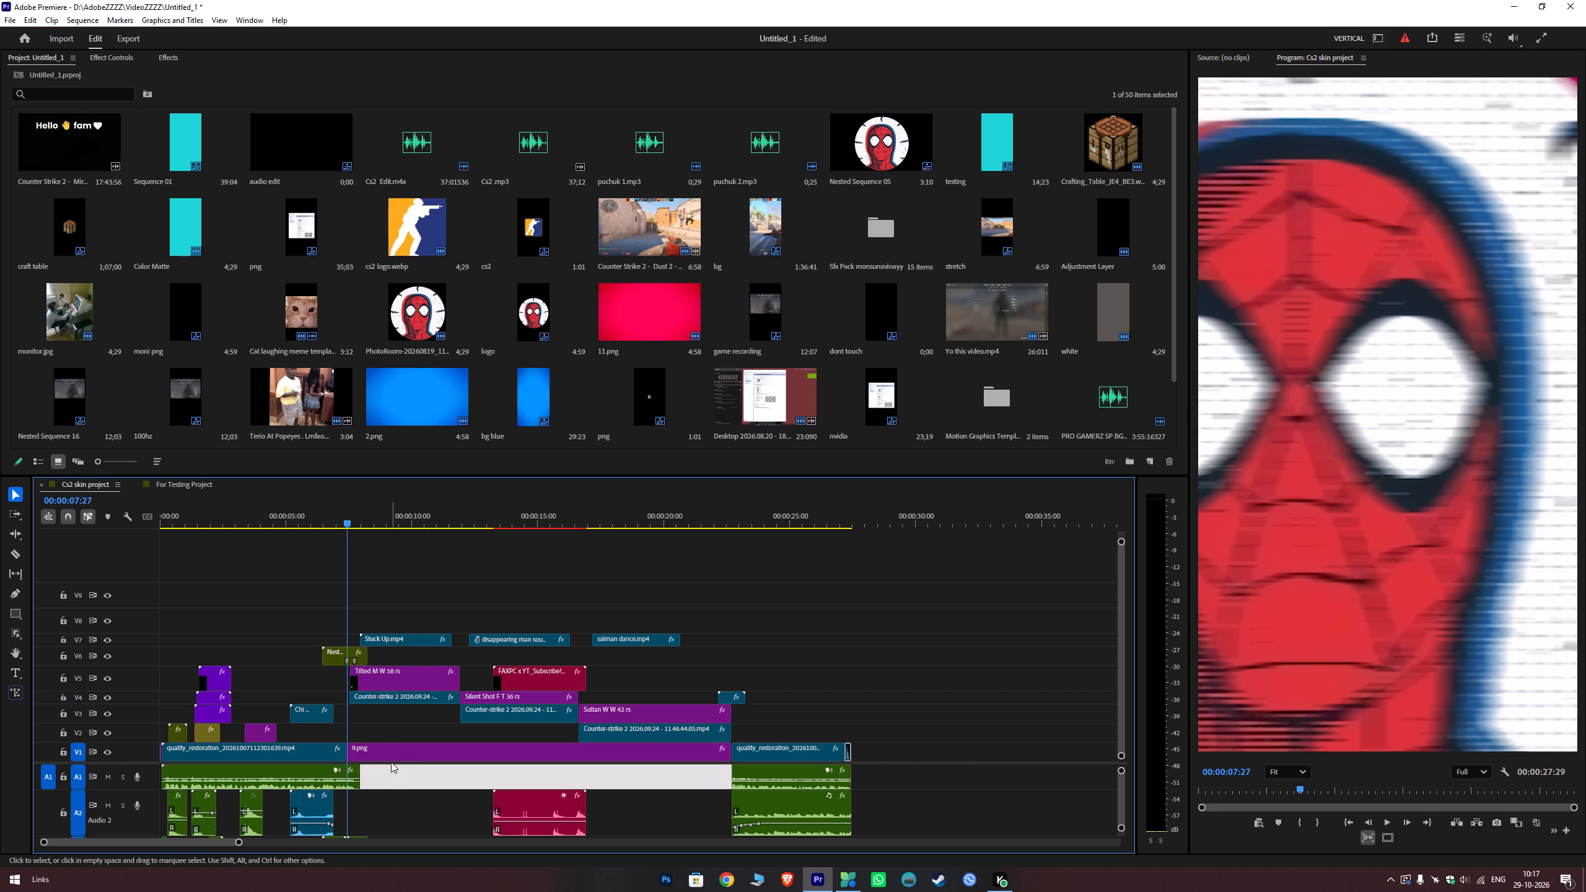
left_click(149, 761)
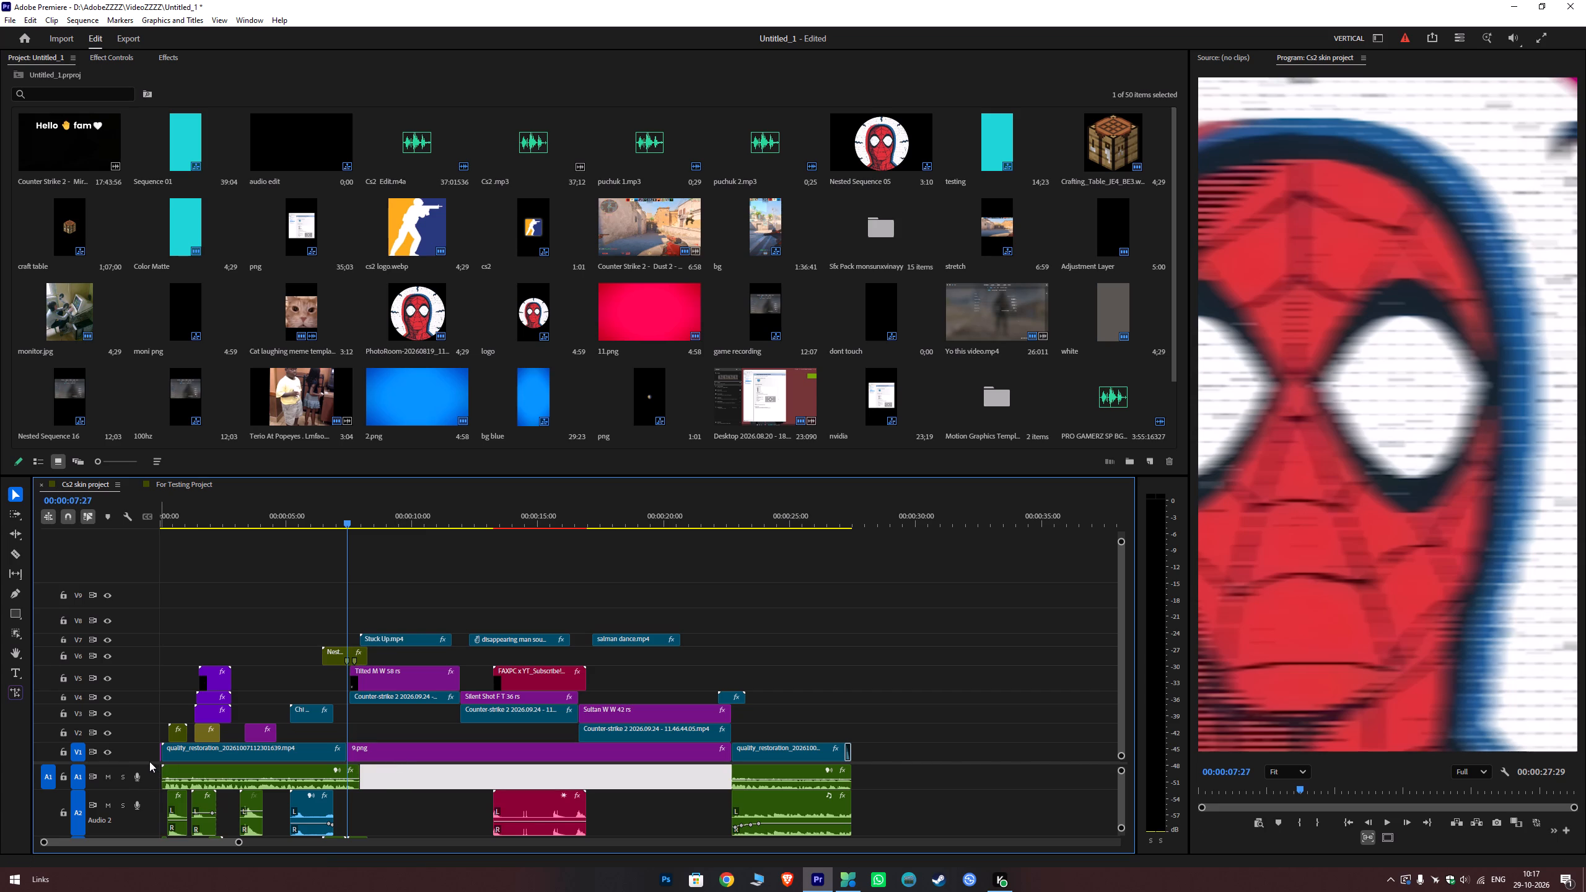
left_click(149, 761)
left_click_drag(149, 764, 160, 686)
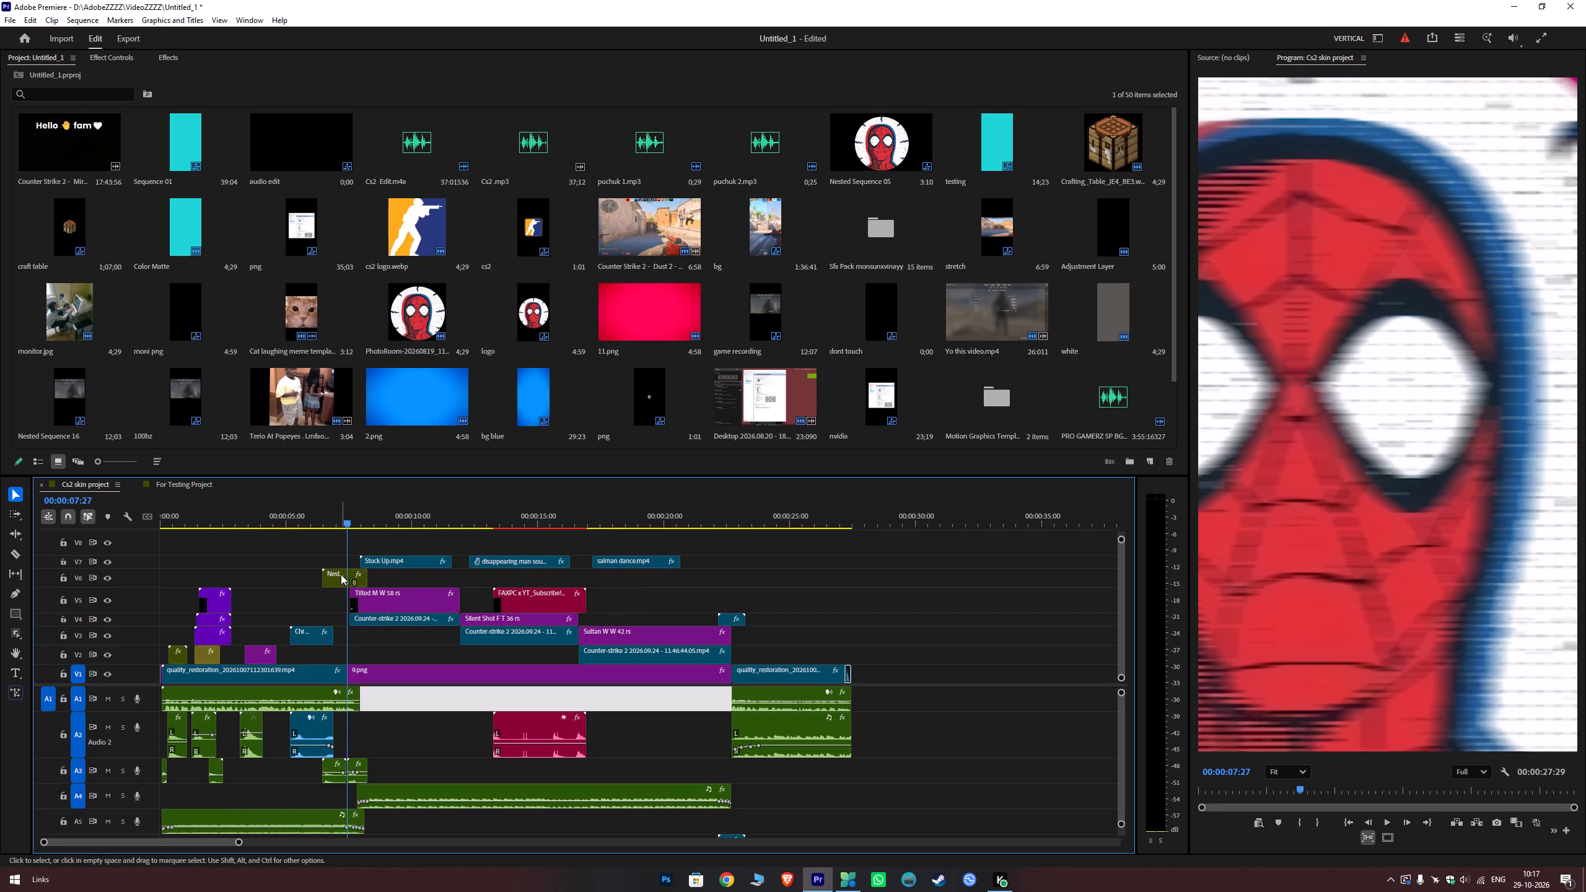
Examine how the nested clip on V6 and the two short audio clips beneath it on A3 select.
left_click(341, 574)
left_click(332, 771, "ctrl")
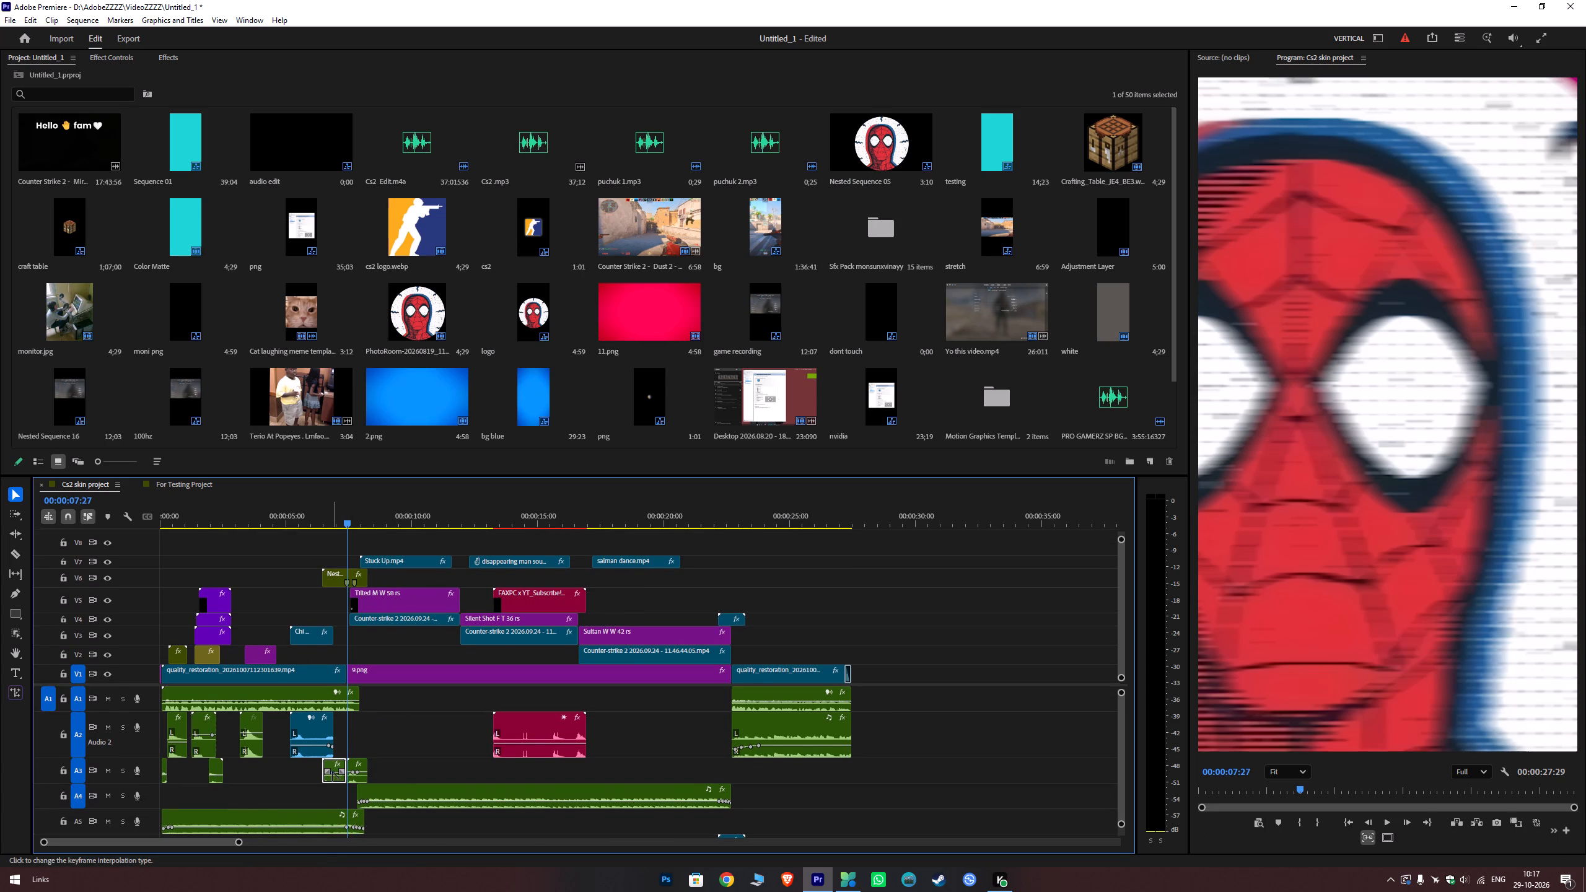
left_click(392, 767)
left_click(330, 762)
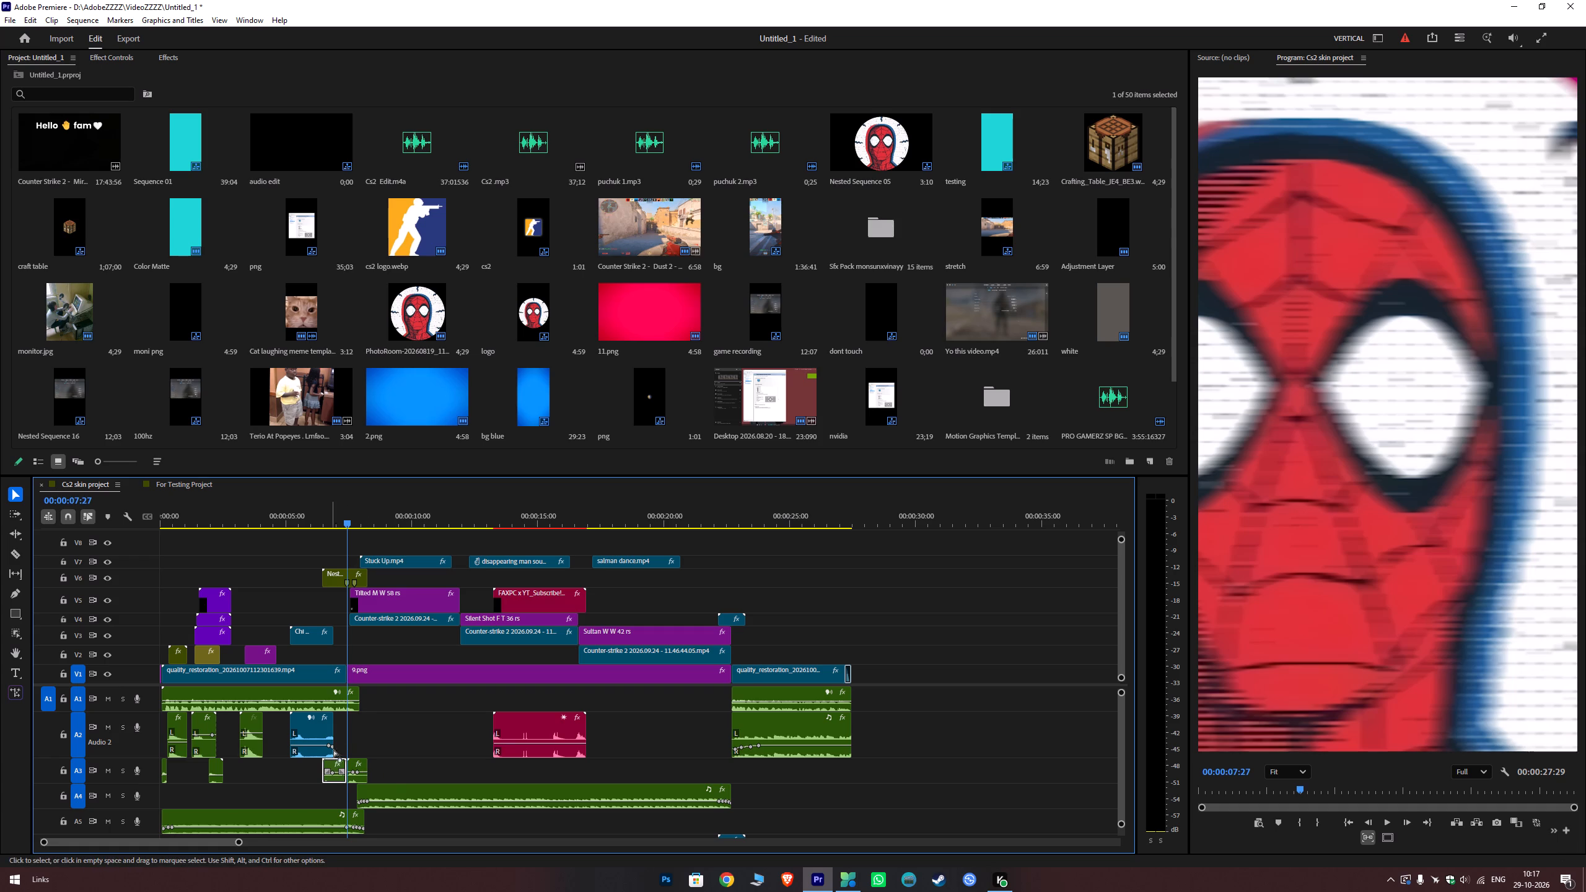
left_click(337, 576, "ctrl")
left_click(408, 736)
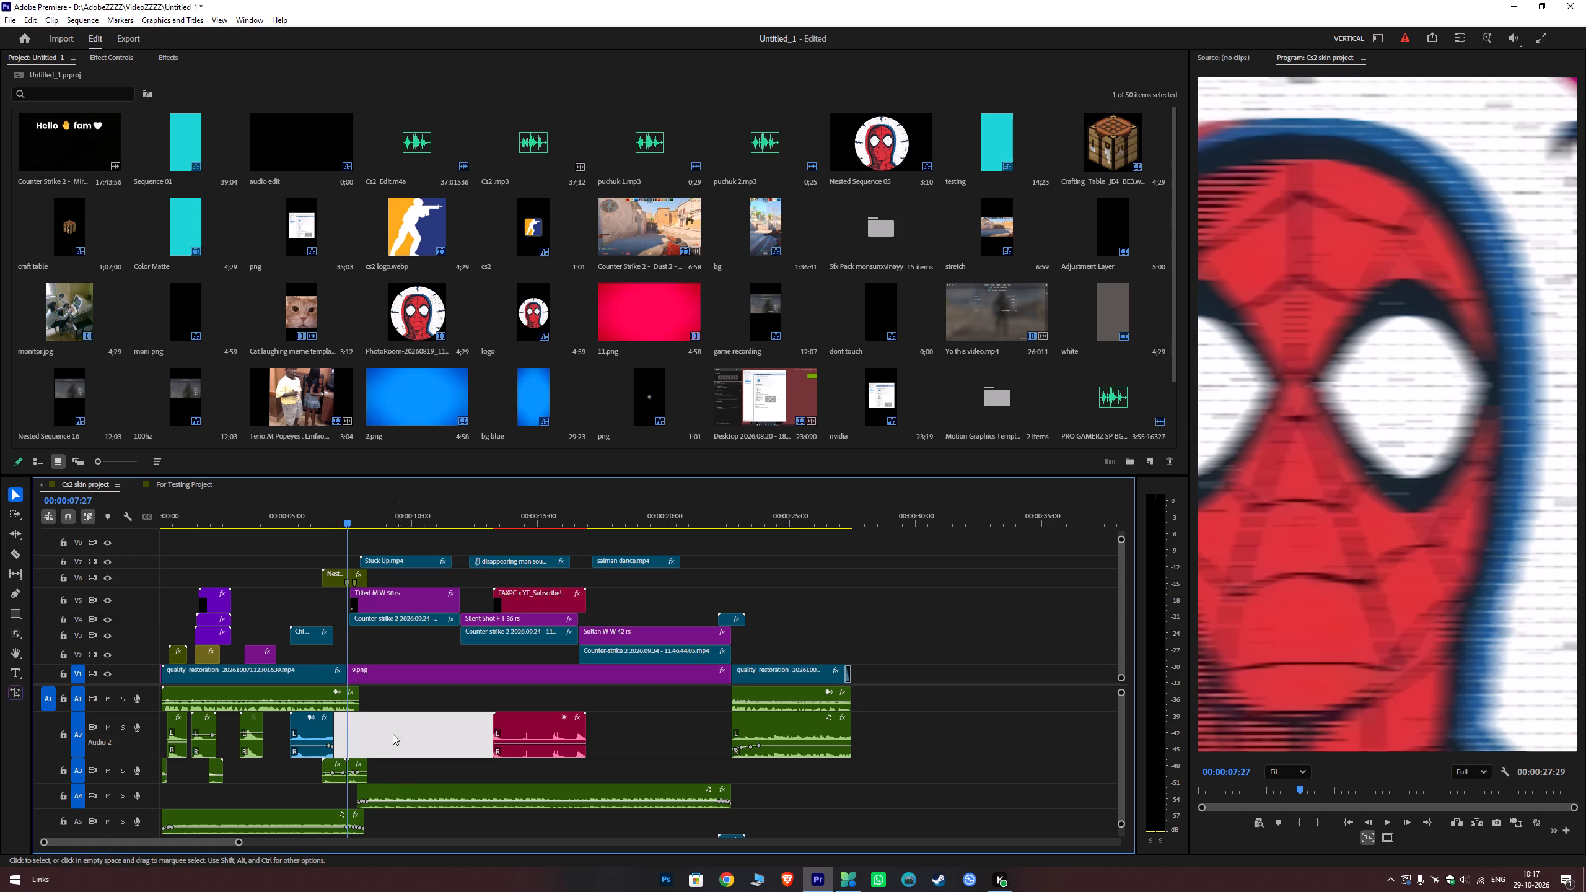
left_click(380, 694)
left_click(321, 583)
left_click(334, 575)
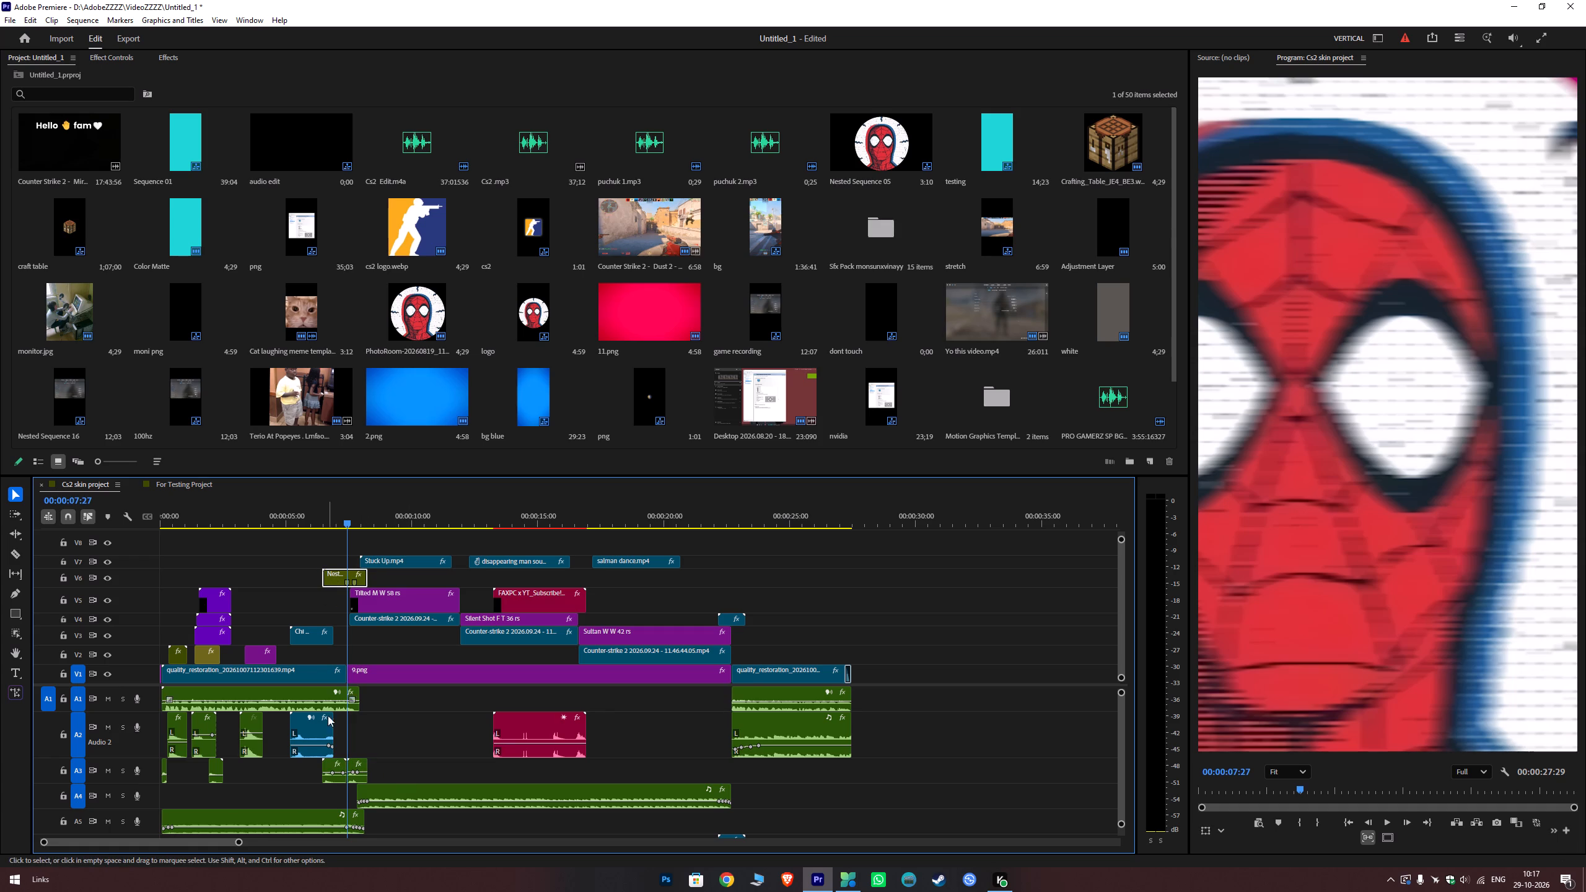
left_click(329, 762, "ctrl")
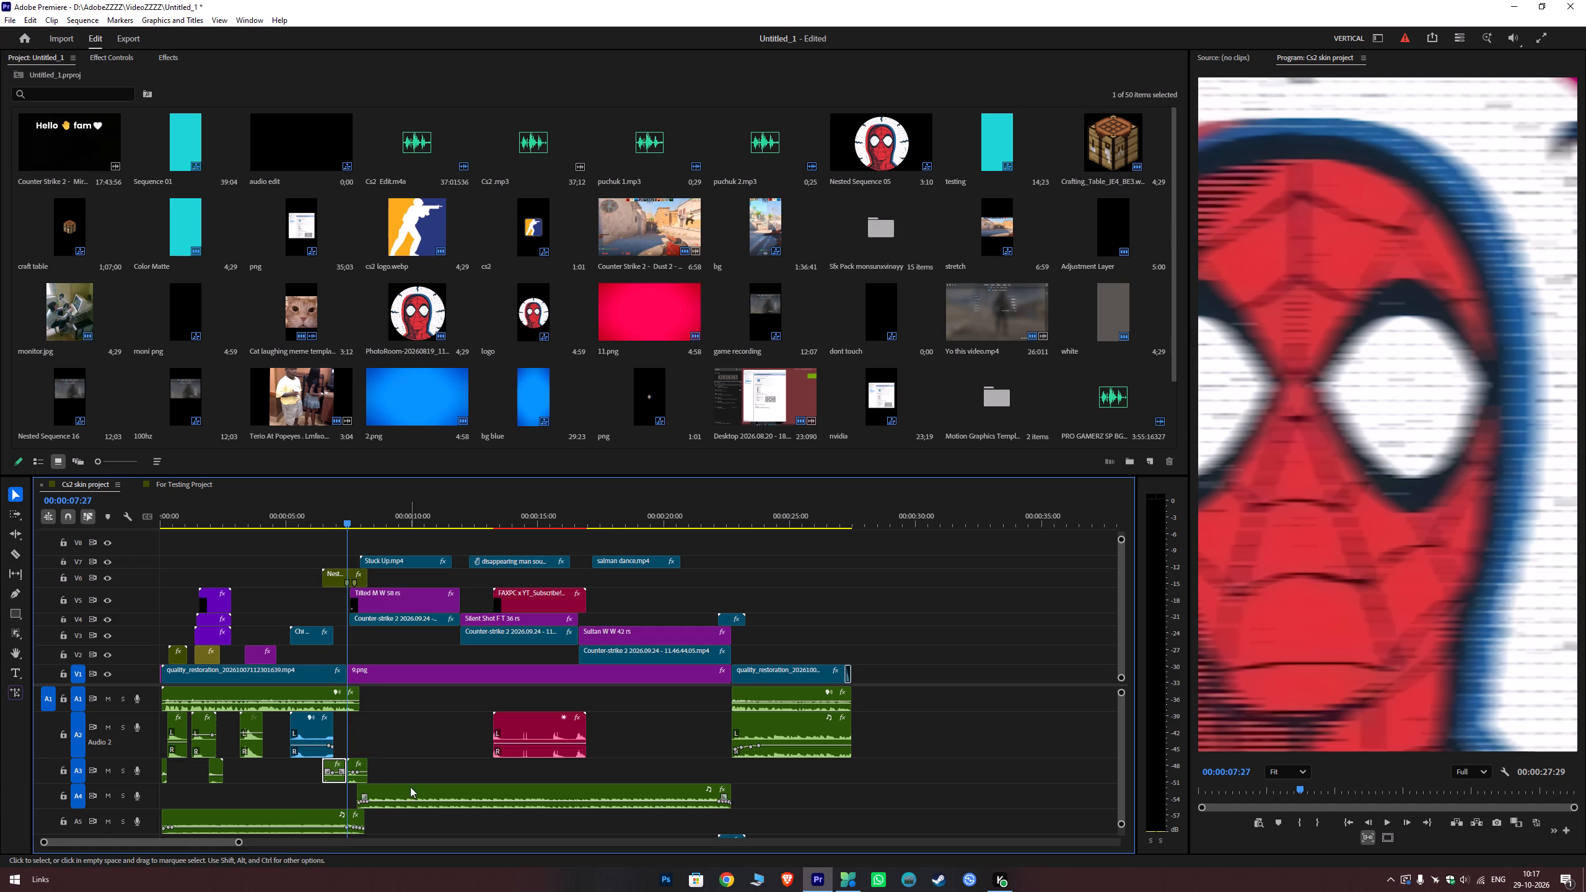
left_click(405, 748)
left_click_drag(398, 771, 330, 776)
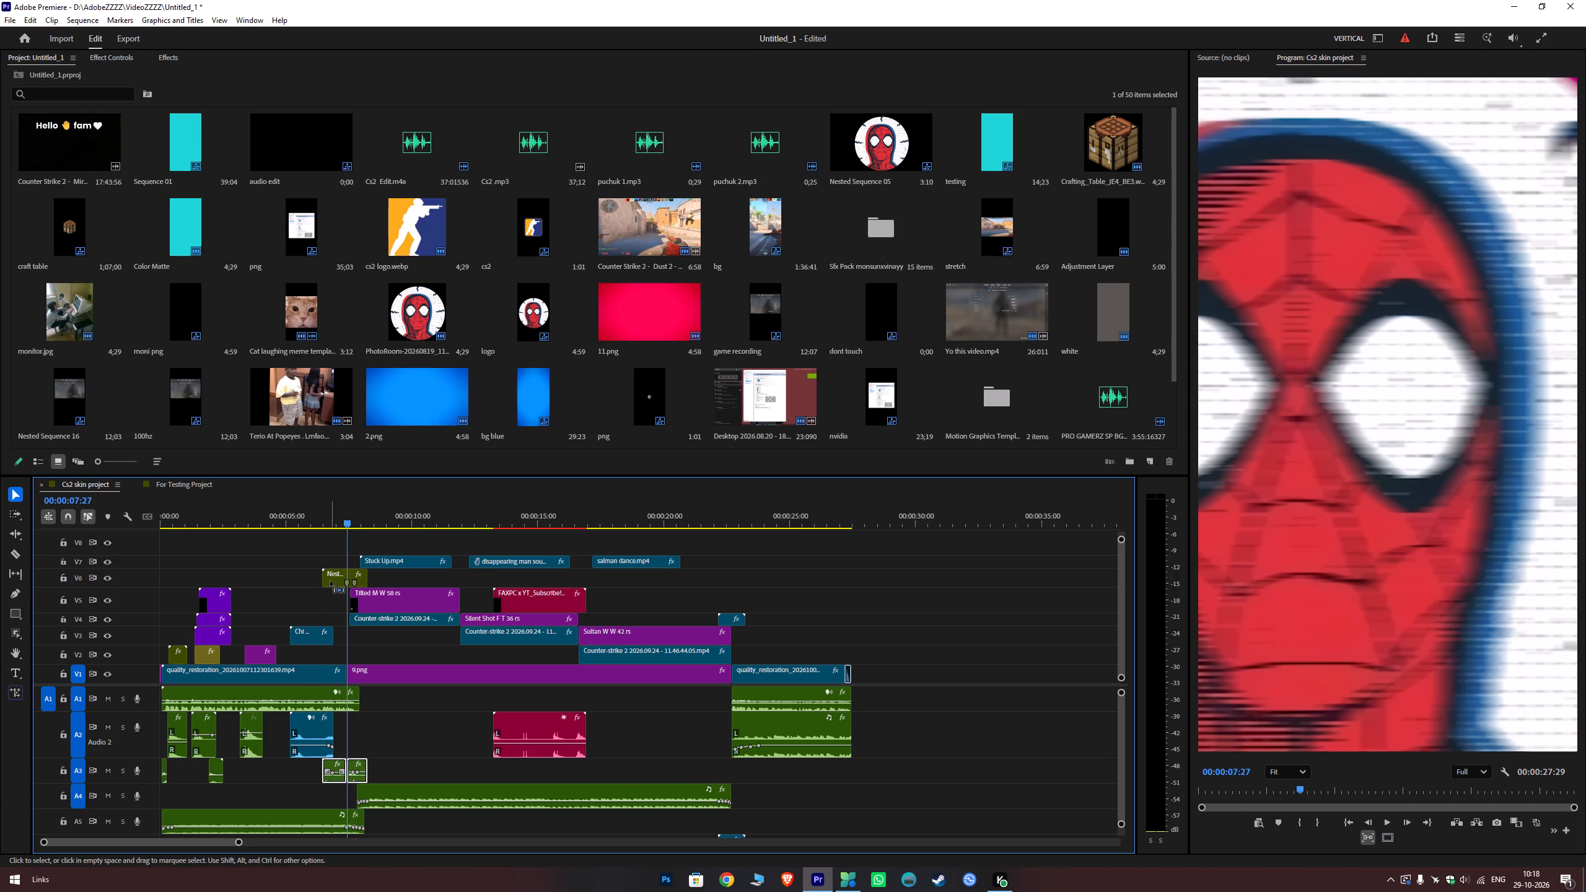
left_click(330, 579, "ctrl")
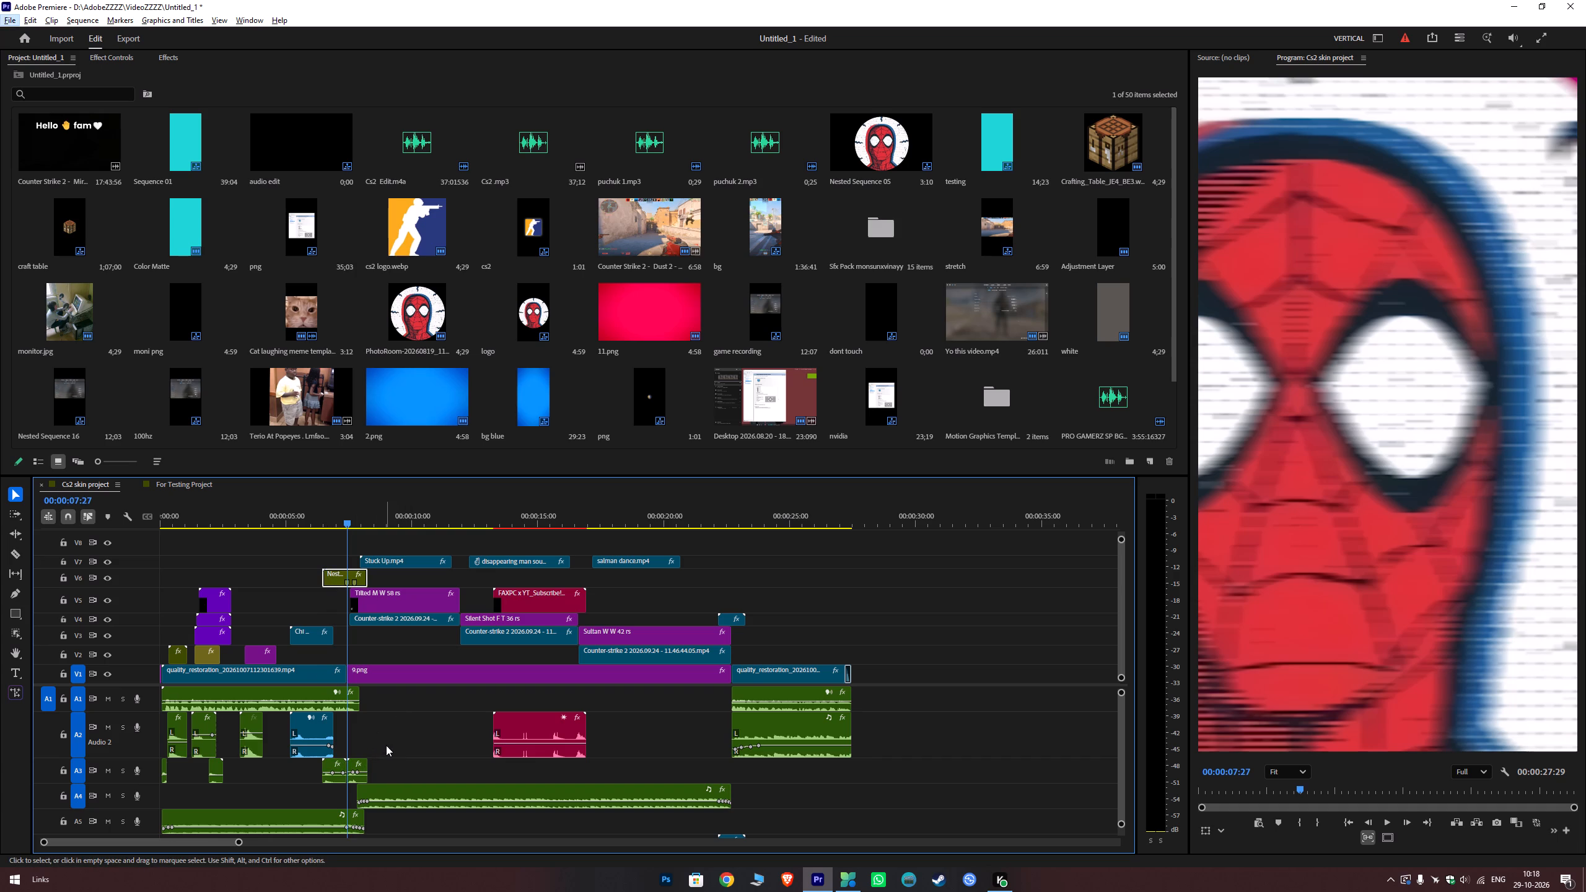
Compare the A3 audio pair with the V6 nested clip again, and check the nested clip's options for linking.
left_click(387, 747)
left_click(396, 775)
left_click_drag(396, 772, 320, 777, "alt")
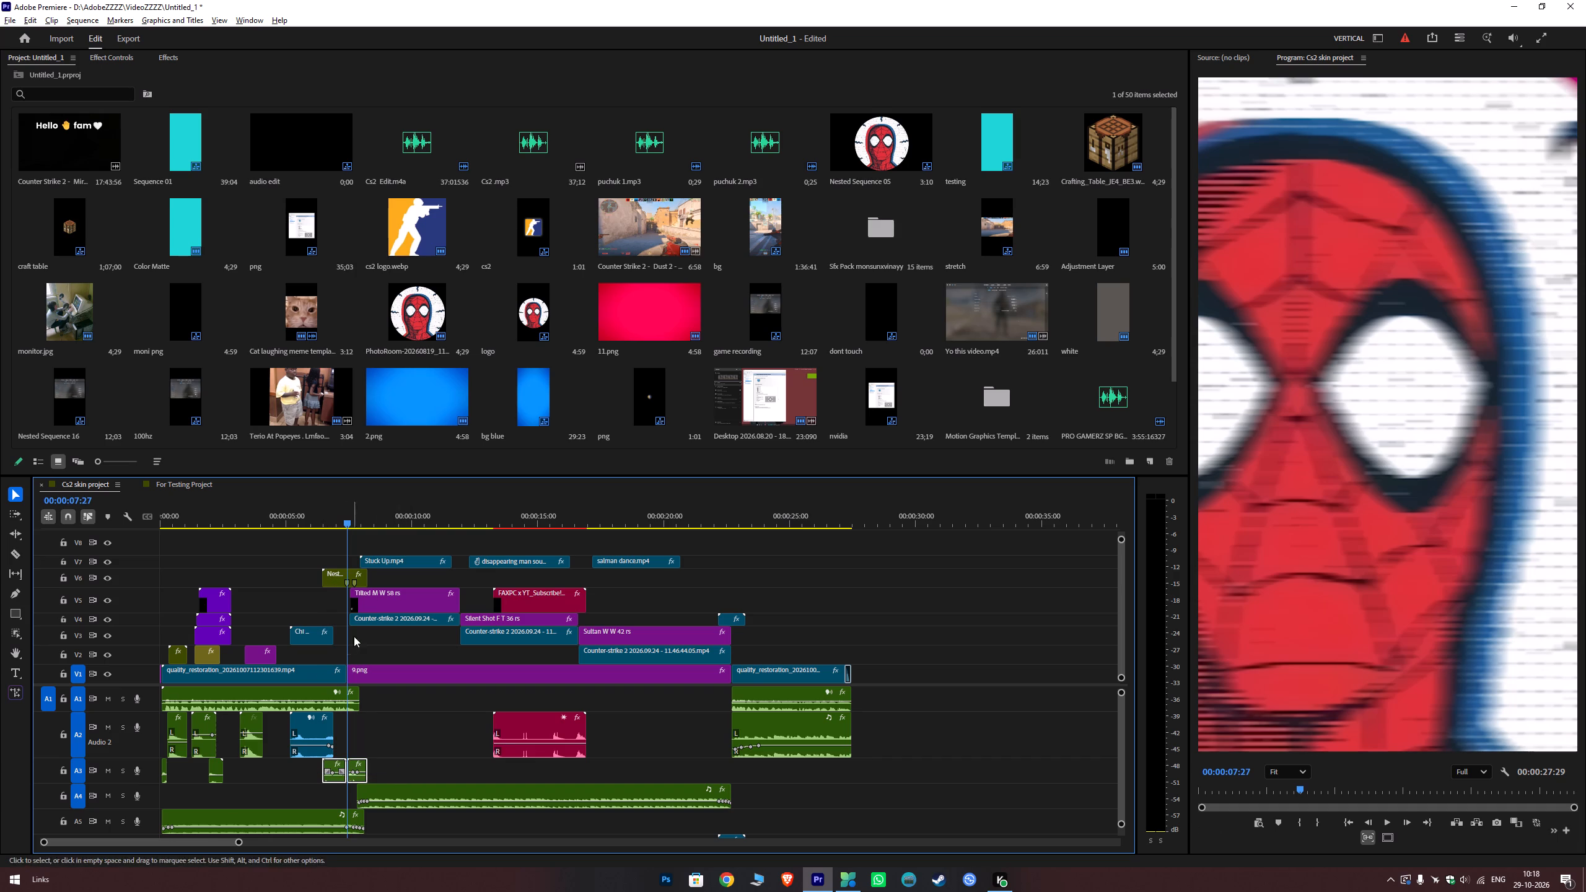
left_click(338, 579, "alt")
left_click(386, 737)
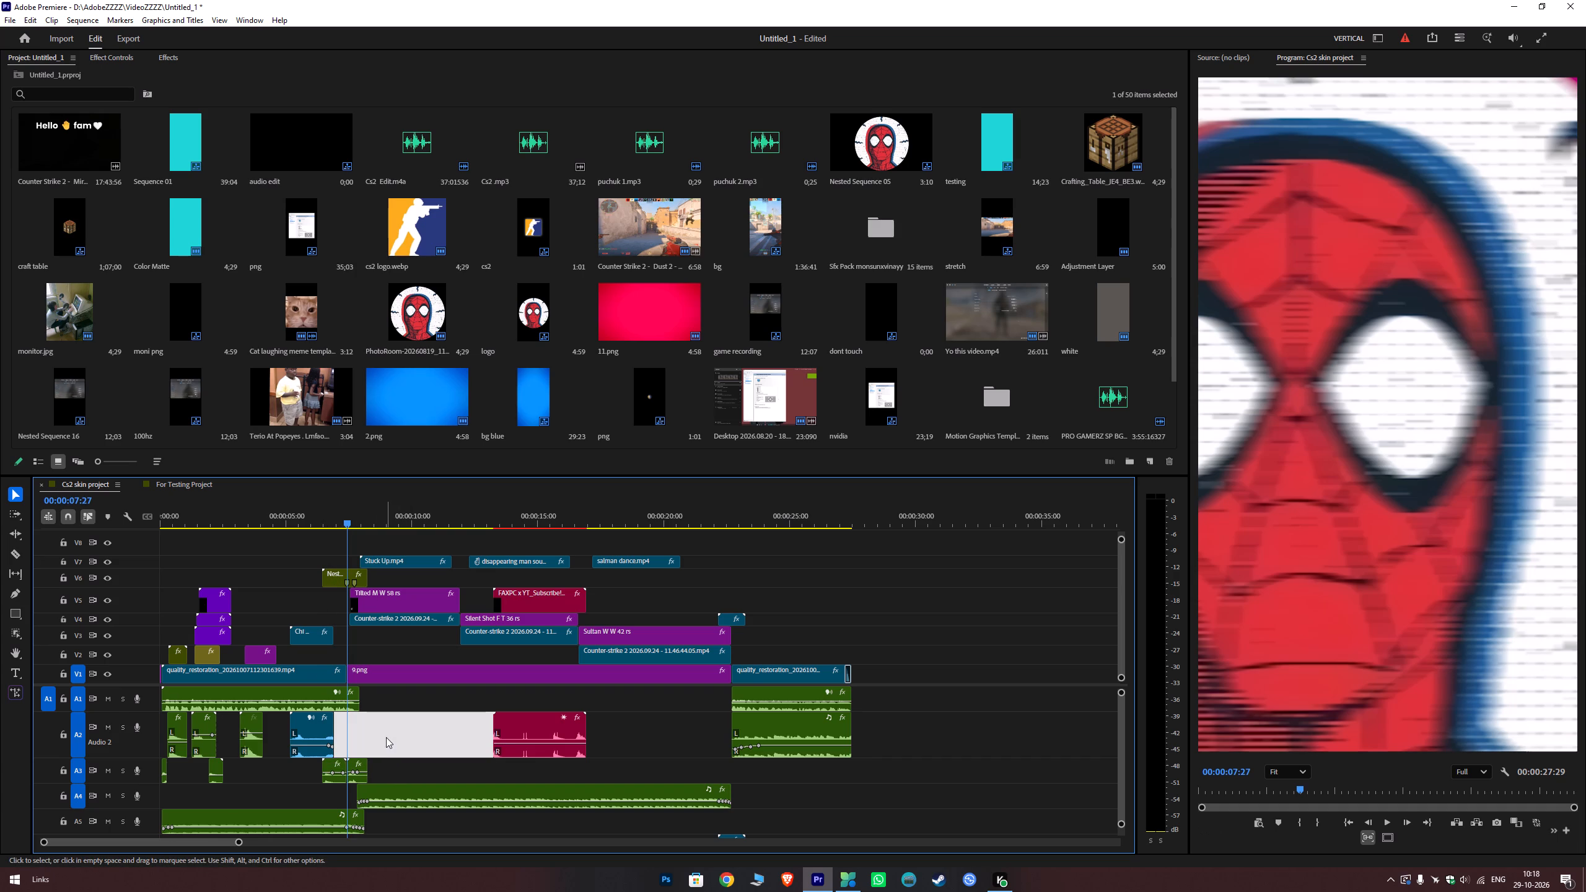
left_click(387, 699)
left_click(389, 759)
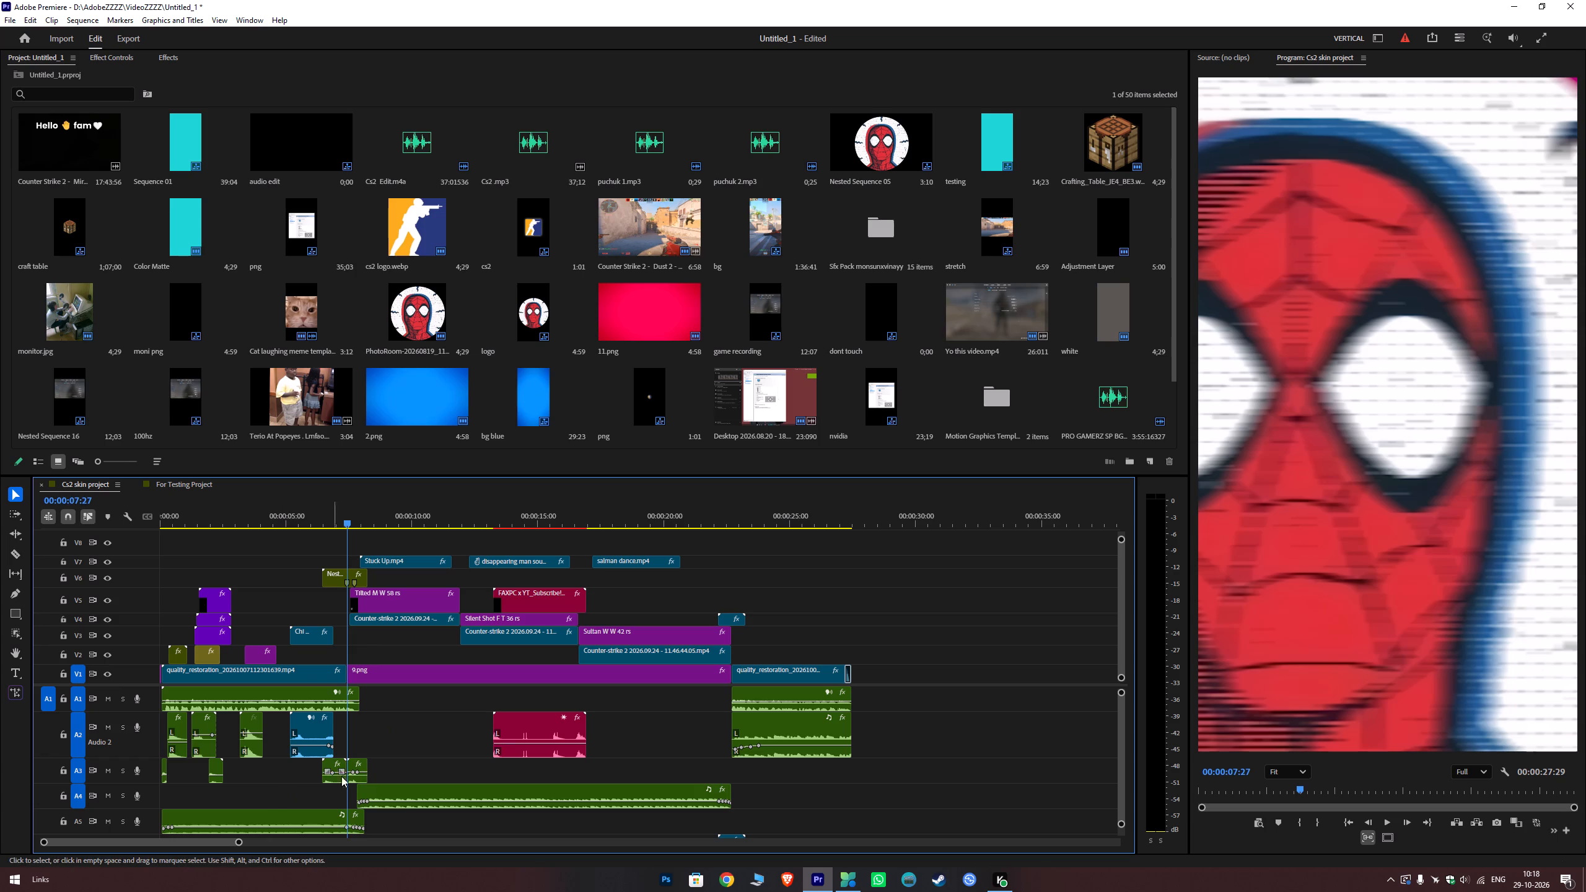
left_click(330, 577, "ctrl")
left_click_drag(289, 780, 370, 780, "ctrl")
left_click_drag(392, 774, 317, 774)
left_click_drag(397, 777, 317, 779)
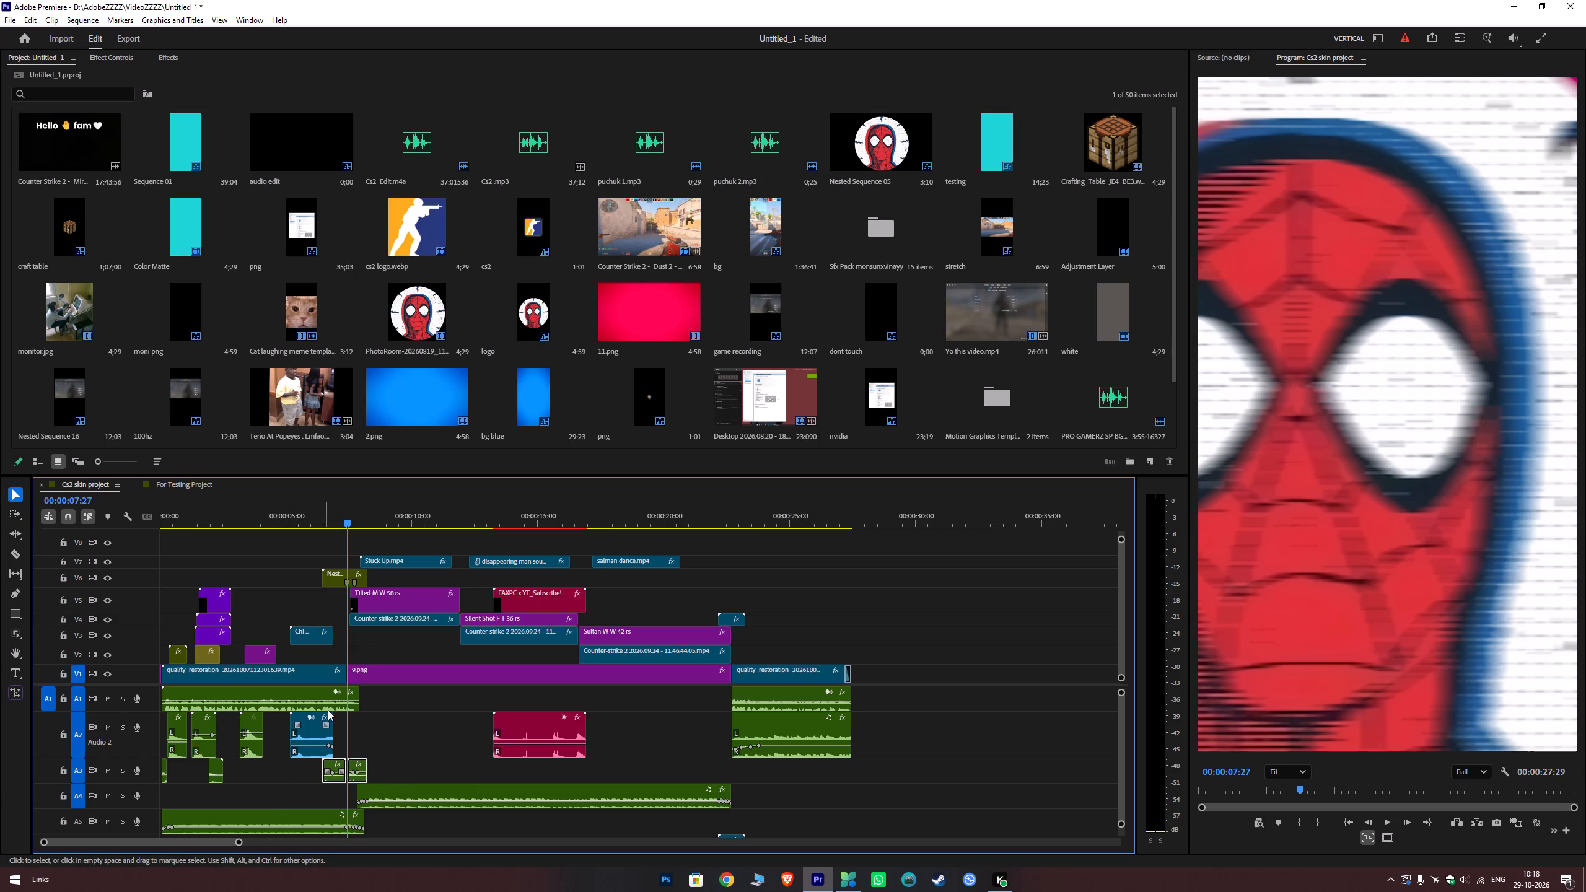
right_click(336, 574)
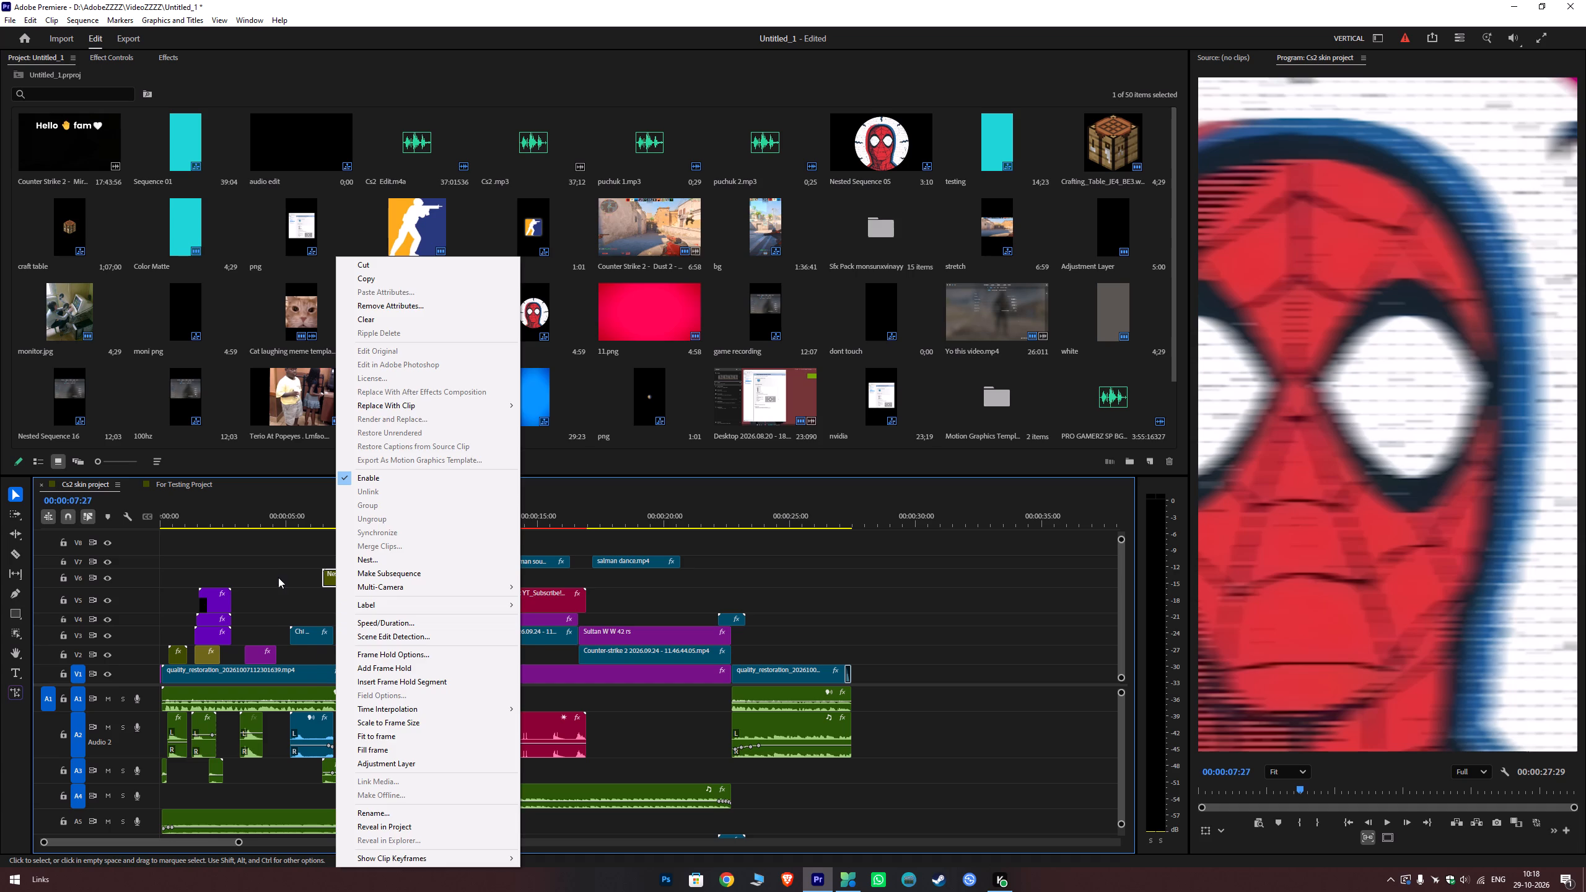
left_click(278, 577)
left_click(285, 547)
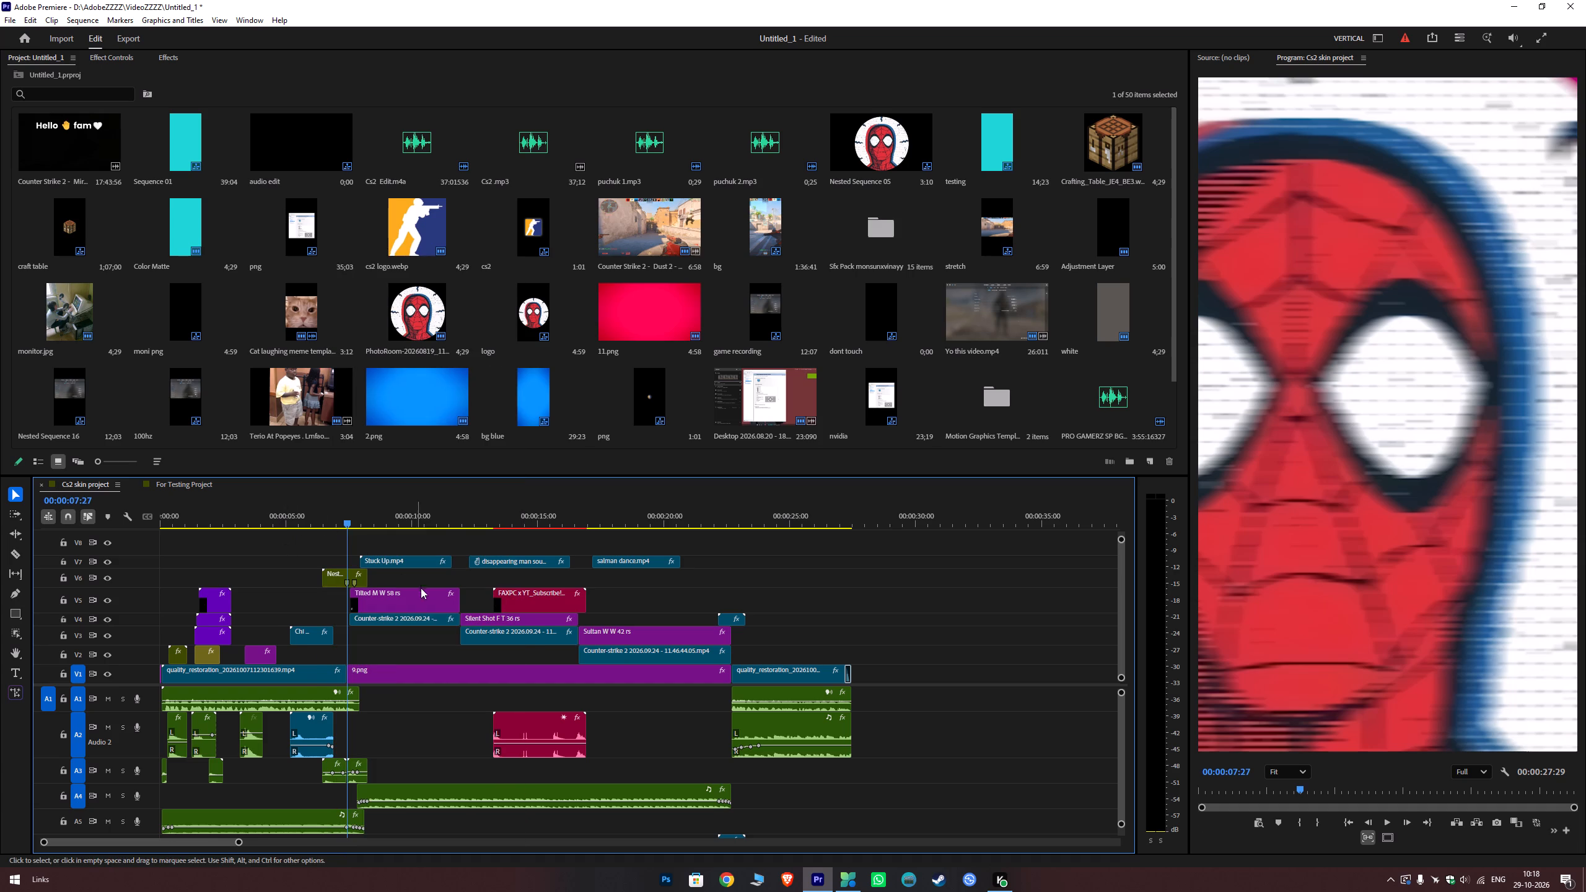
Check how the Stuck Up clip on V7, the subscribe clip on V5 and the red audio clip on A2 select.
left_click(405, 558)
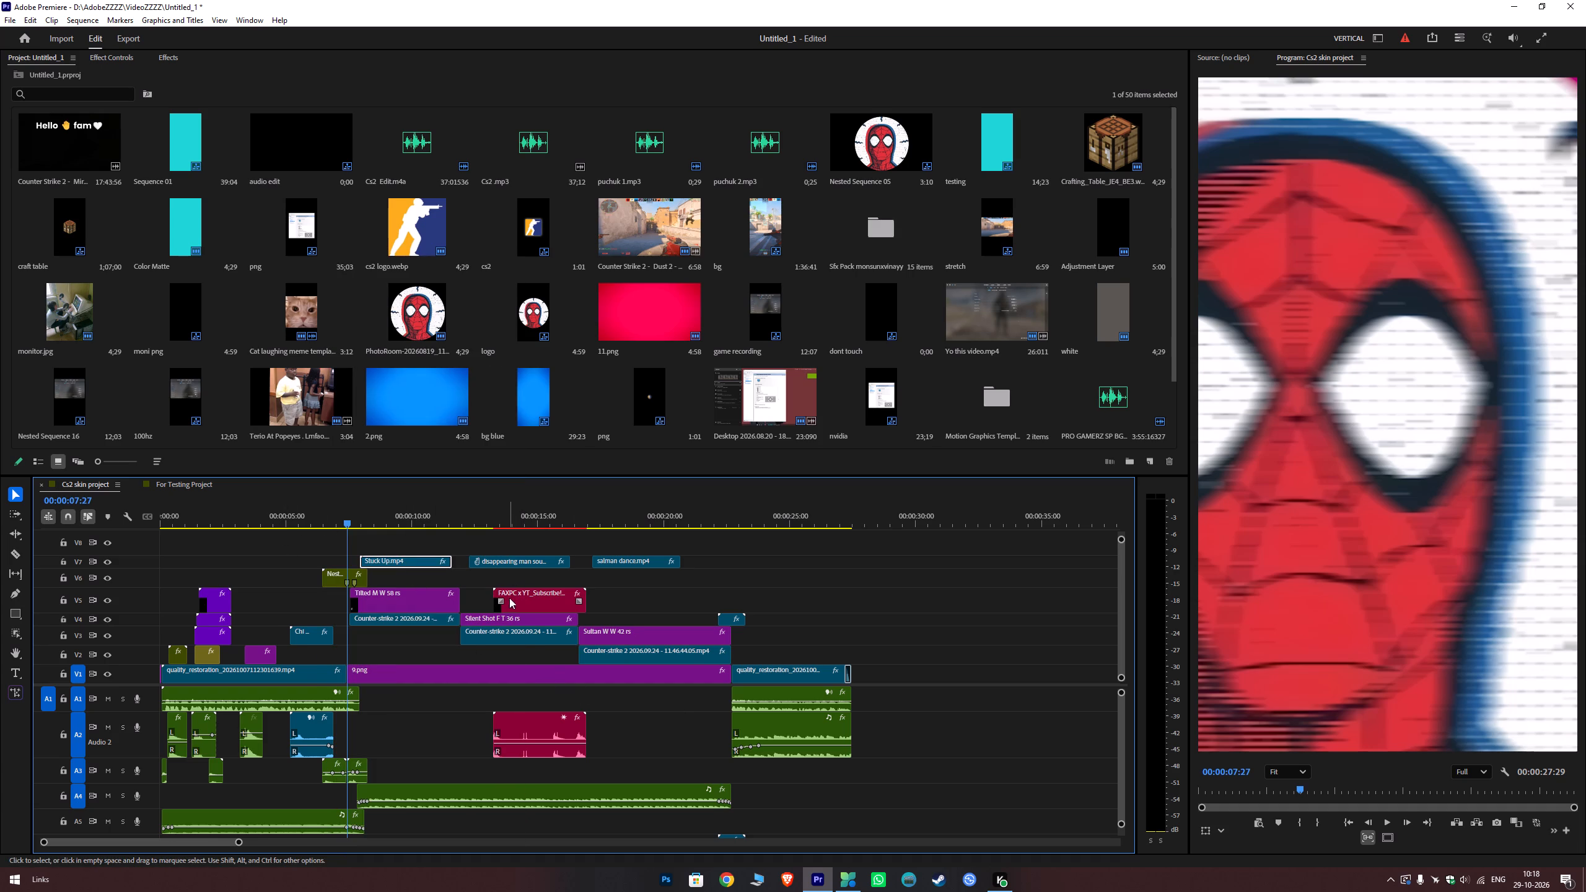
left_click(517, 592)
left_click(541, 721)
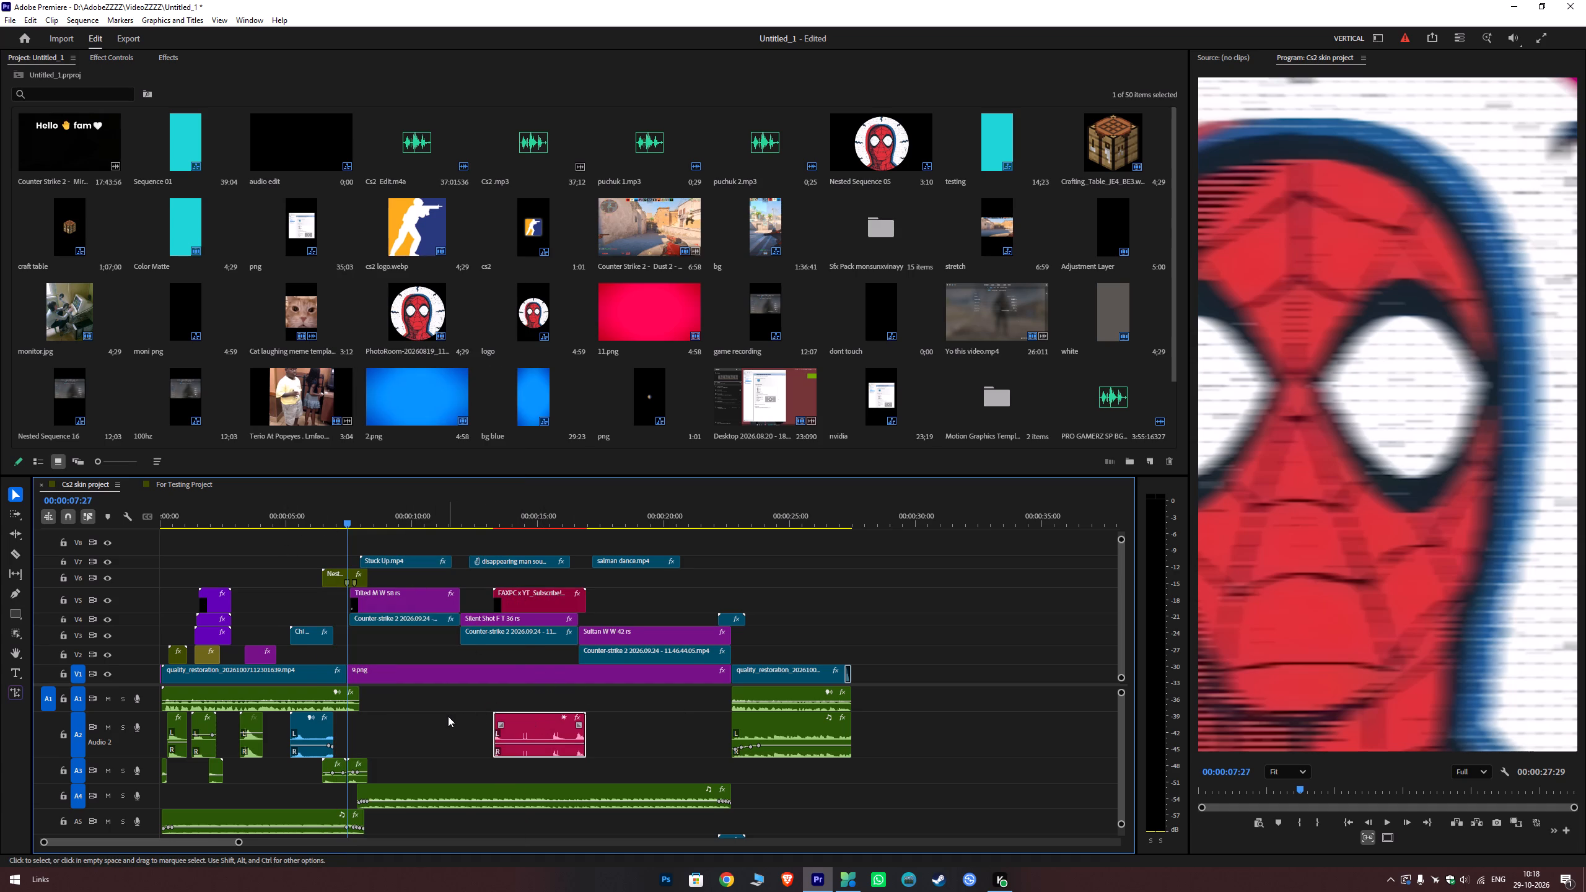
type("ss")
left_click(431, 728)
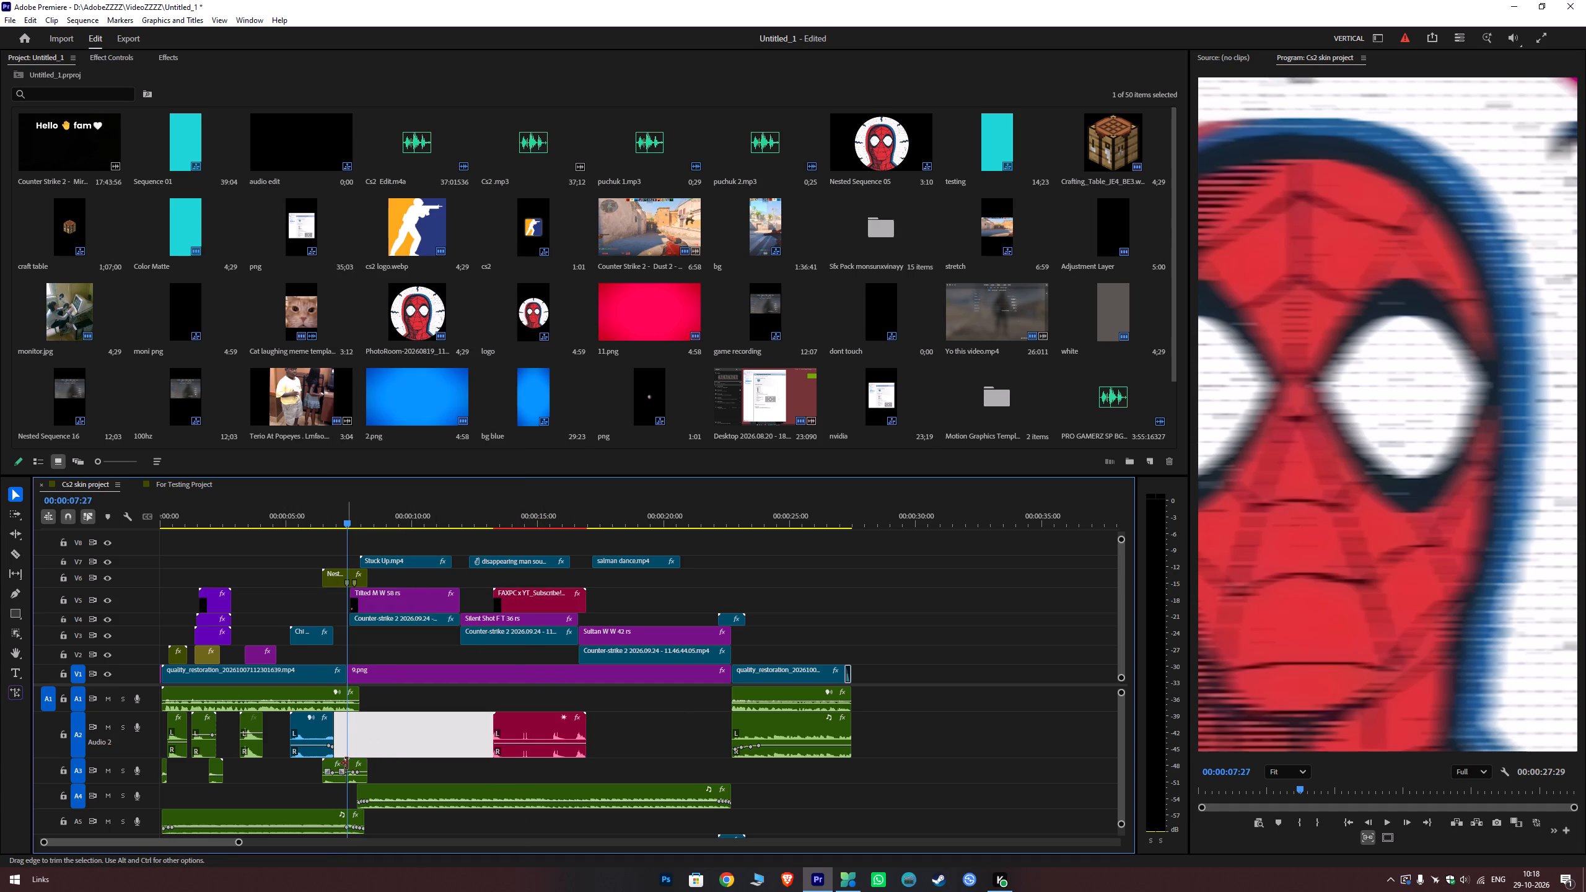
Inspect the two short audio clips on A3 together, including their clip options, against the nested clip on V6.
left_click(347, 763)
left_click(383, 741)
left_click(333, 765)
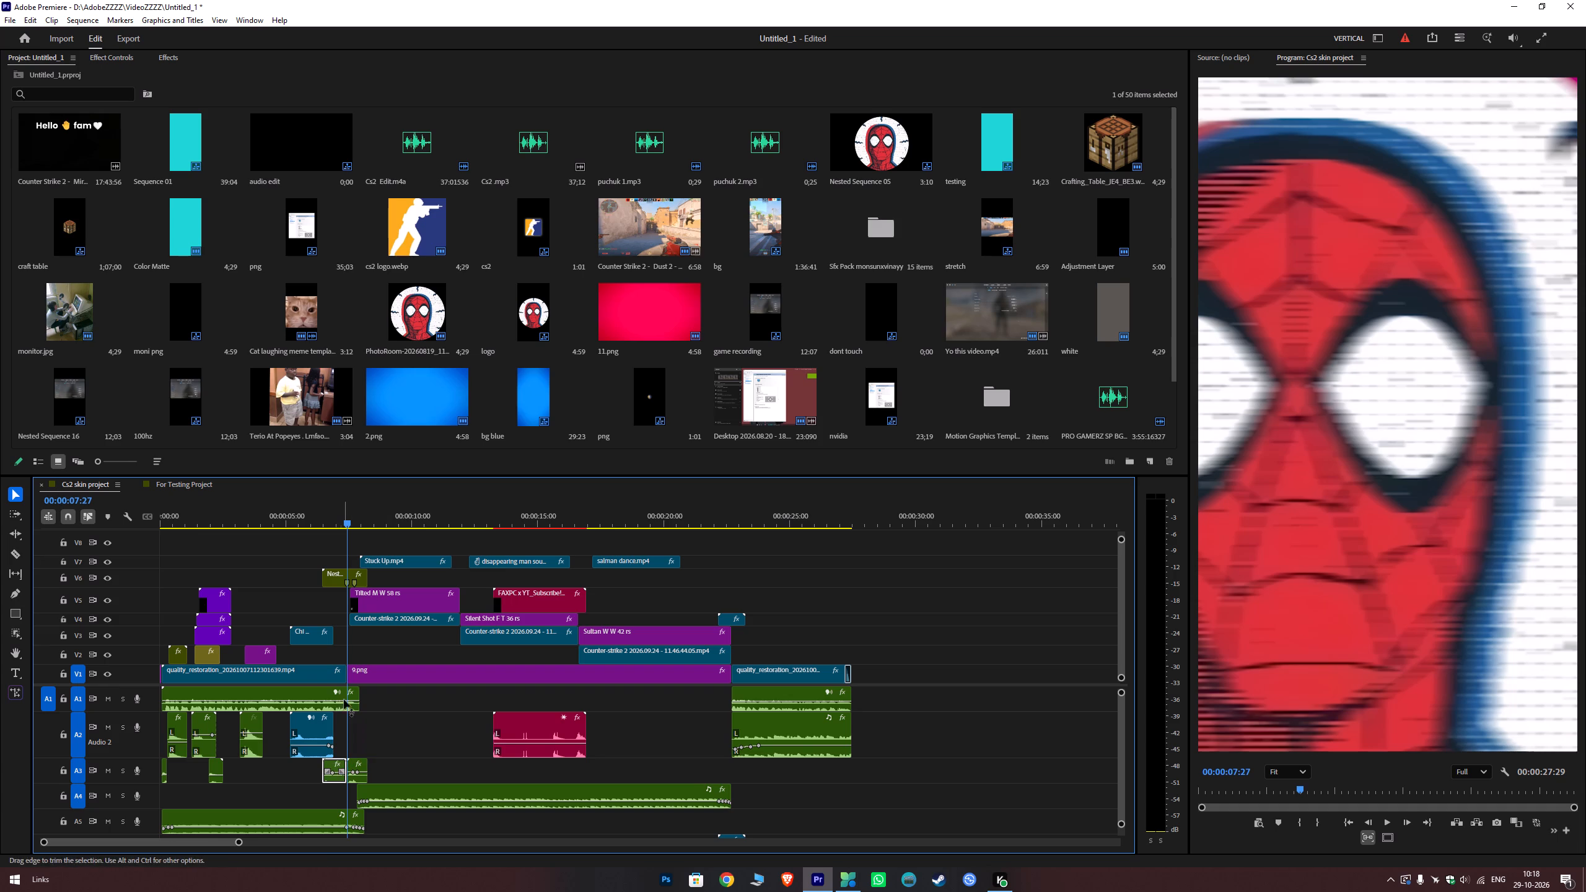
left_click(330, 579, "ctrl")
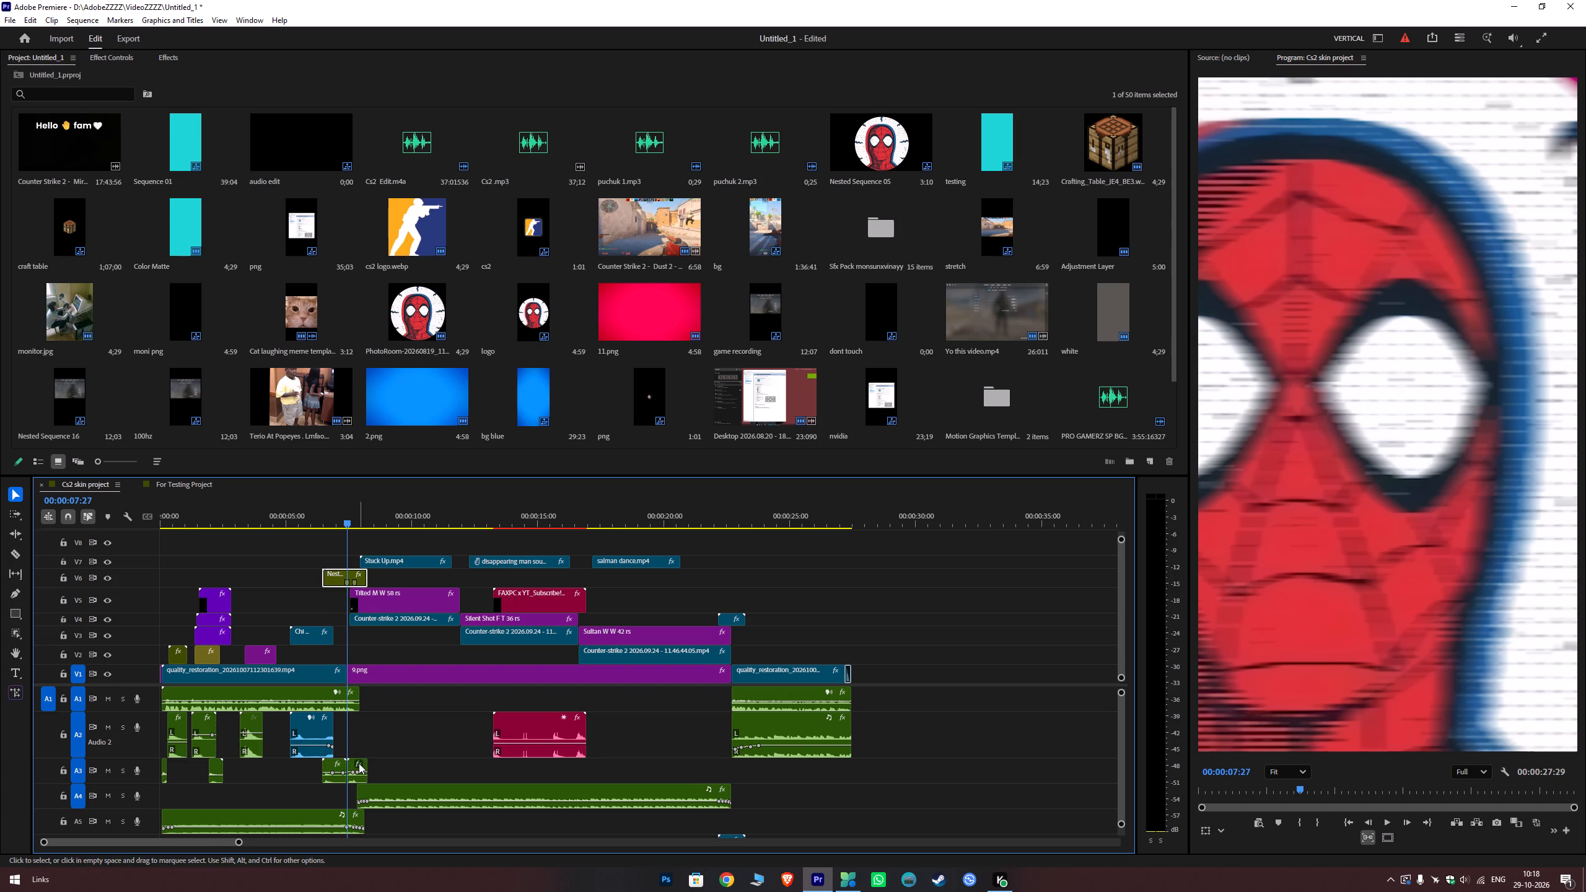
left_click(274, 578)
left_click_drag(296, 796, 369, 776)
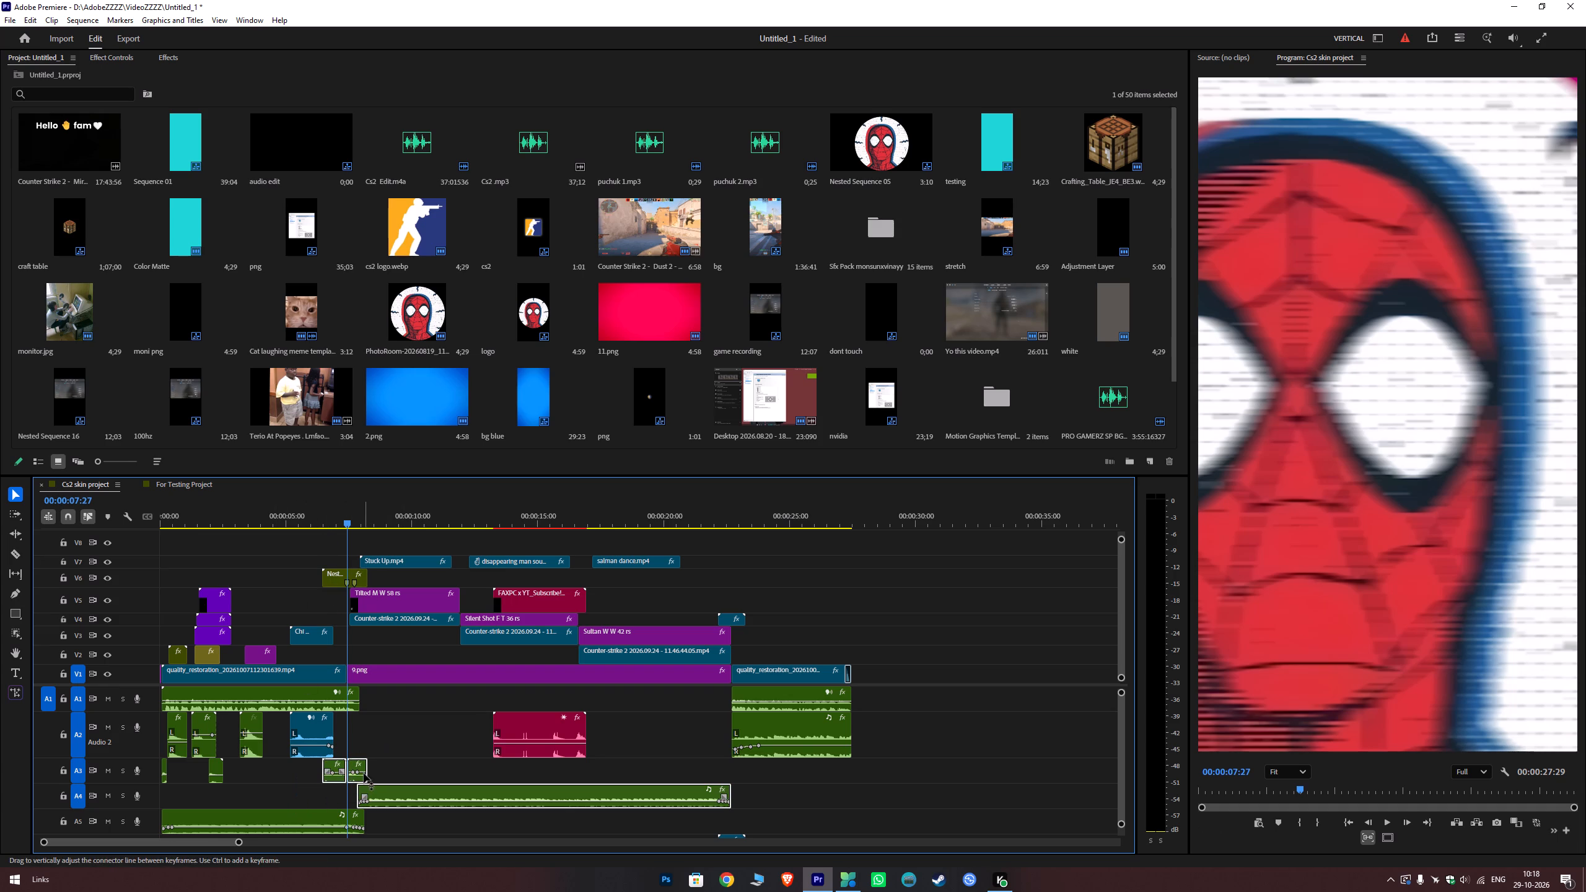
left_click(403, 755)
left_click_drag(291, 780, 368, 776)
right_click(363, 771)
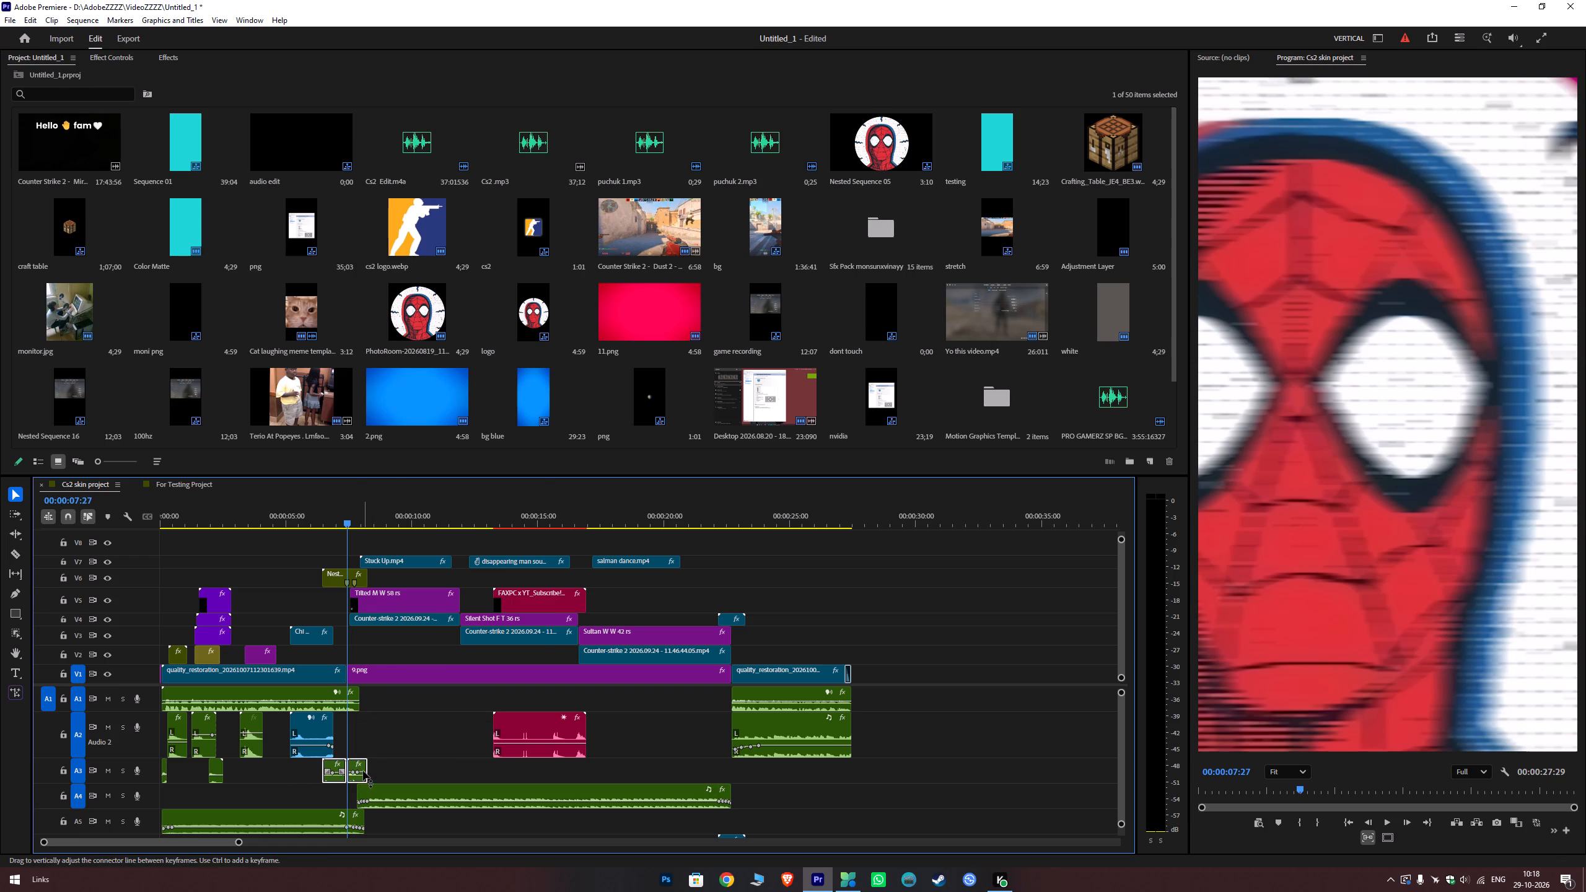
left_click(336, 577, "ctrl")
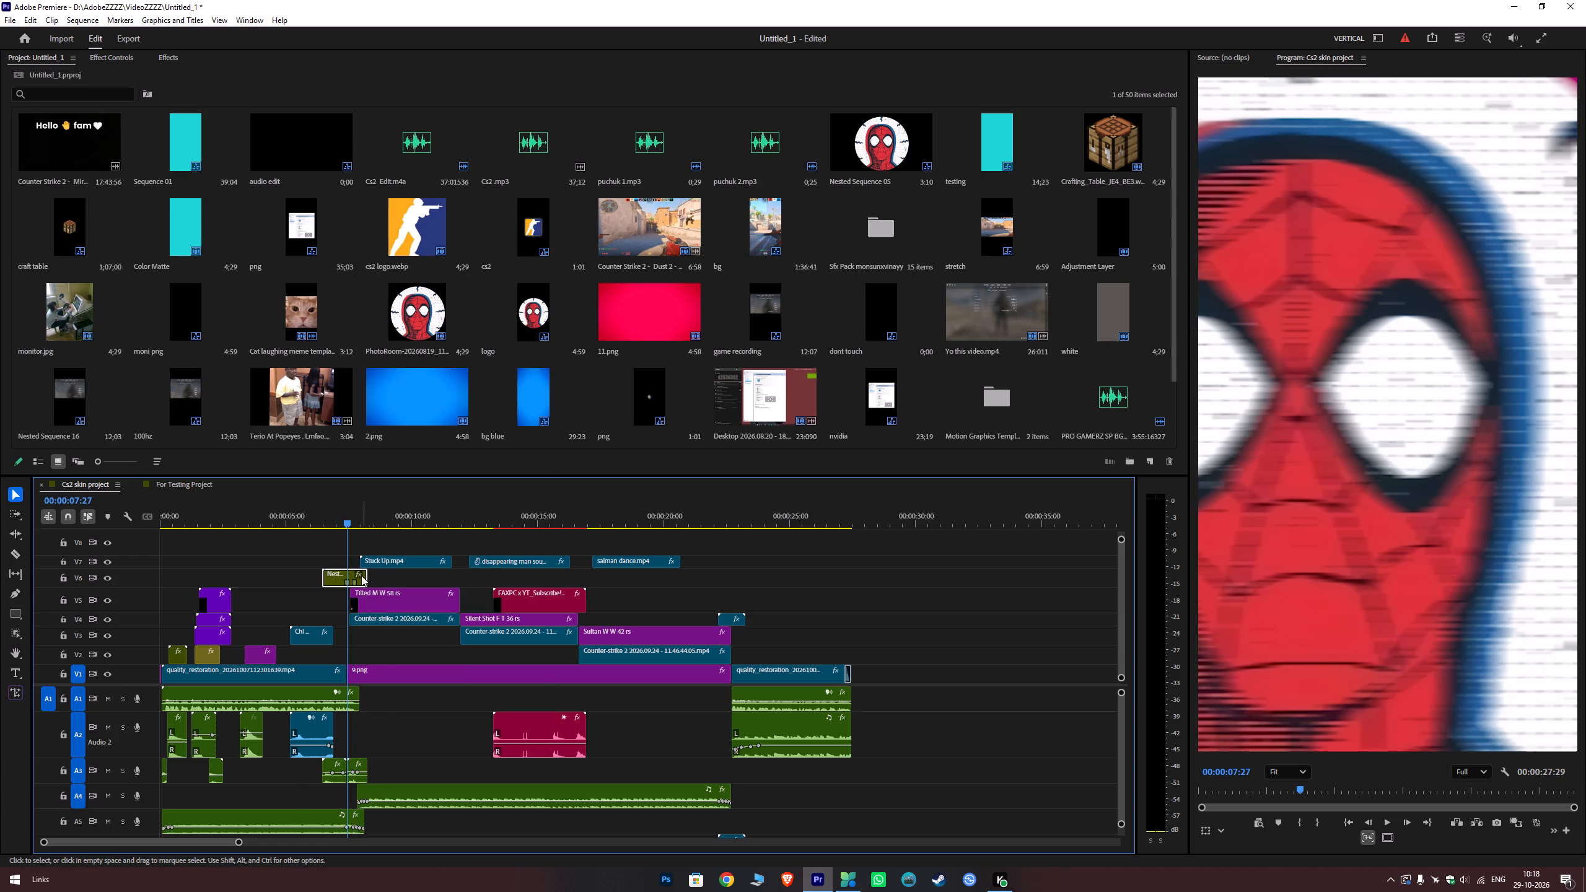
Move the nested clip on V6 past the end of the edit, starting at about 29 seconds.
left_click(718, 575)
left_click_drag(339, 578, 913, 571)
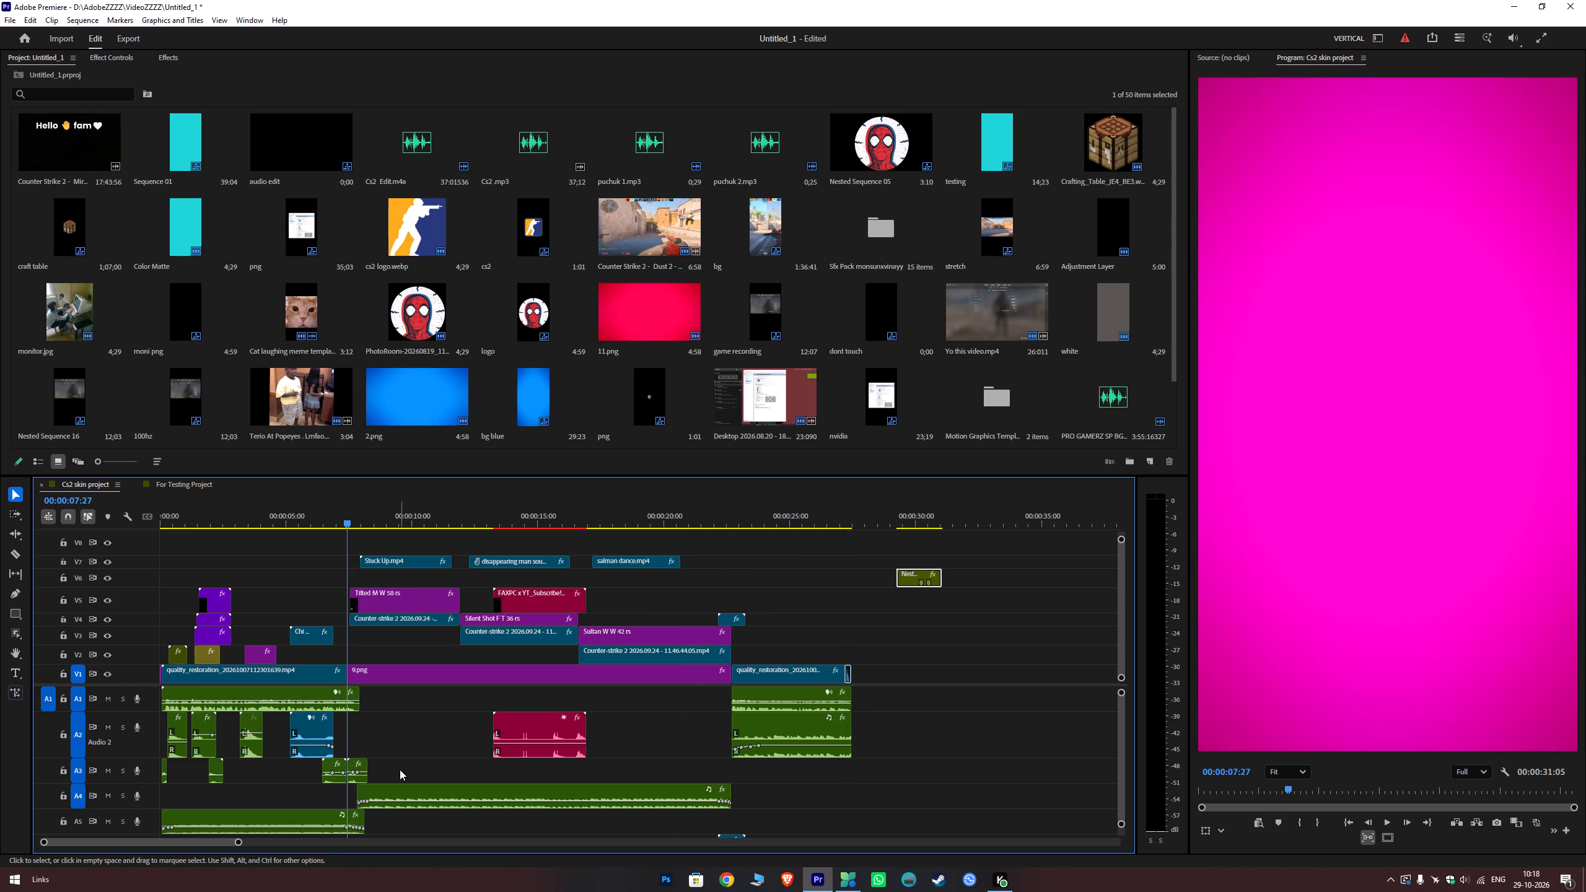
Copy the two short A3 audio clips onto A2 beneath the nested clip at about 29 seconds.
left_click_drag(400, 769, 322, 777)
left_click_drag(332, 764, 905, 740, "alt")
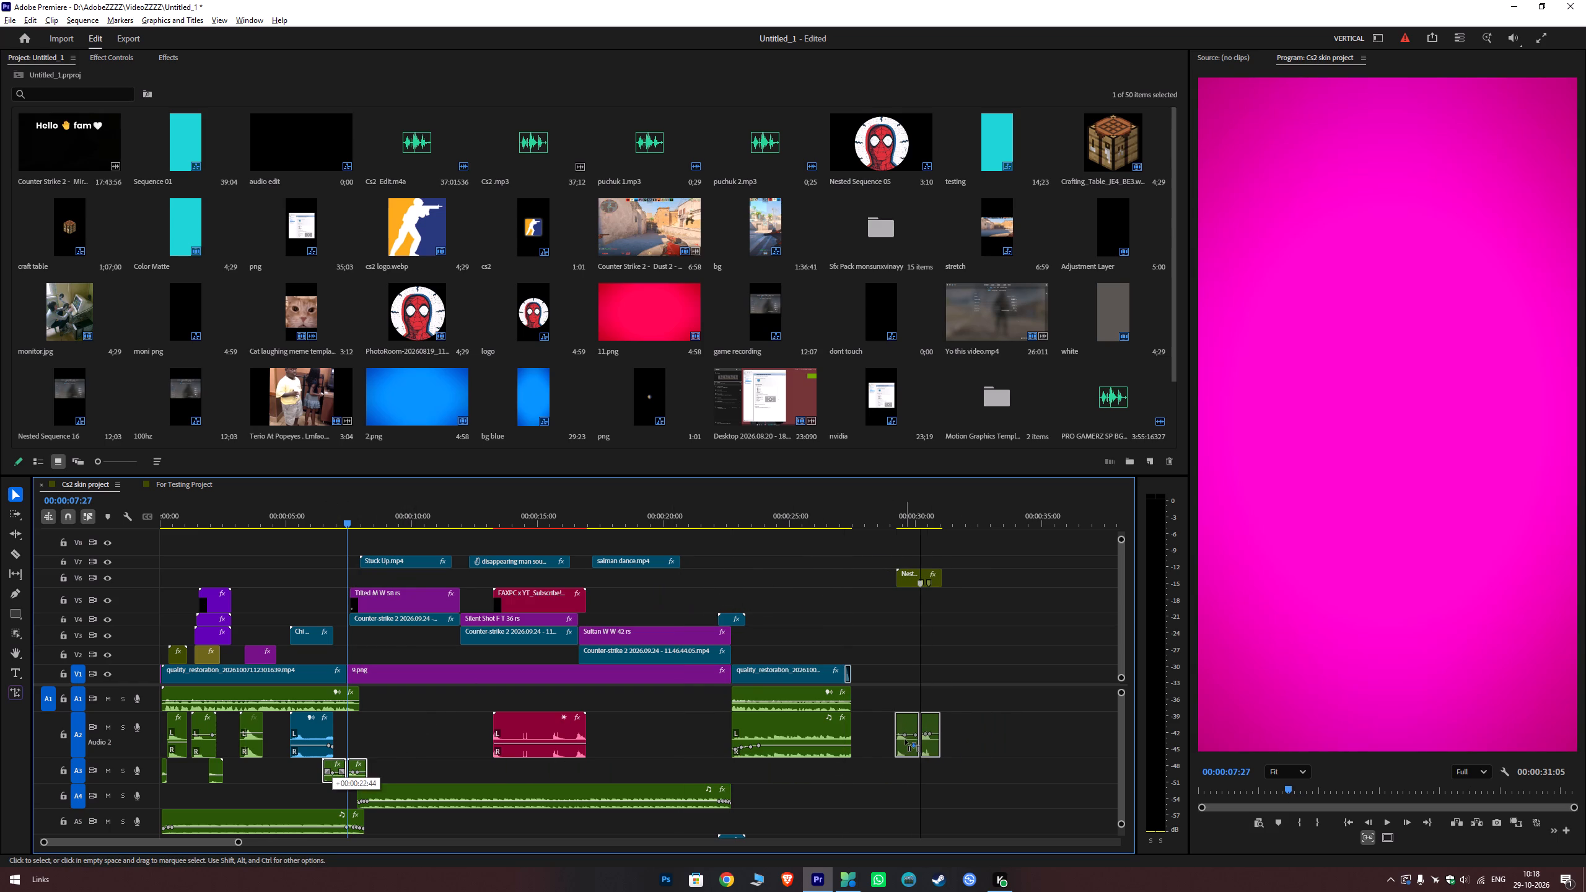
left_click_drag(905, 740, 906, 740, "alt")
left_click(886, 530)
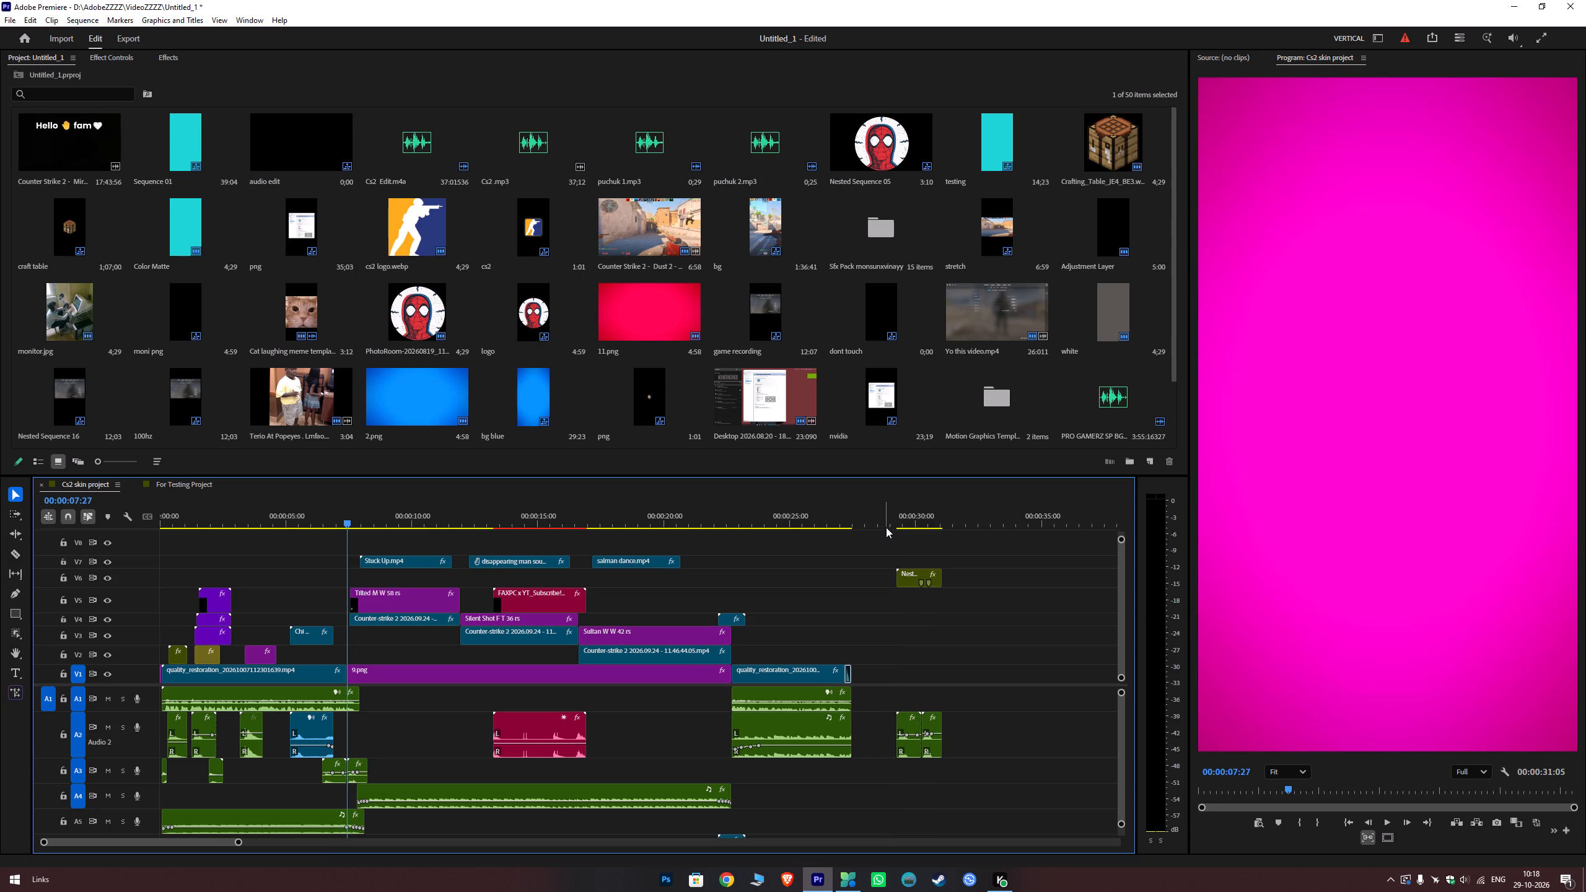
Play back the nested clip with its copied audio several times to check how picture and sound line up.
left_click(887, 515)
key("space")
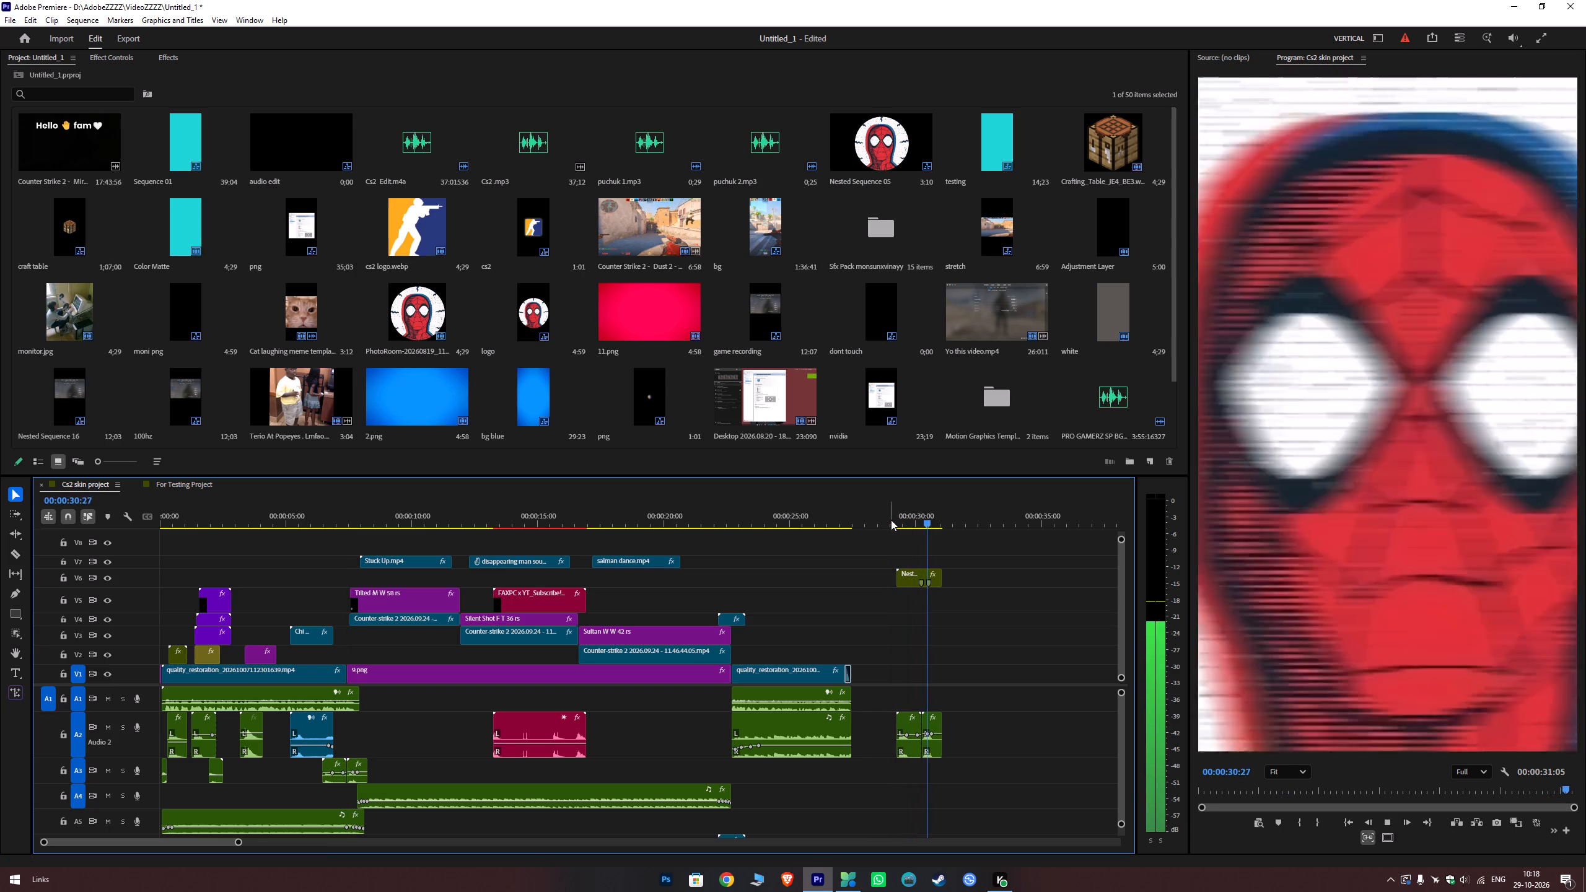
left_click(892, 519)
key("space")
key("space")
key("space")
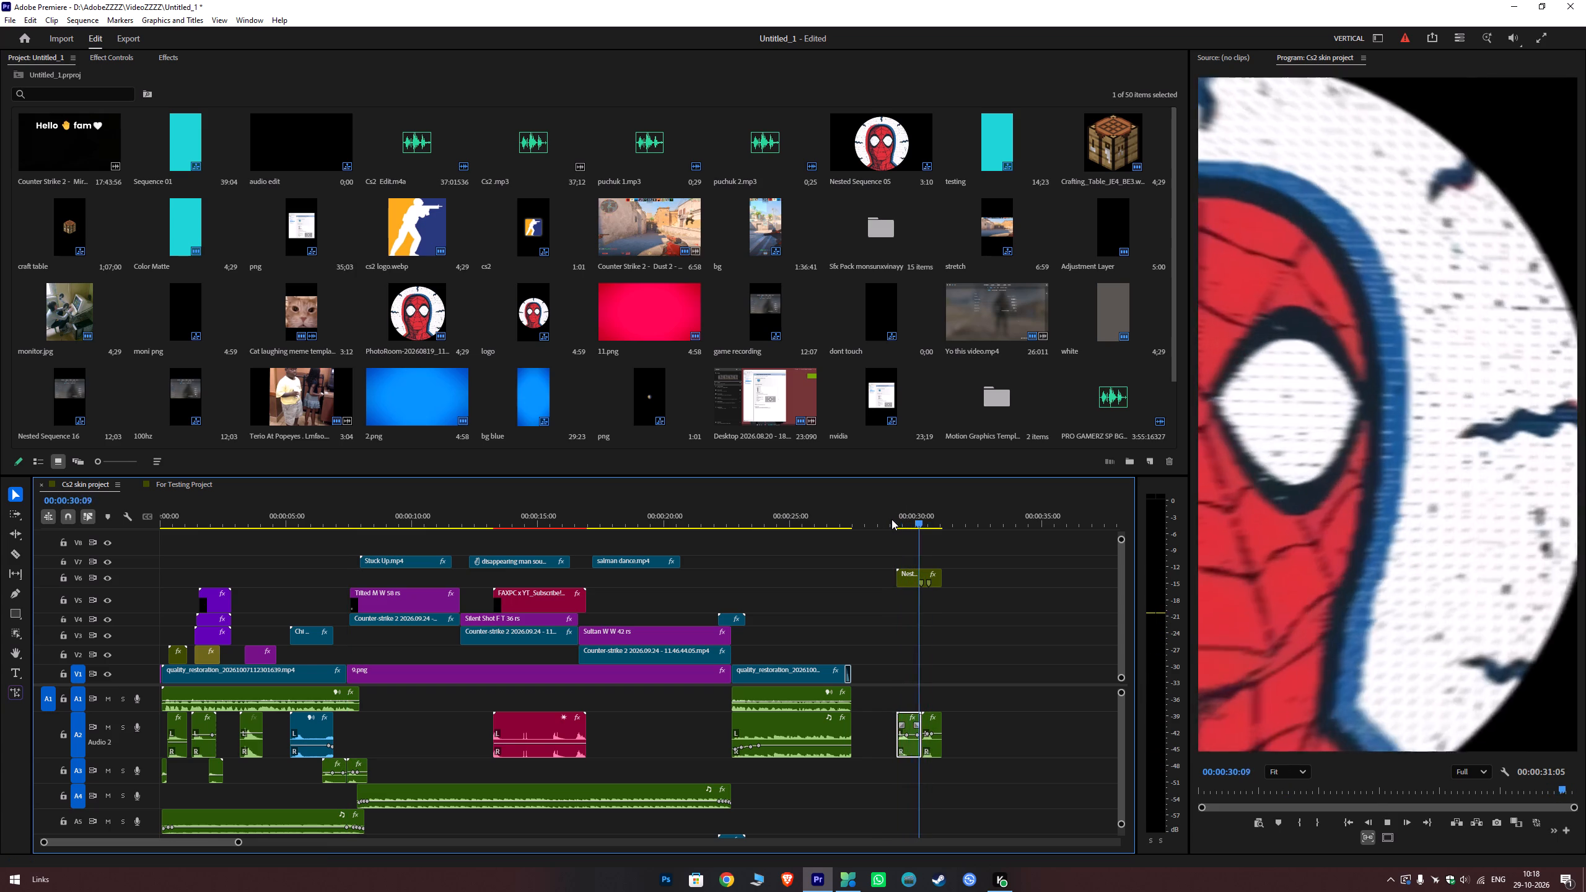
key("space")
key("space")
left_click_drag(911, 524, 885, 525)
key("space")
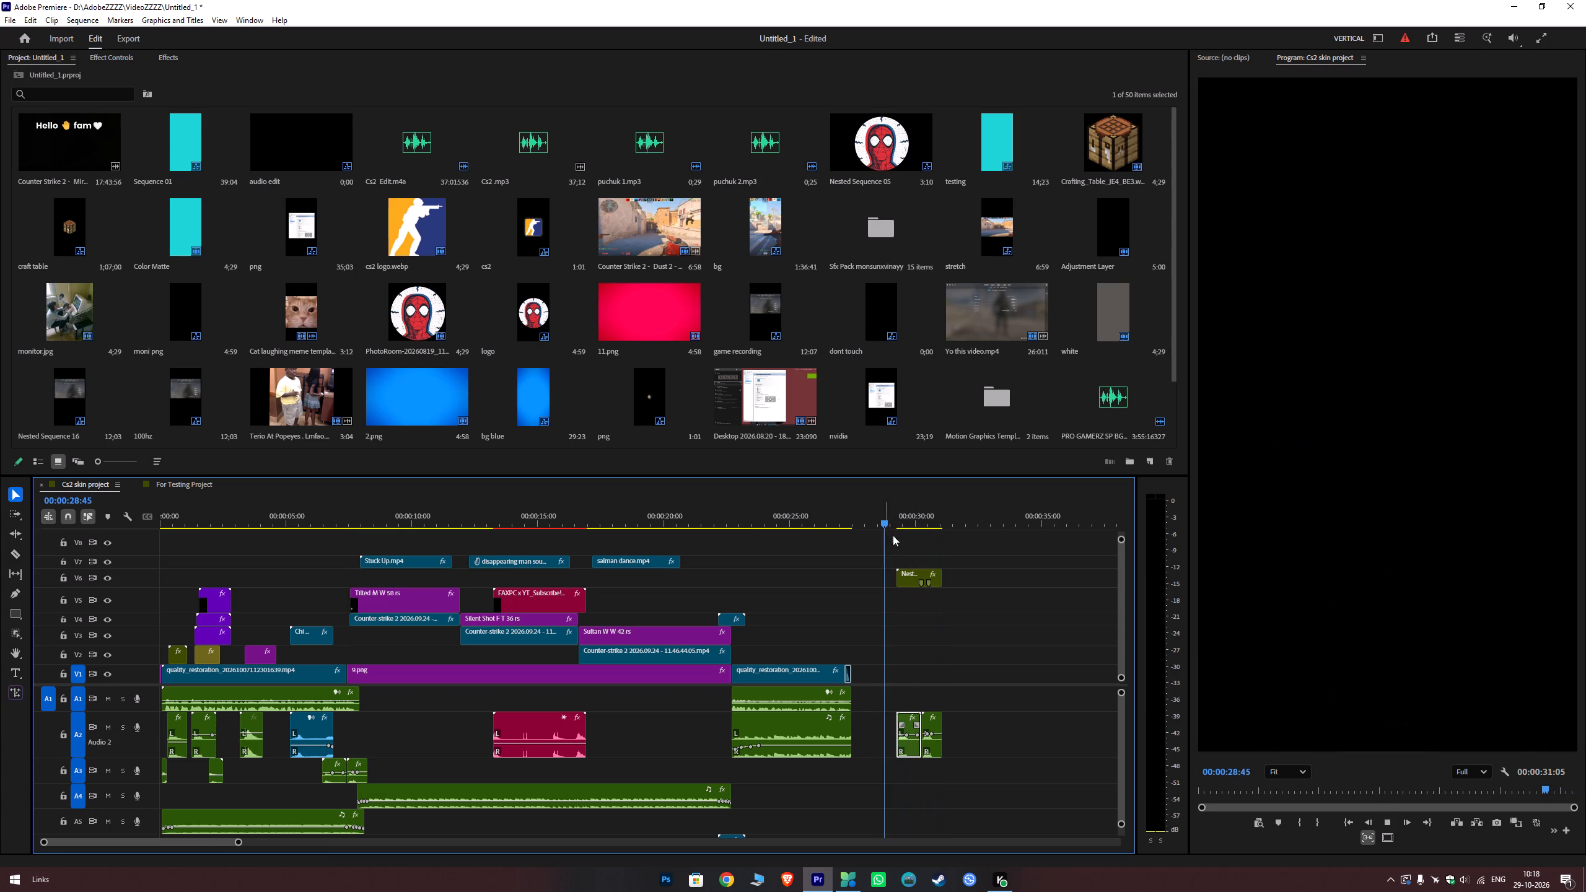
key("space")
Shift the nested clip's first Transform end keyframes about one frame later, for both Position and Rotation.
left_click(919, 574)
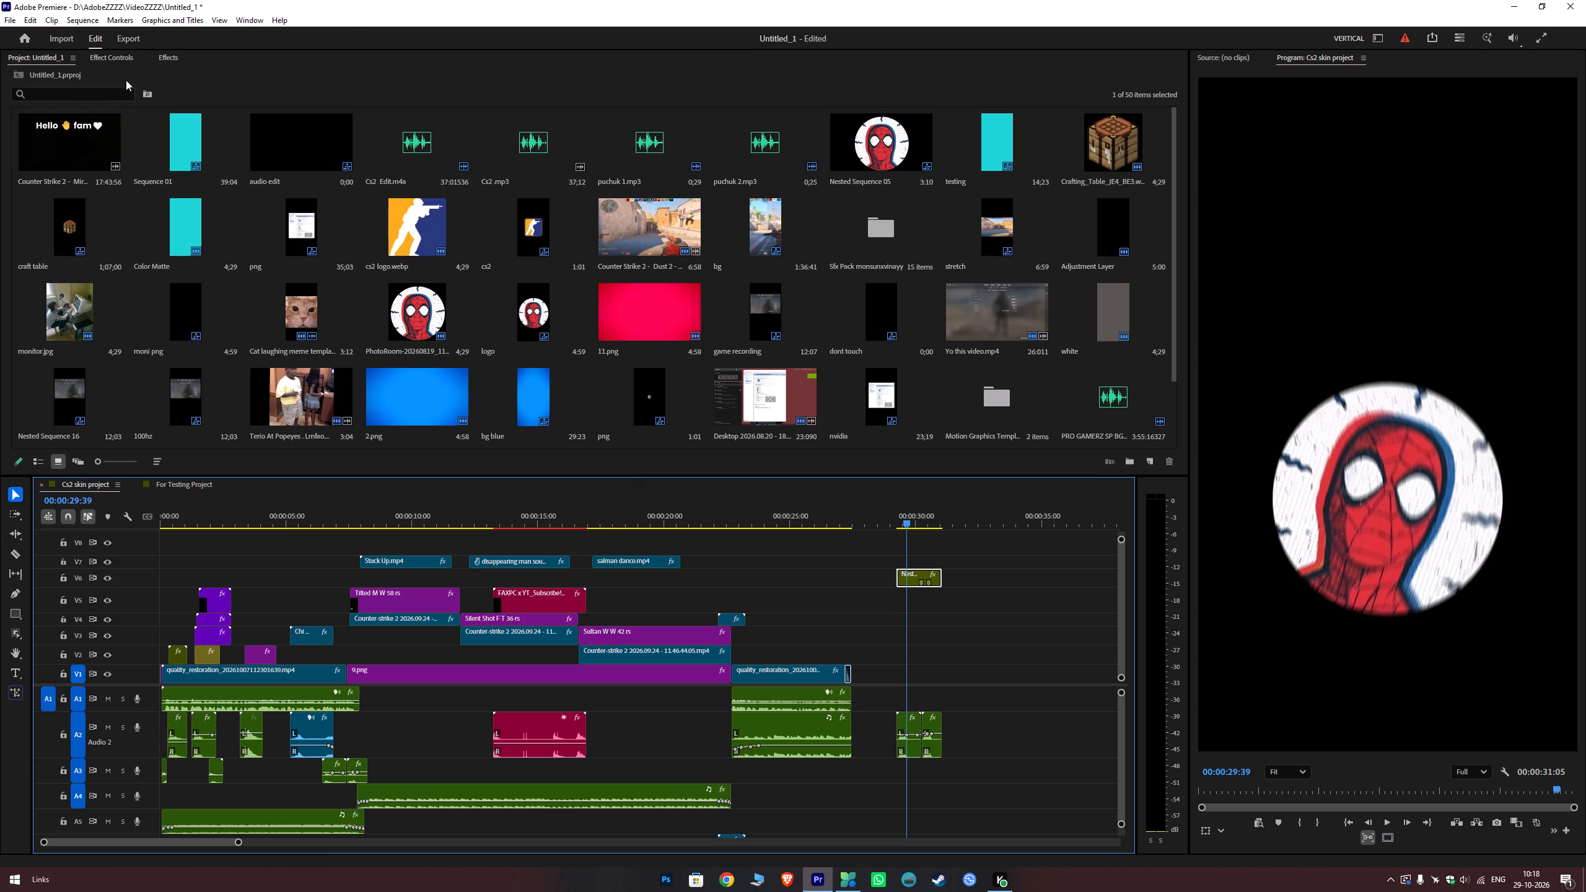
left_click(126, 63)
scroll(784, 338, "down", 18)
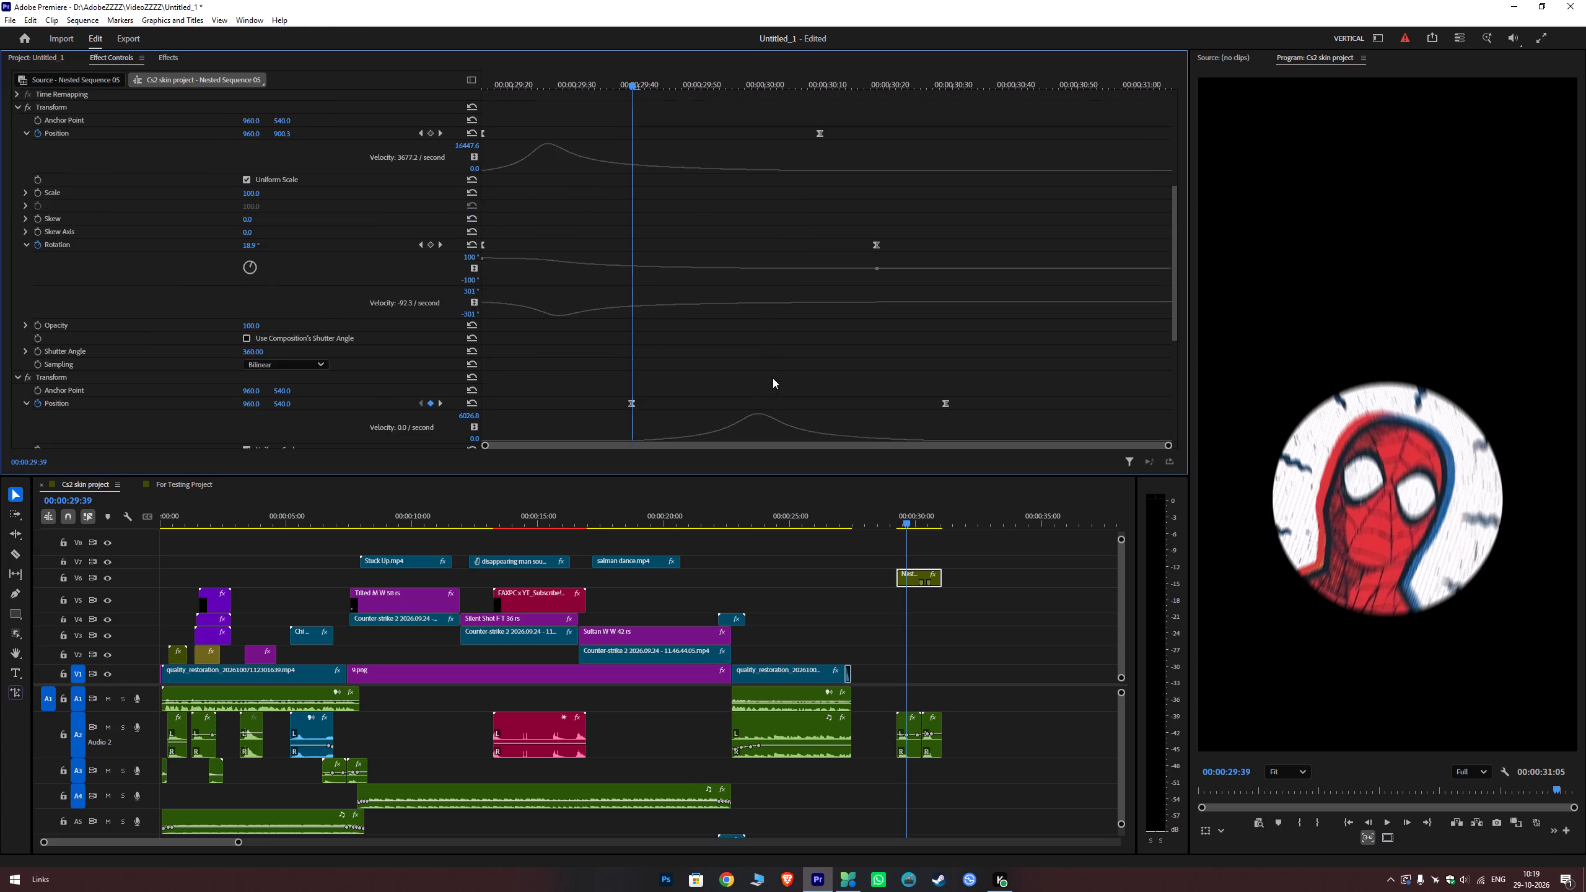
scroll(773, 378, "down", 4)
key("space")
key("space")
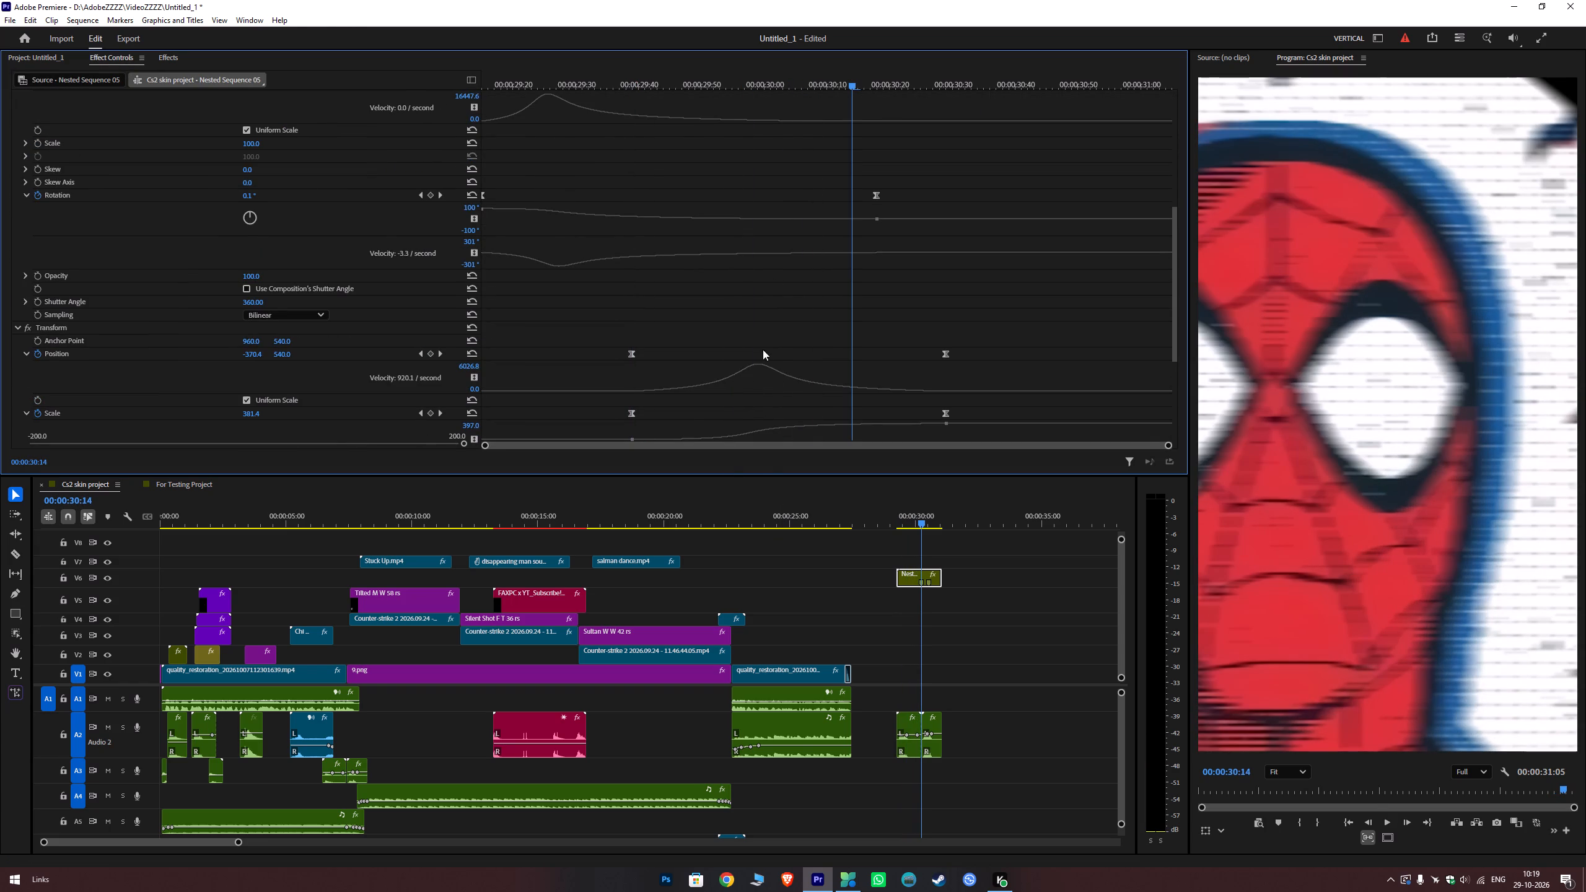
scroll(819, 424, "up", 15)
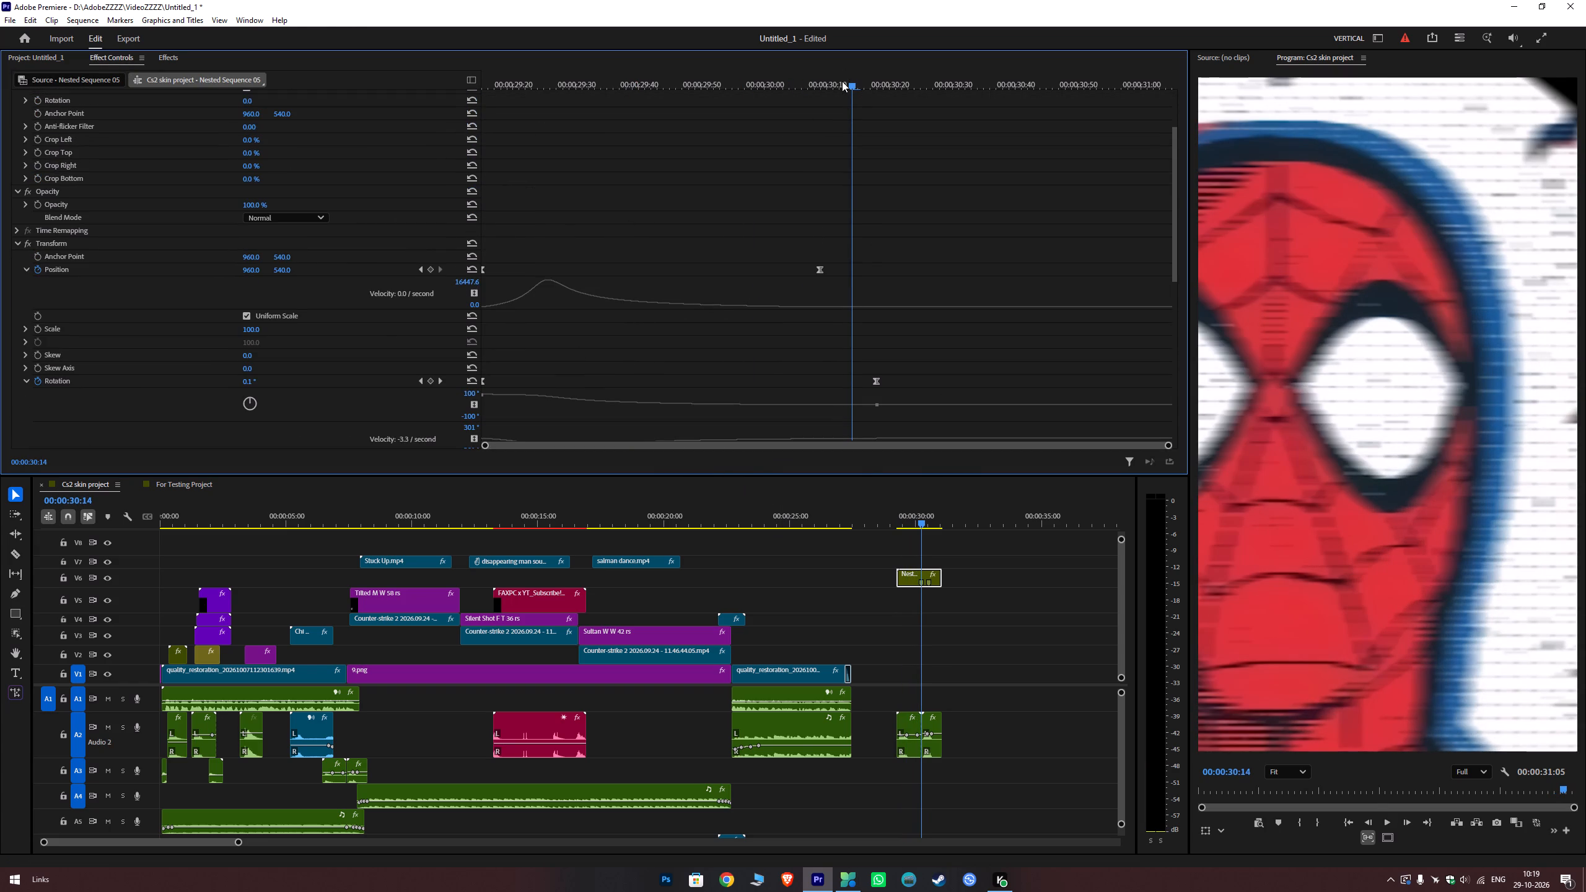
left_click_drag(842, 81, 825, 90)
left_click_drag(868, 256, 802, 291)
left_click_drag(863, 243, 789, 281)
left_click_drag(821, 267, 828, 269)
left_click_drag(877, 379, 885, 379)
Shift the second Transform's Position and Scale end keyframes about two frames later and the third Transform's Position end keyframe about one frame later.
scroll(949, 357, "down", 9)
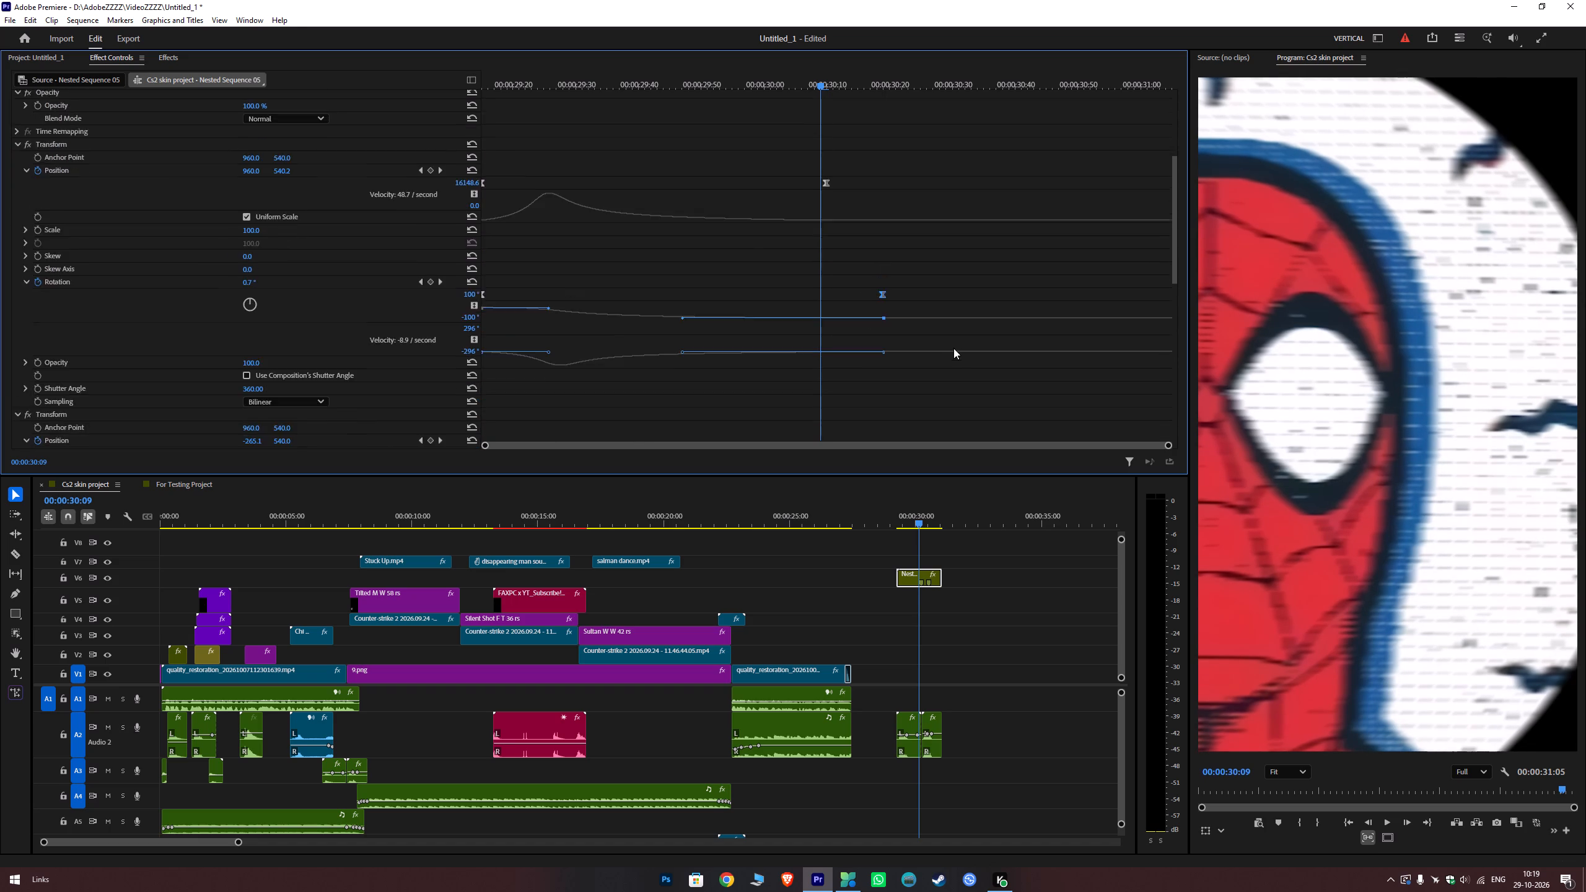
scroll(953, 348, "down", 13)
left_click_drag(999, 249, 931, 352)
left_click_drag(1023, 227, 907, 368)
left_click_drag(948, 265, 958, 268)
scroll(1052, 367, "down", 18)
left_click_drag(945, 320, 954, 321)
left_click(883, 522)
key("space")
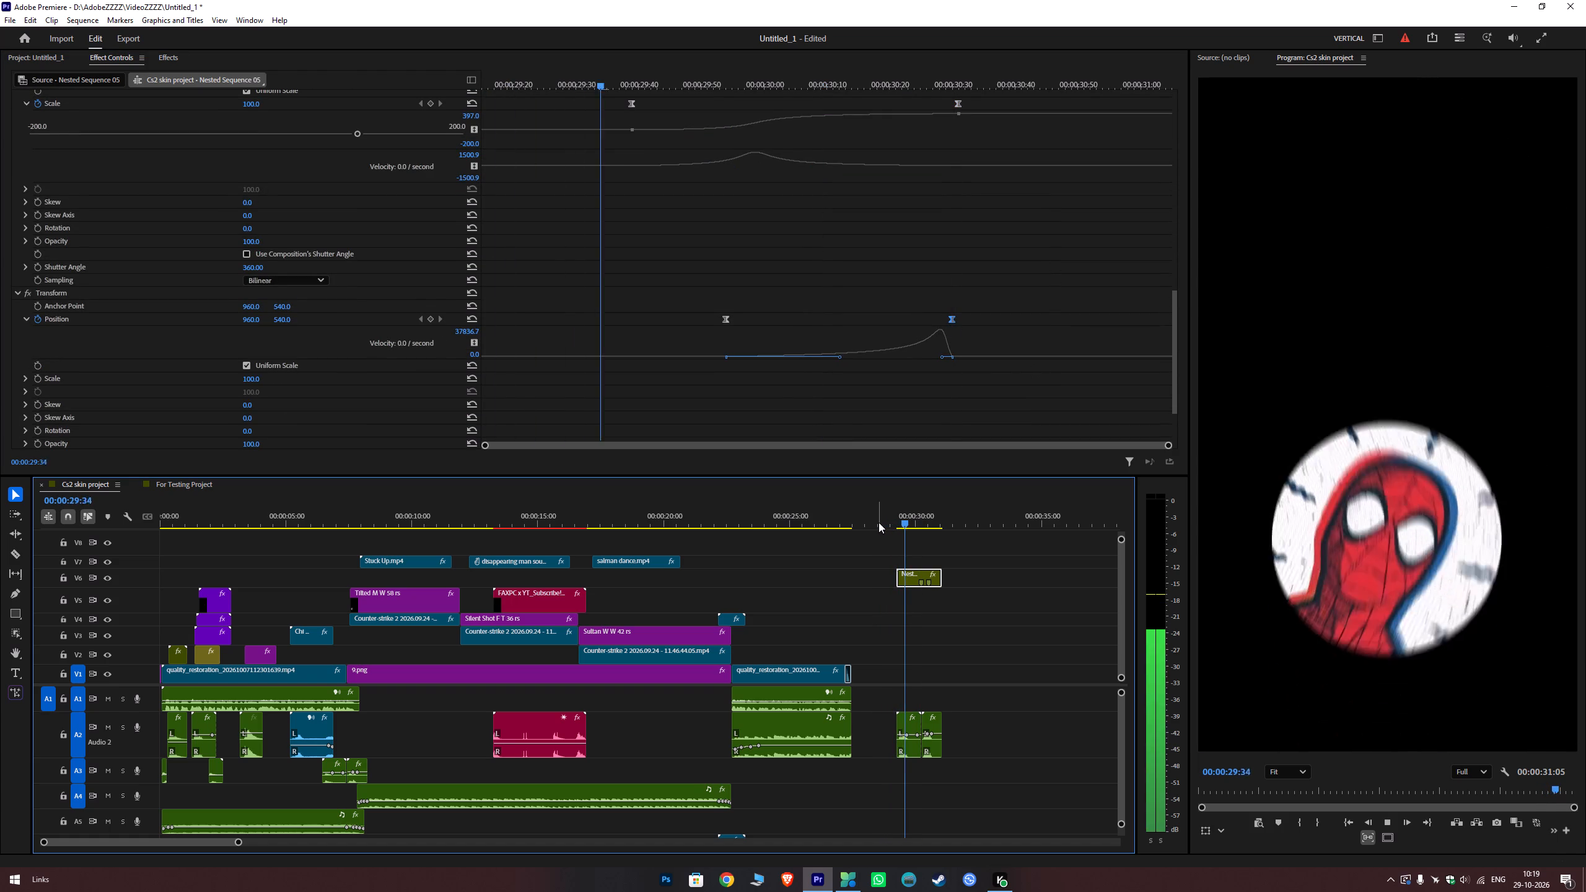
key("space")
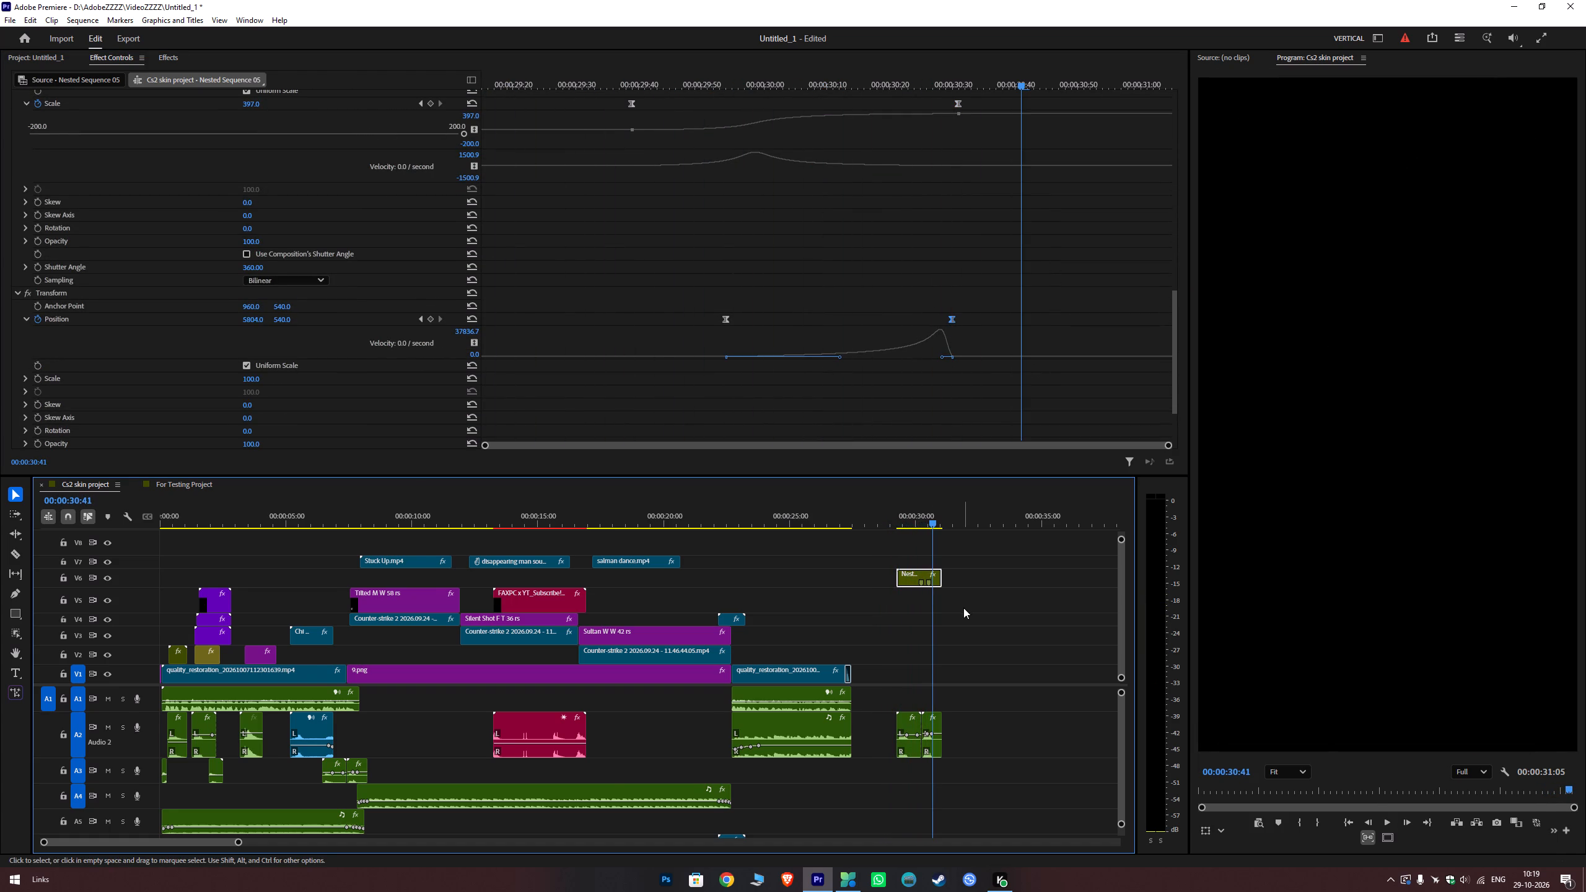
Copy the nested clip and its two A2 audio clips into the For Testing Project sequence at its start.
scroll(963, 608, "down", 6, "alt")
left_click_drag(651, 543, 556, 764)
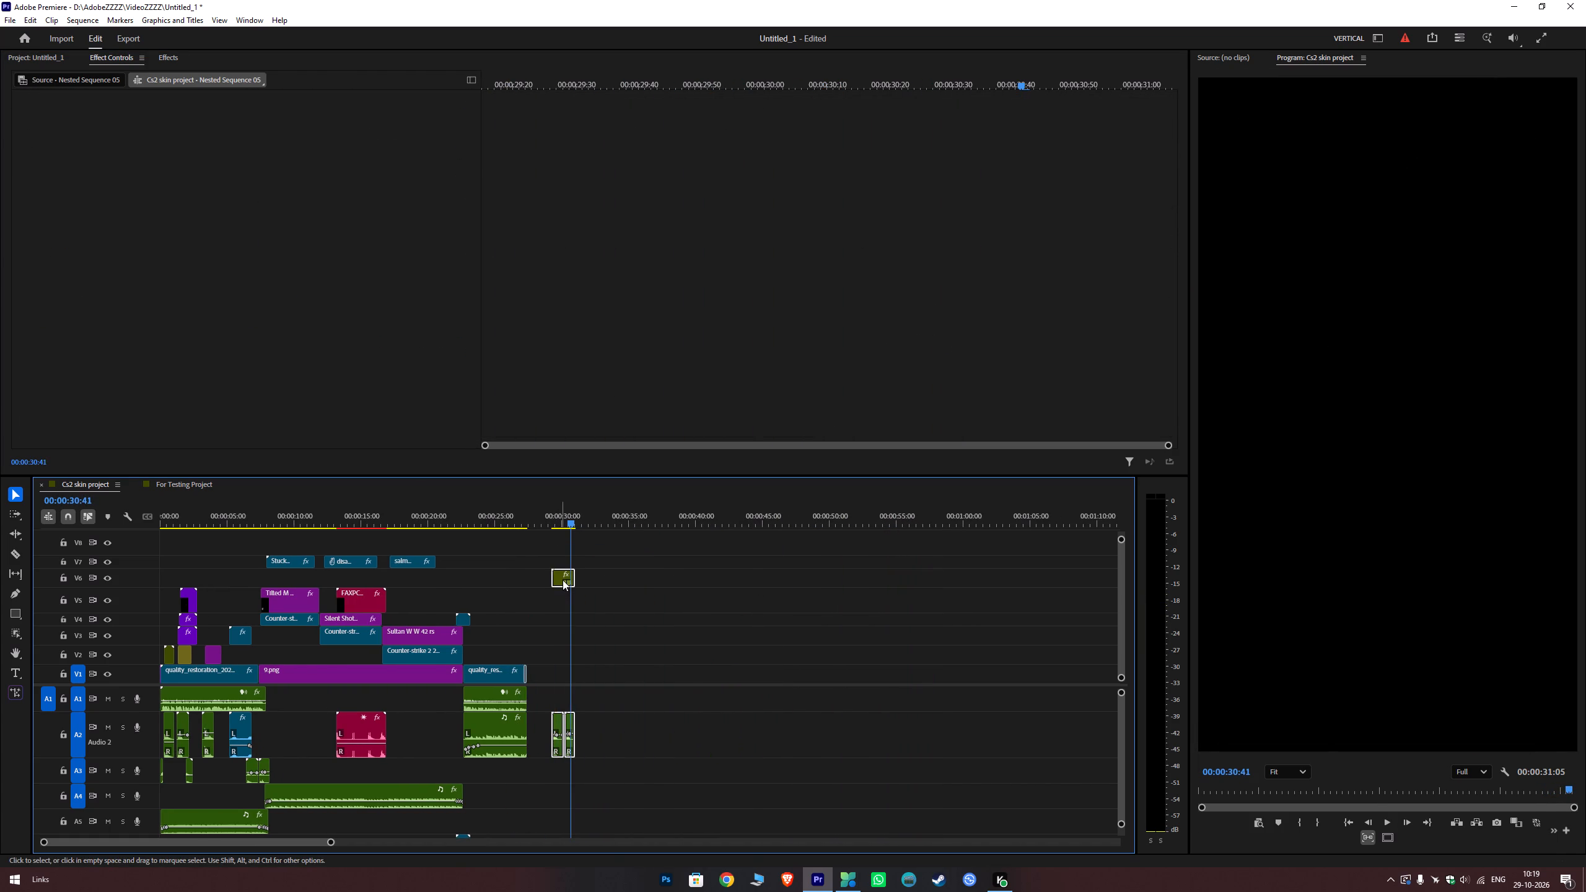
right_click(563, 580)
left_click(608, 208)
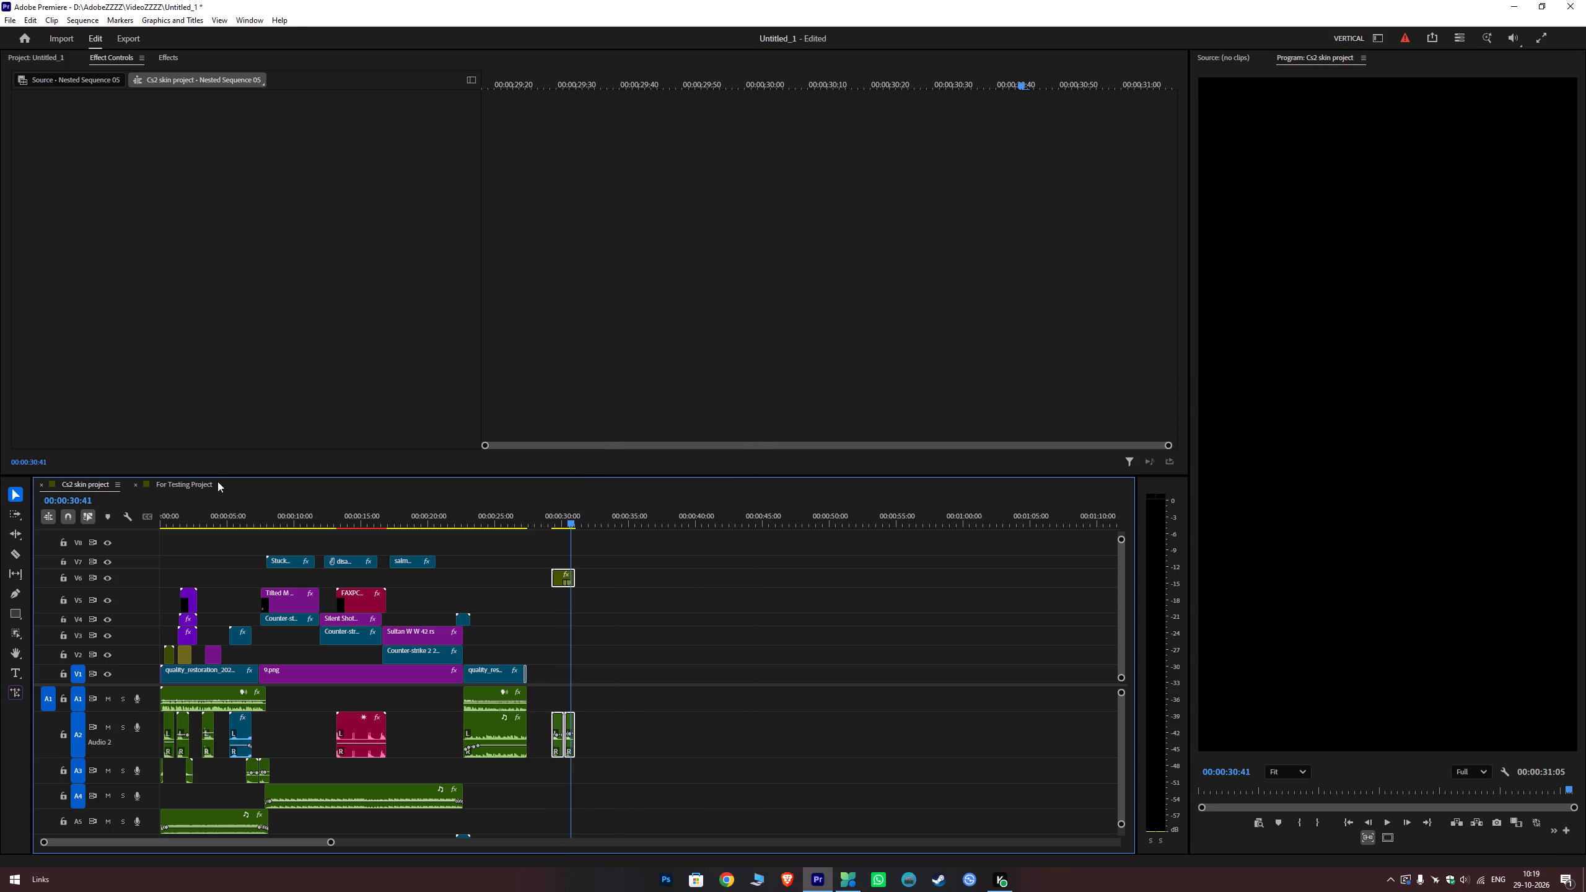
left_click(191, 483)
left_click(229, 566)
key("ctrl+v")
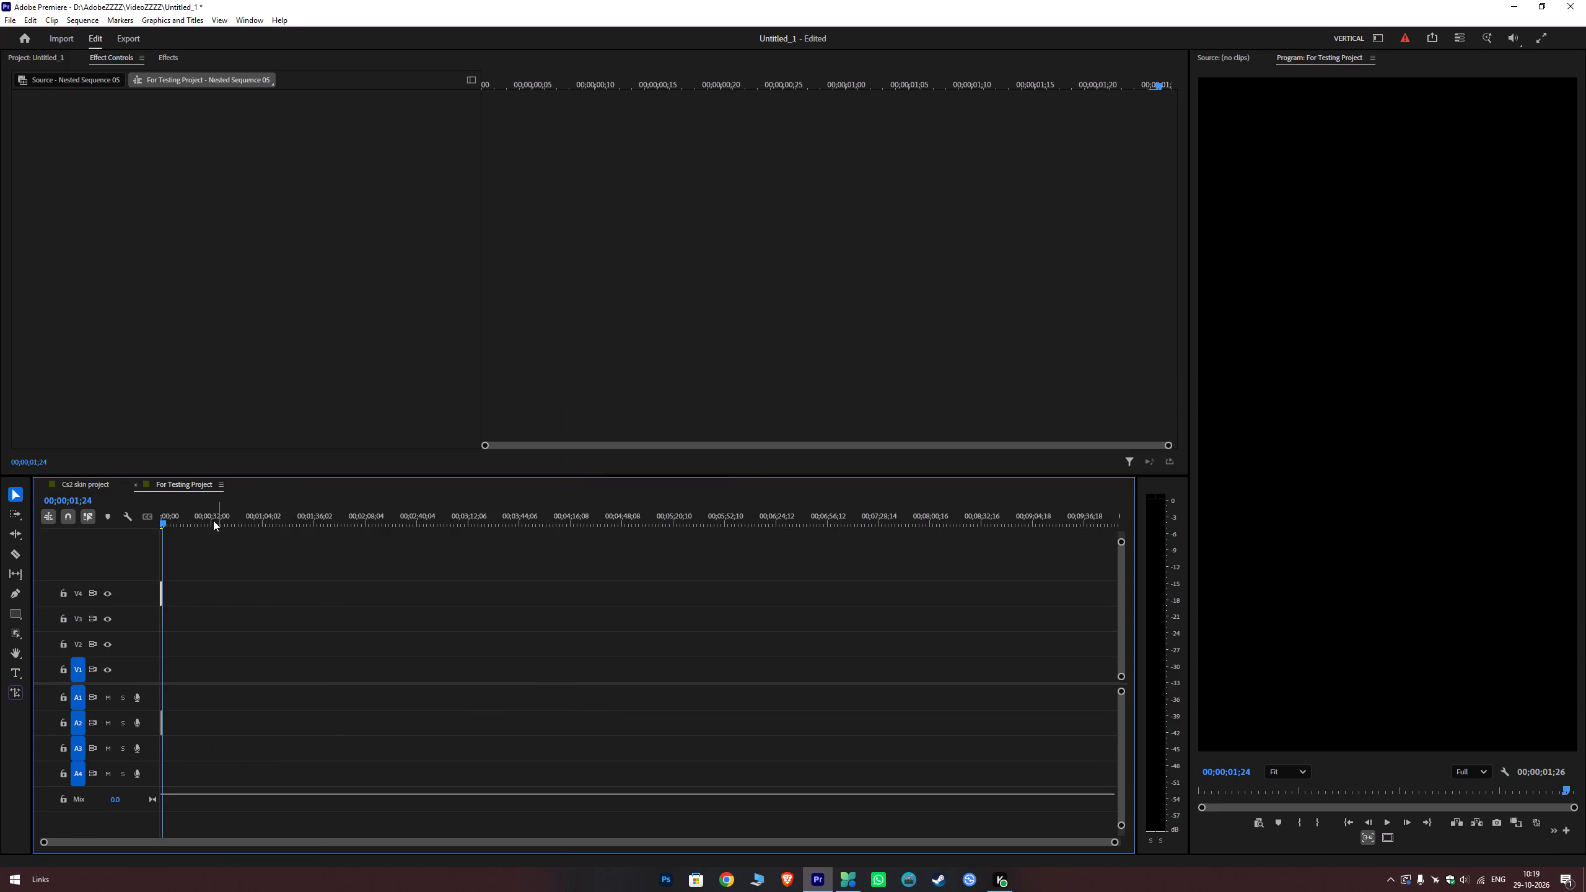
Play back the pasted clips in the For Testing Project sequence from the start to check the animation and audio timing.
left_click_drag(160, 510, 66, 519)
scroll(379, 603, "up", 17, "alt")
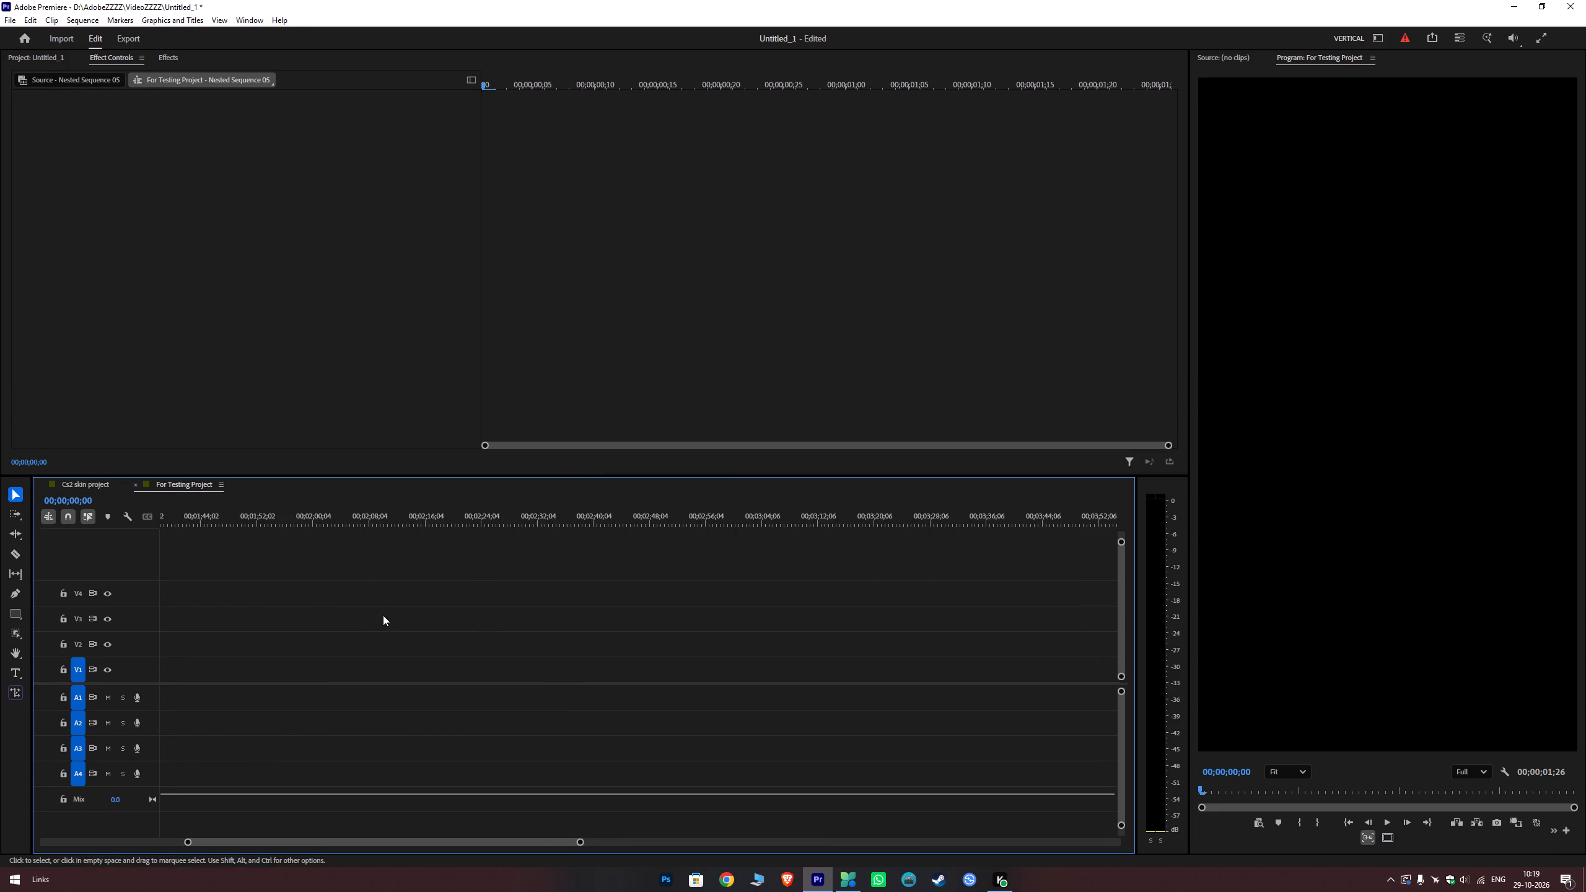
scroll(383, 615, "up", 20, "alt")
scroll(383, 615, "up", 20, "alt")
scroll(383, 615, "up", 2, "alt")
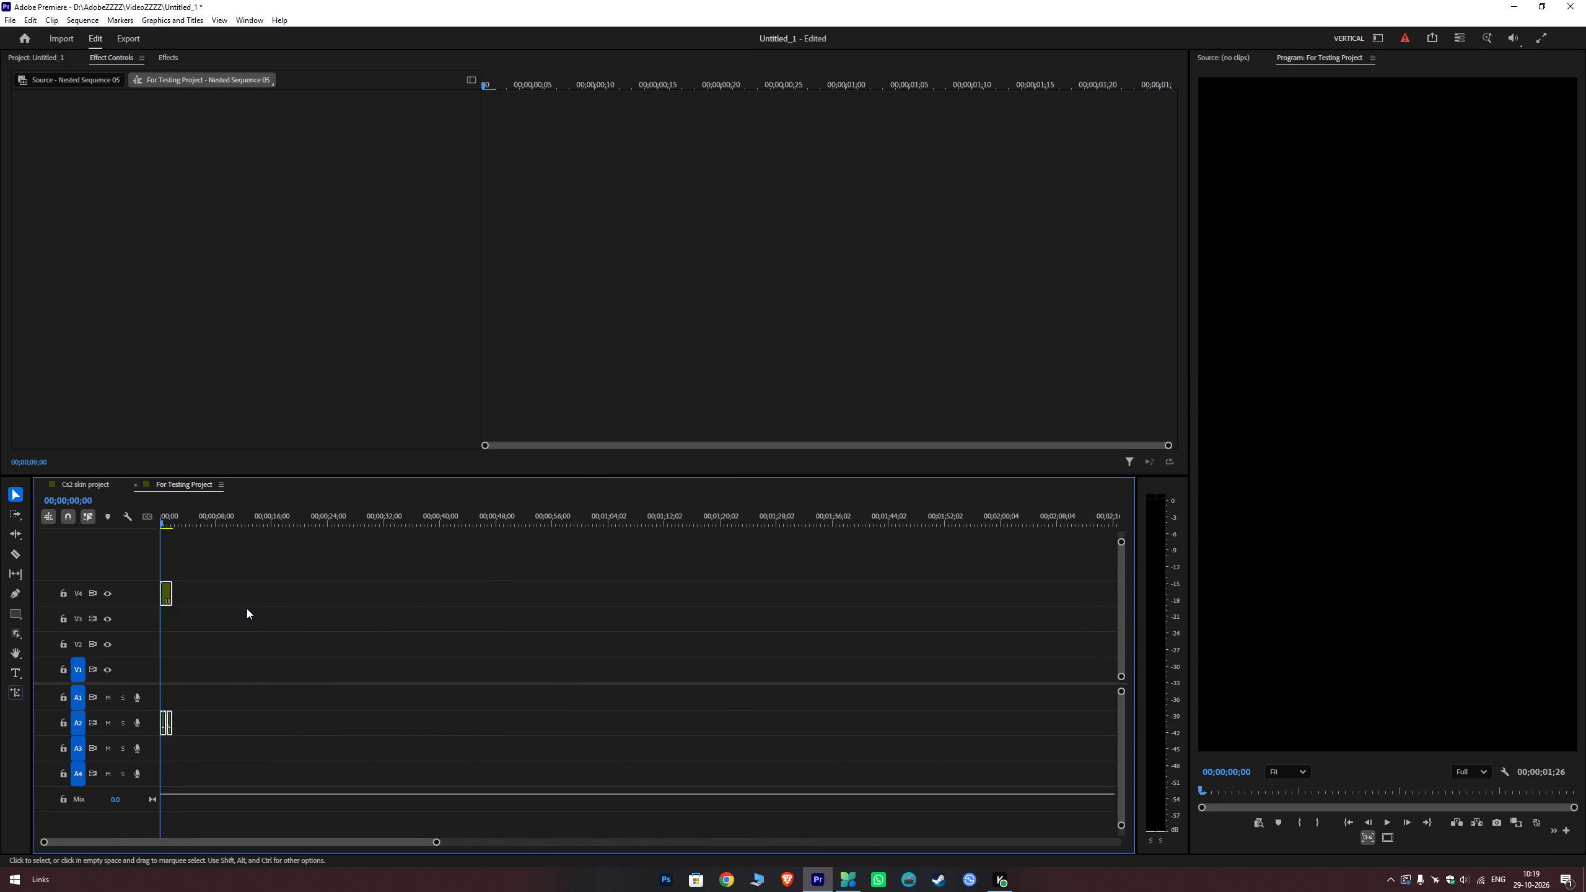
scroll(247, 608, "up", 2, "alt")
key("space")
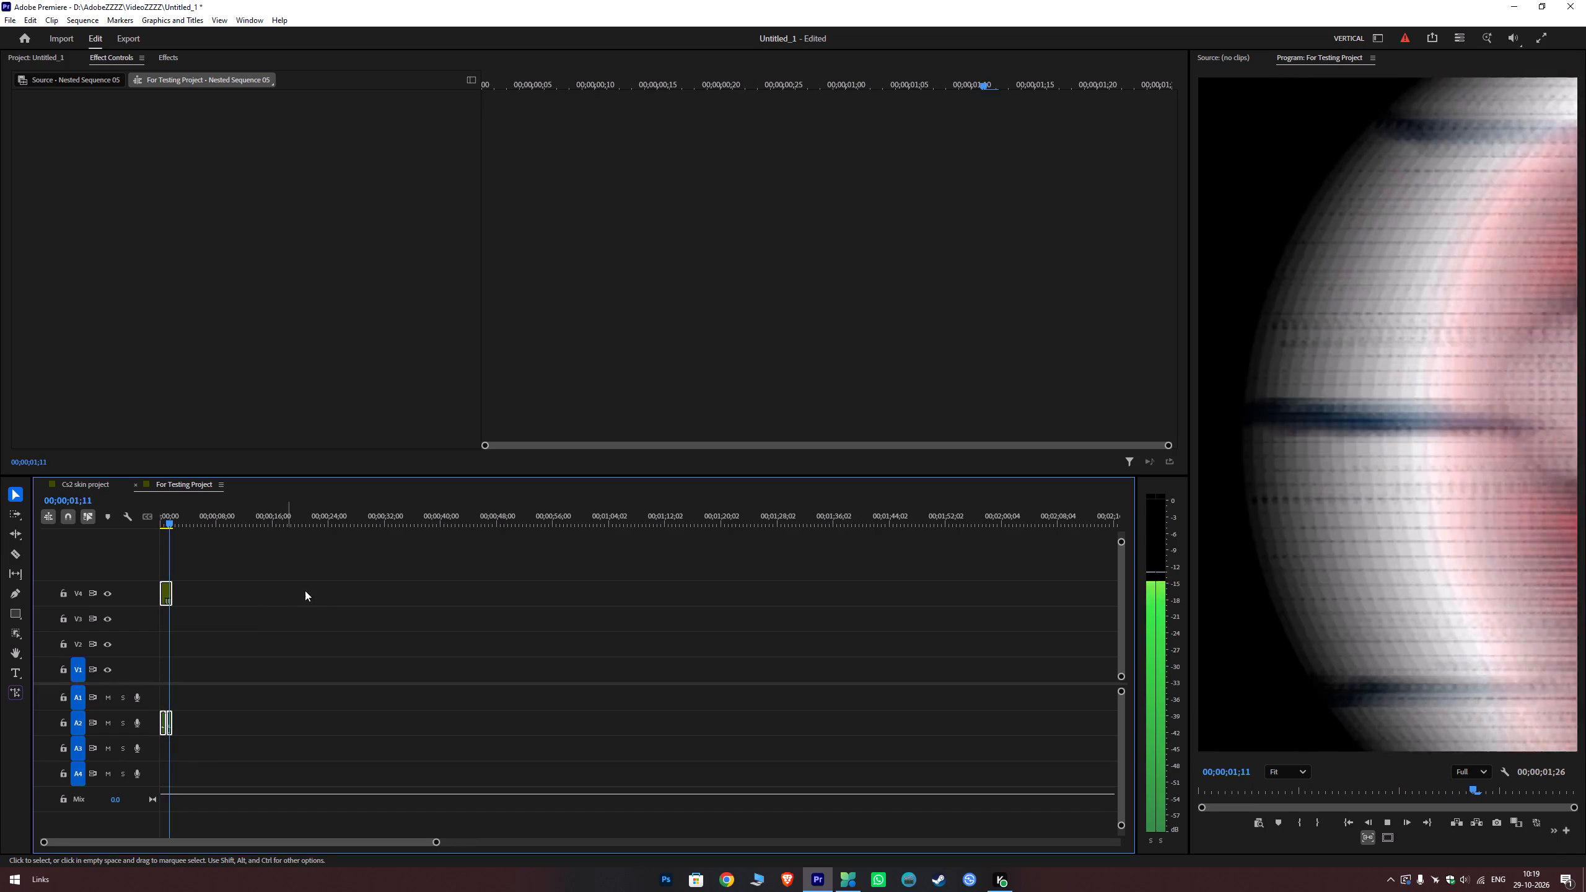
key("space")
left_click_drag(181, 516, 32, 533)
left_click(304, 585)
key("space")
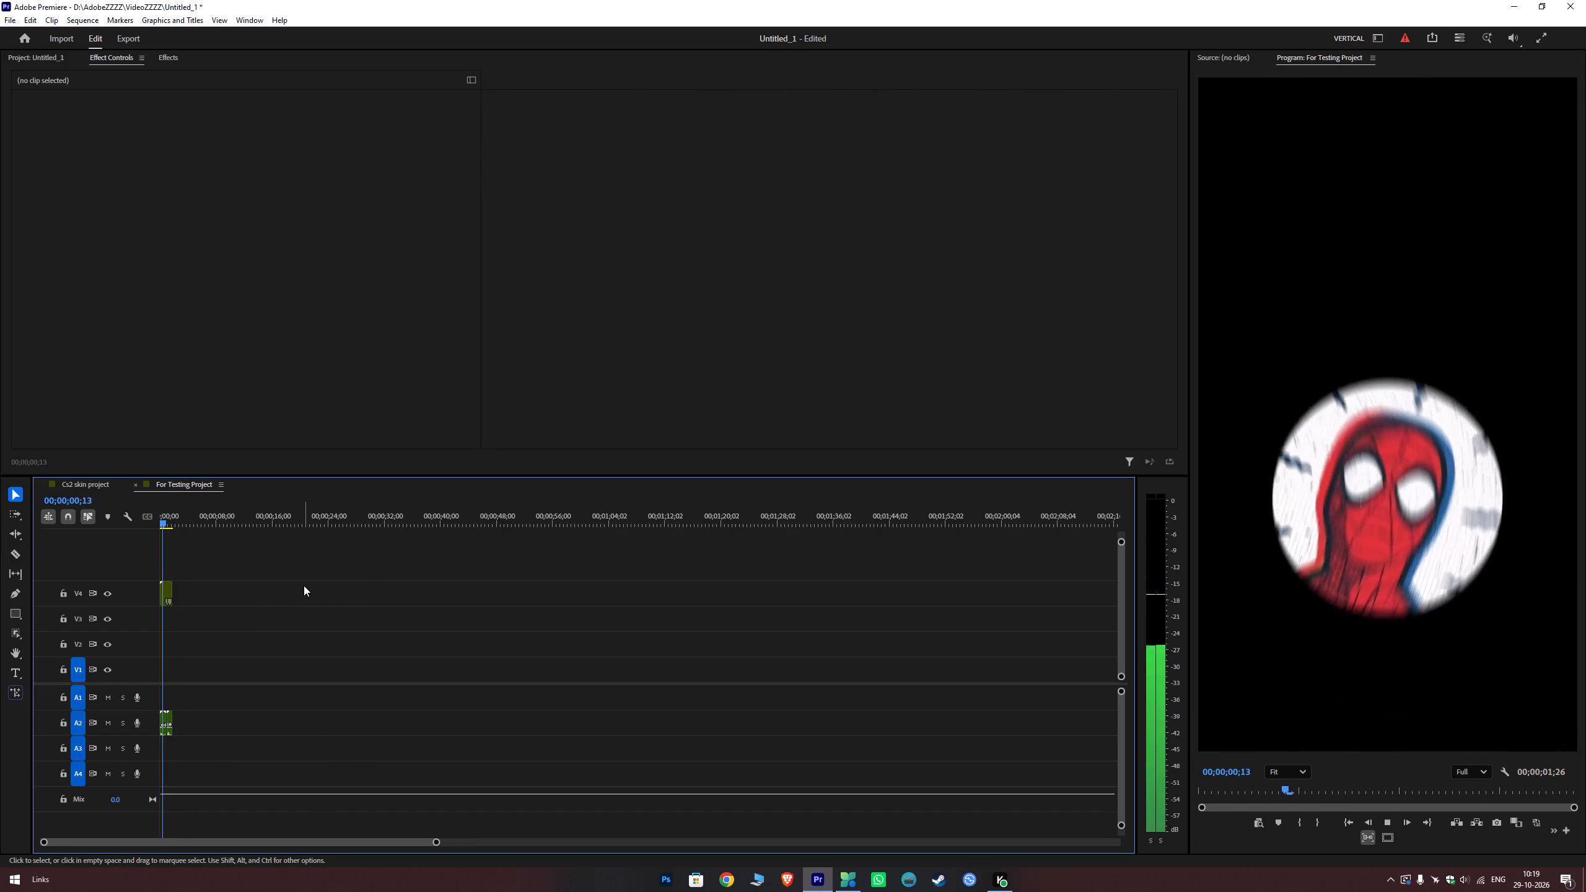
key("space")
key("space")
key("space")
key("space")
key("space")
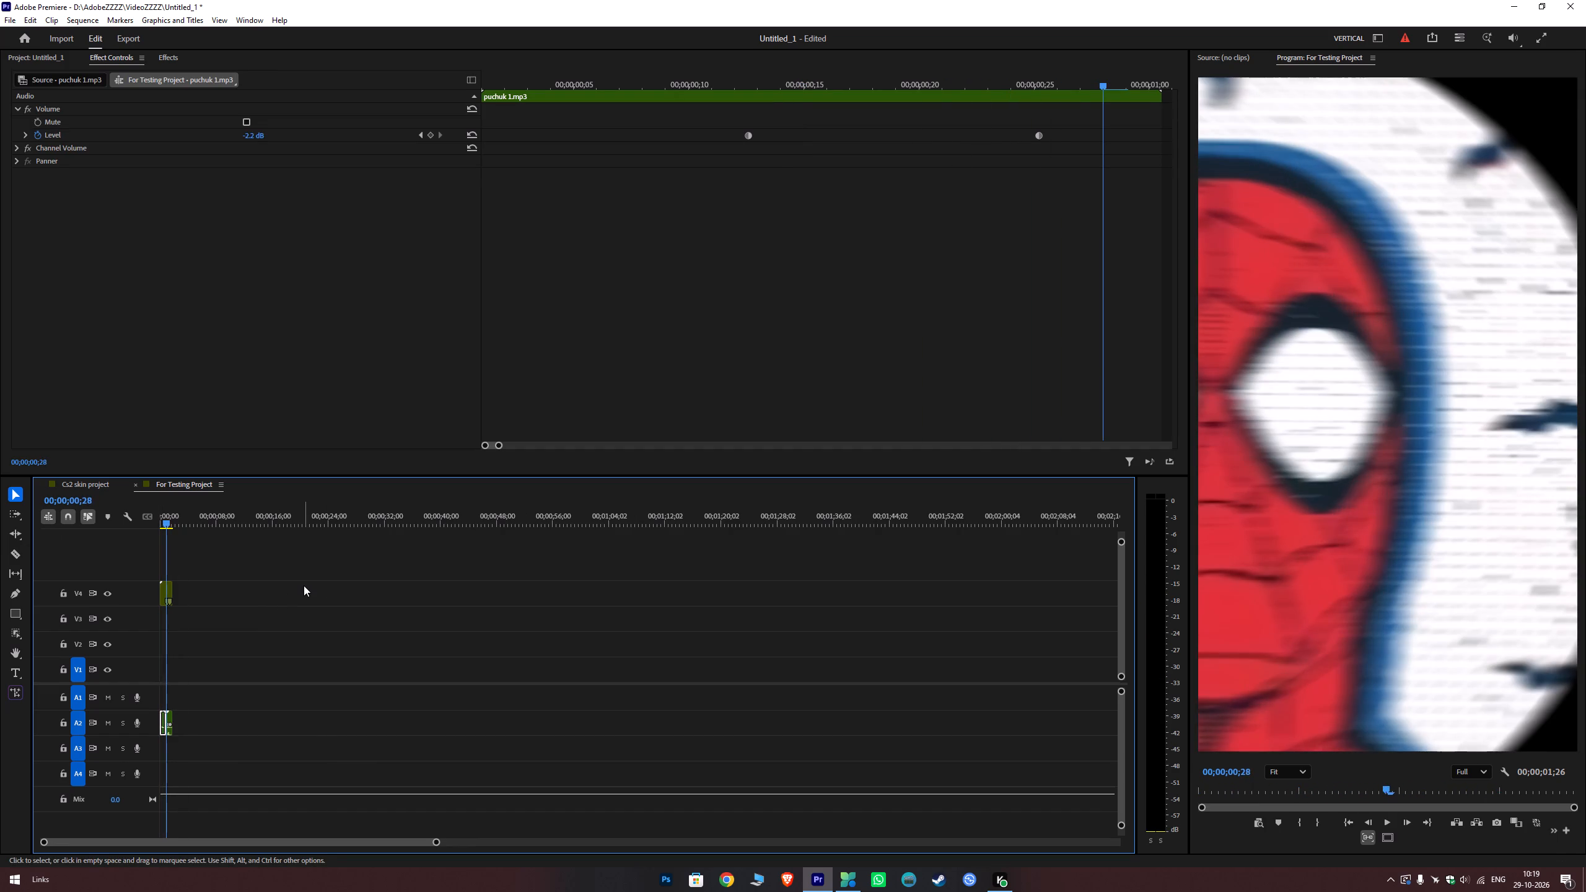
key("space")
key("space")
Play back the Cs2 skin project sequence from its beginning through the end of the main edit.
left_click(82, 487)
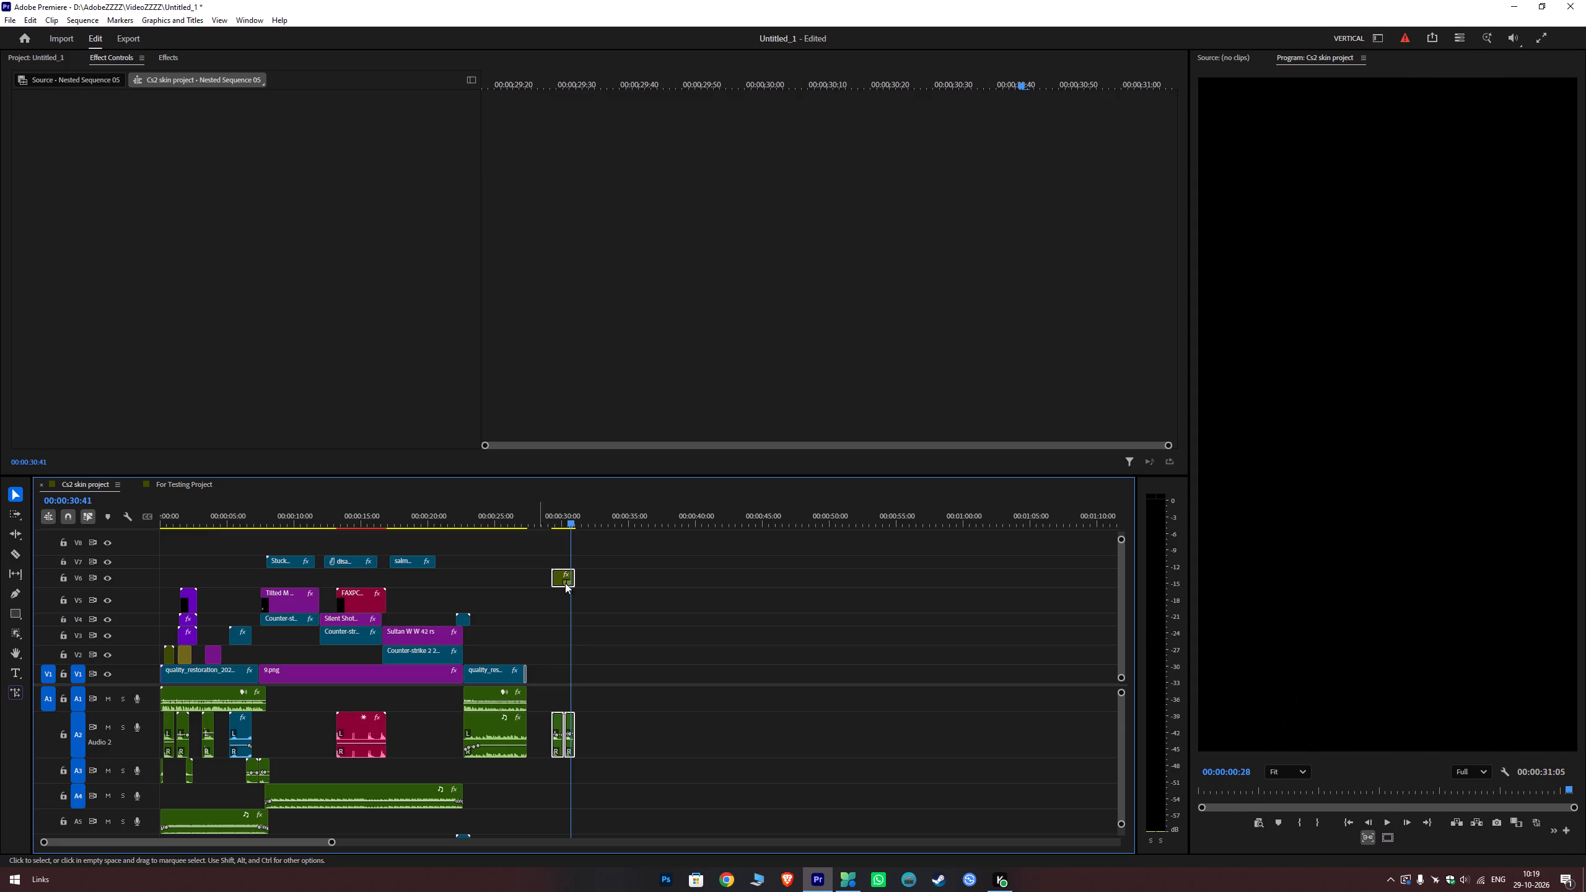
left_click(186, 484)
left_click(82, 479)
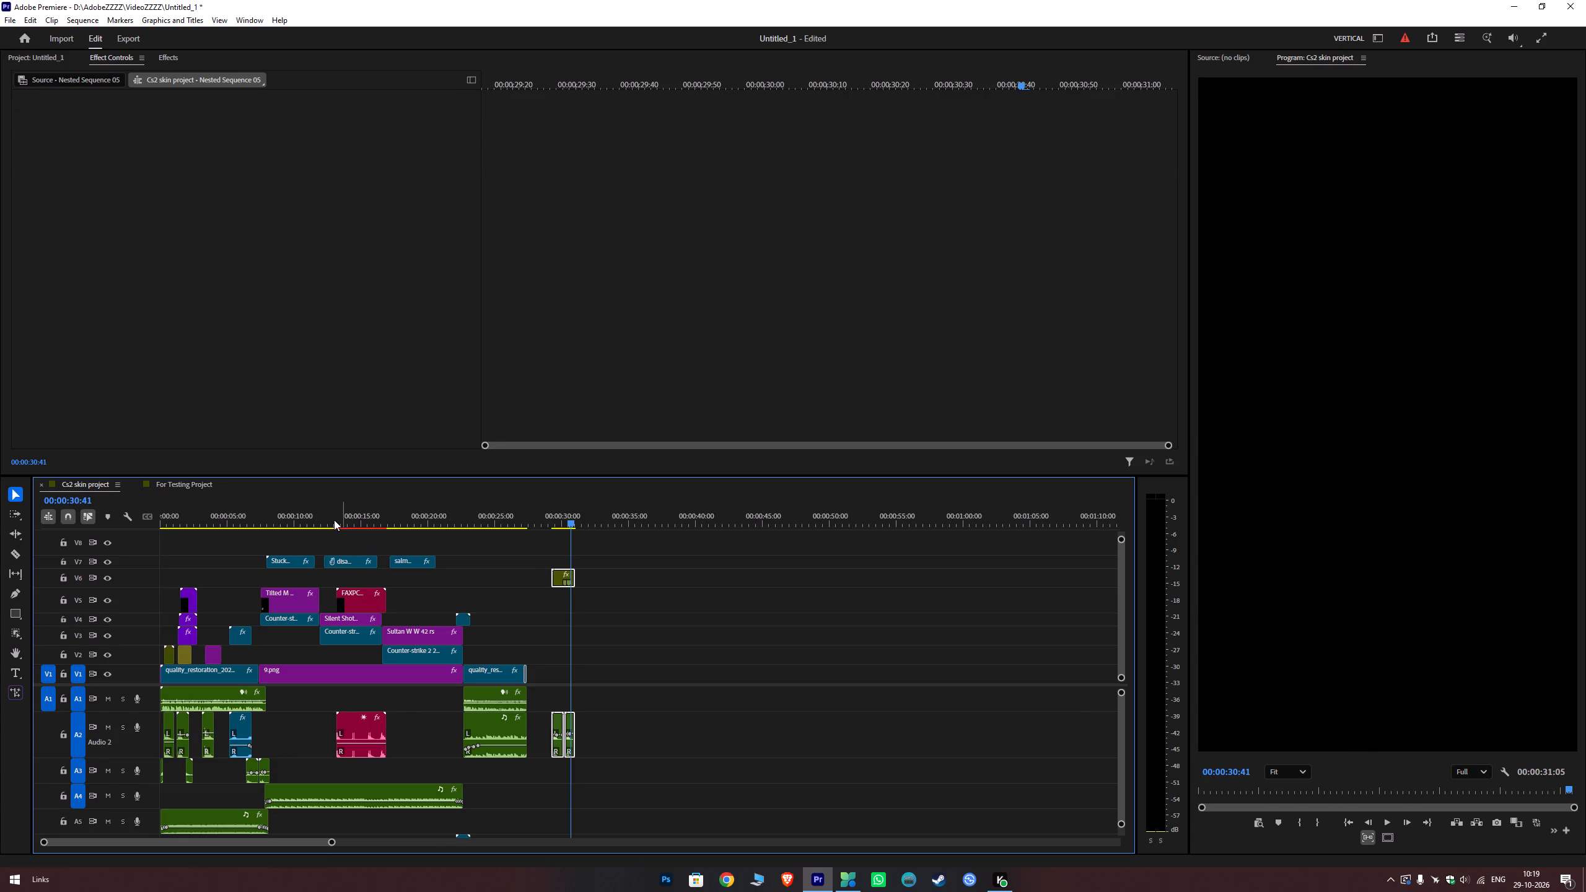
left_click_drag(300, 518, 592, 605)
left_click_drag(628, 557, 605, 644)
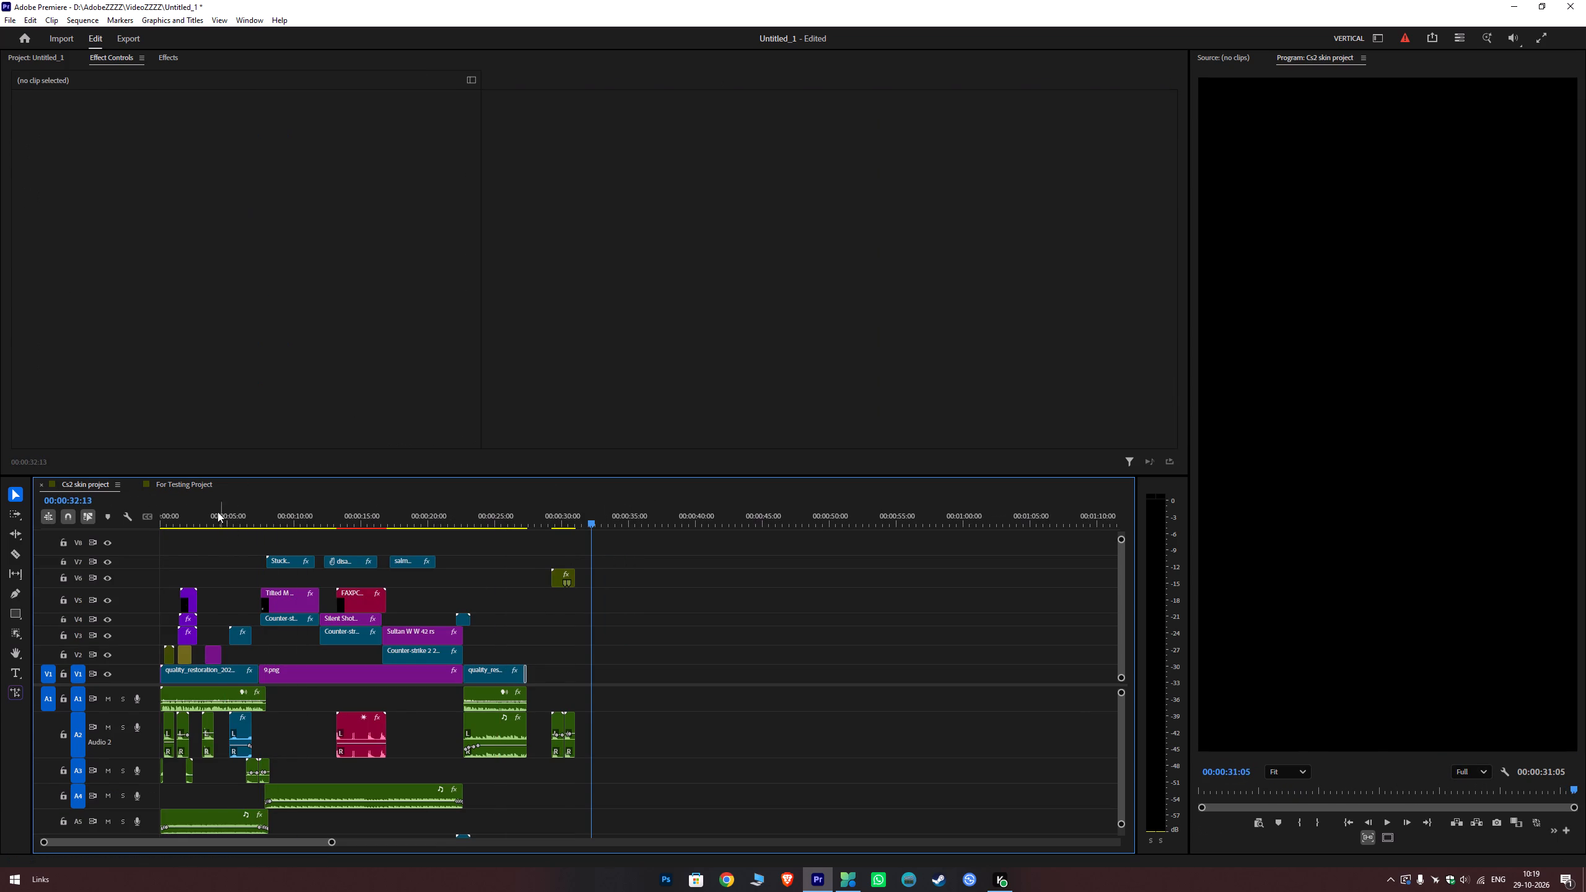
left_click_drag(193, 504, 96, 514)
key("space")
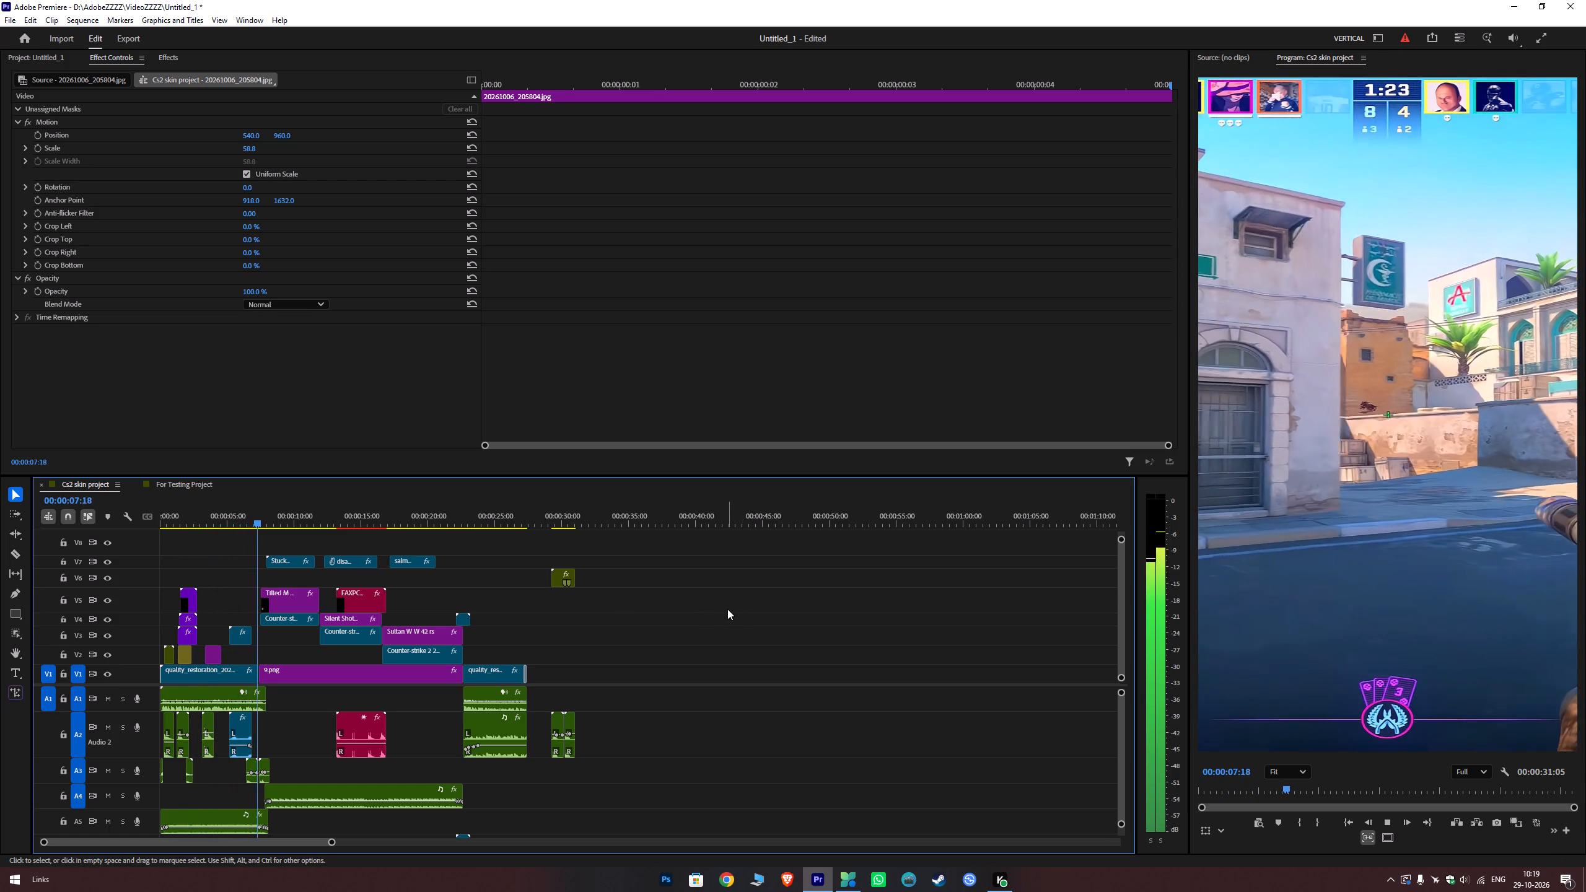
key("space")
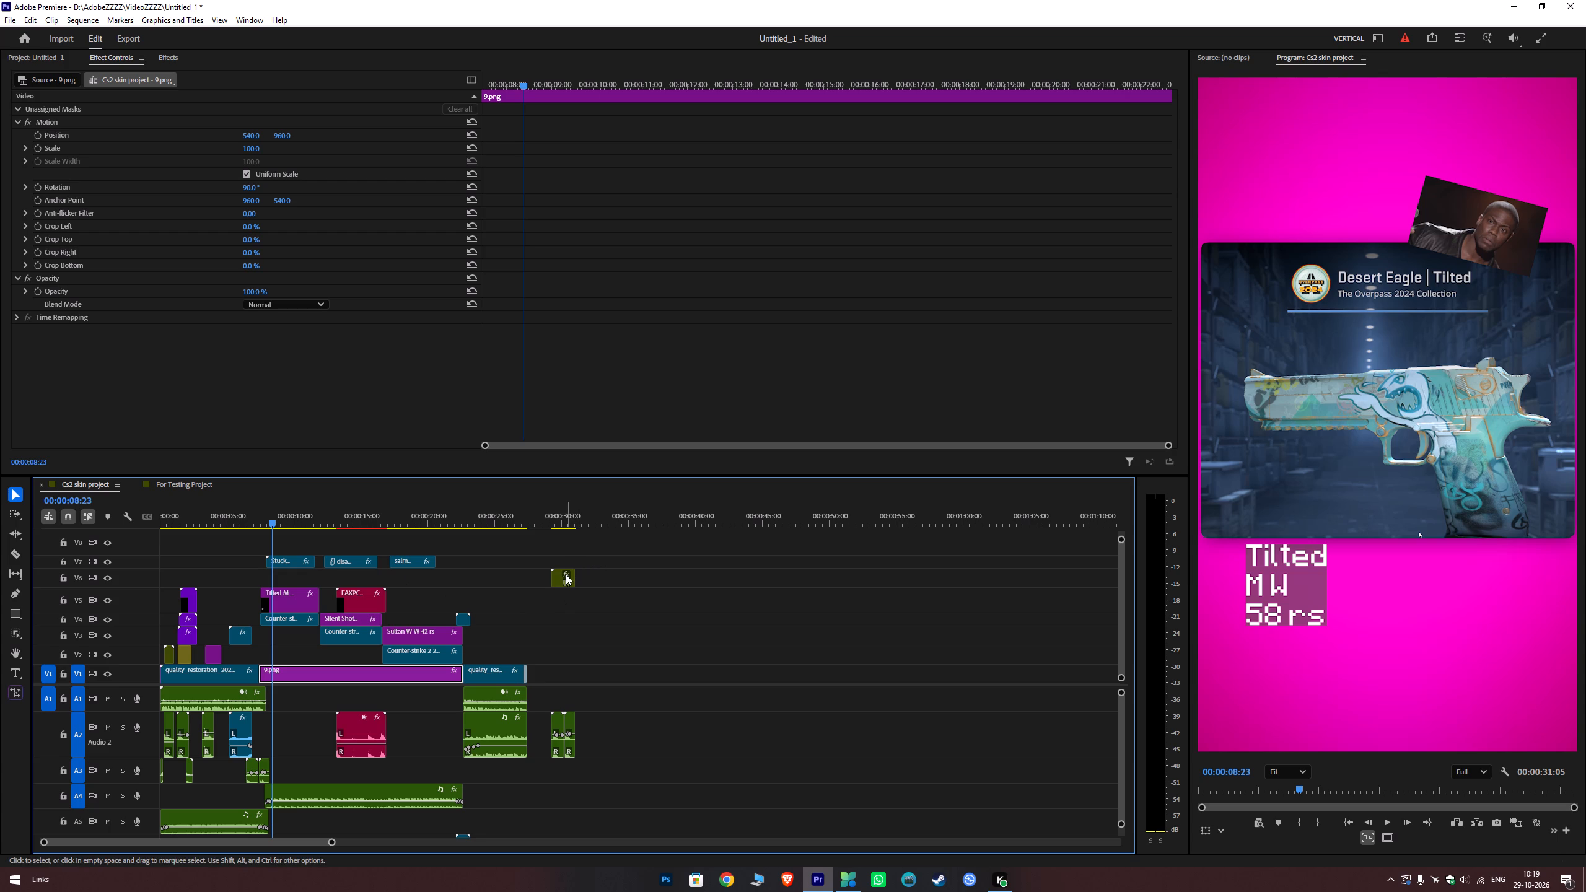
key("space")
key("space")
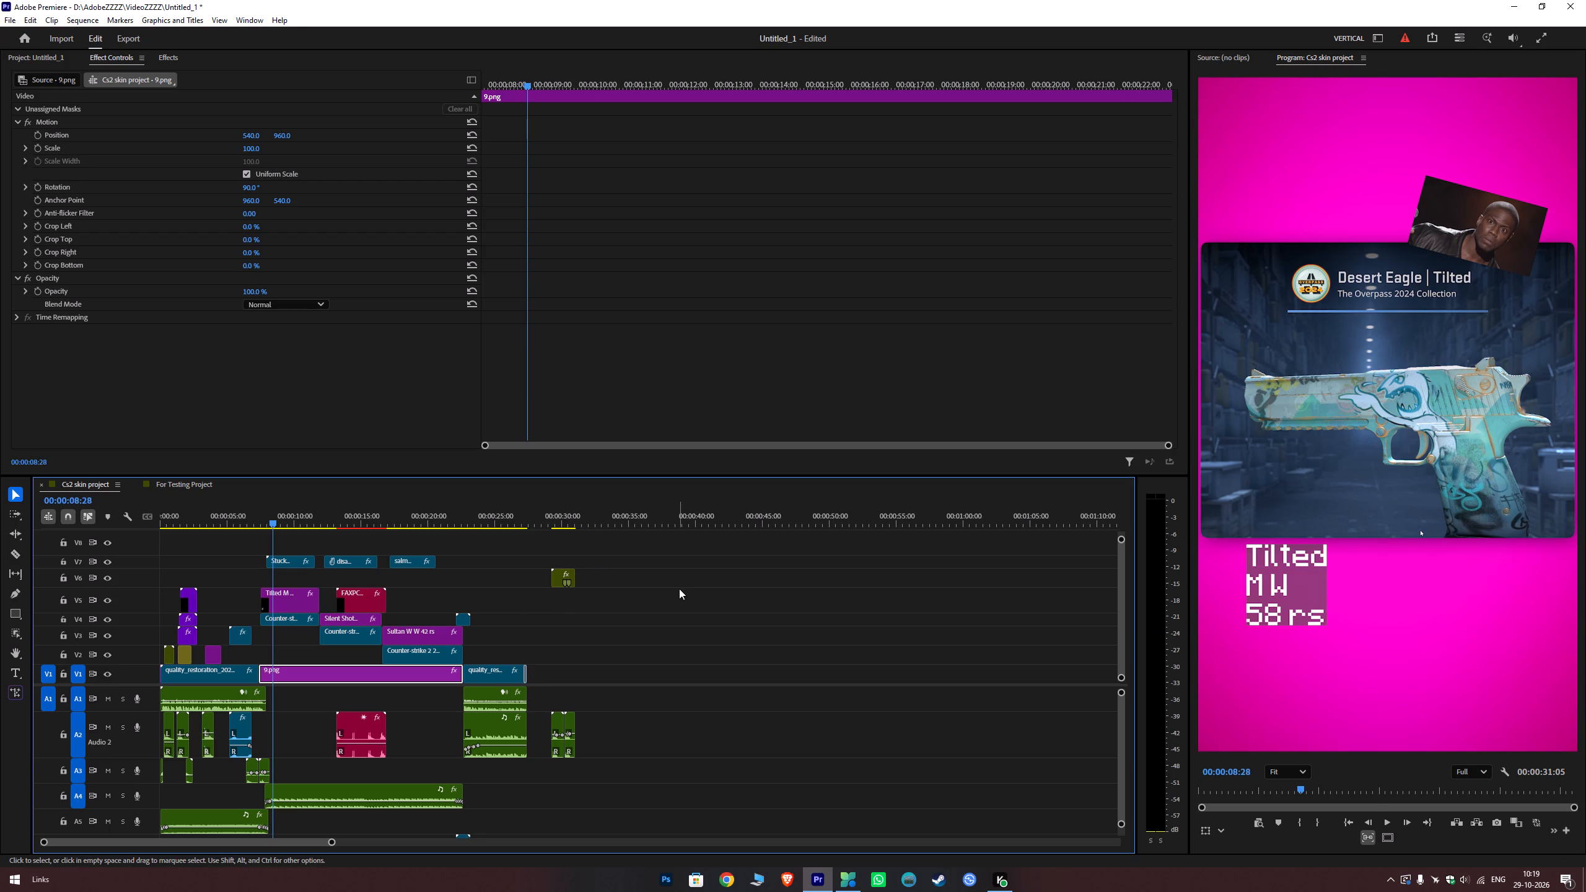
left_click(679, 588)
key("space")
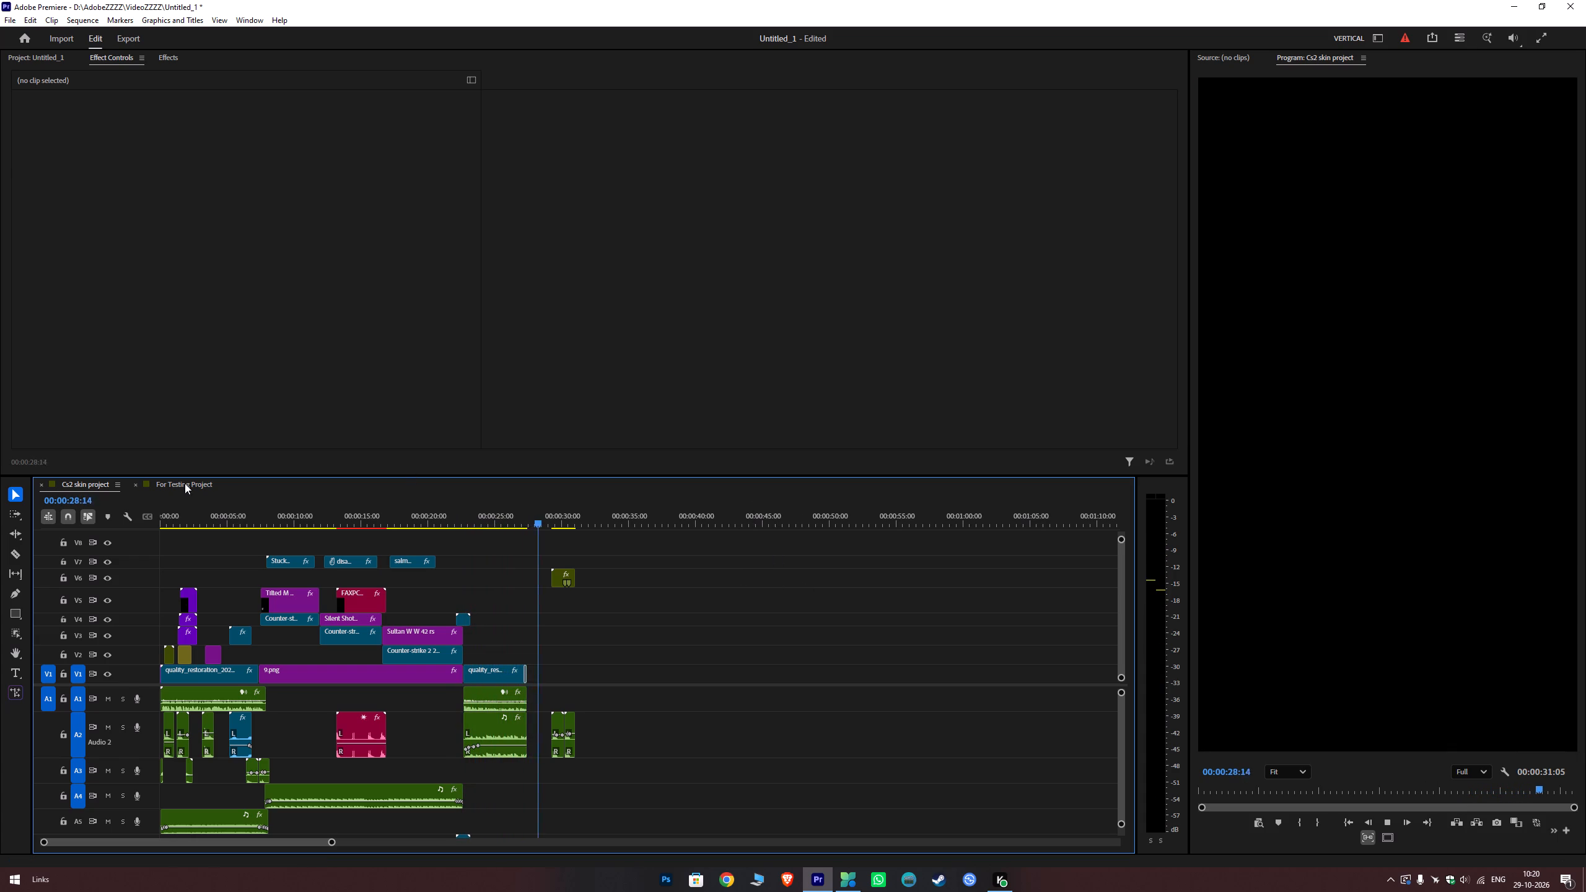
Replay the For Testing Project sequence from the start and inspect its nested clip and audio up close.
left_click(183, 483)
left_click_drag(172, 523, 73, 538)
key("space")
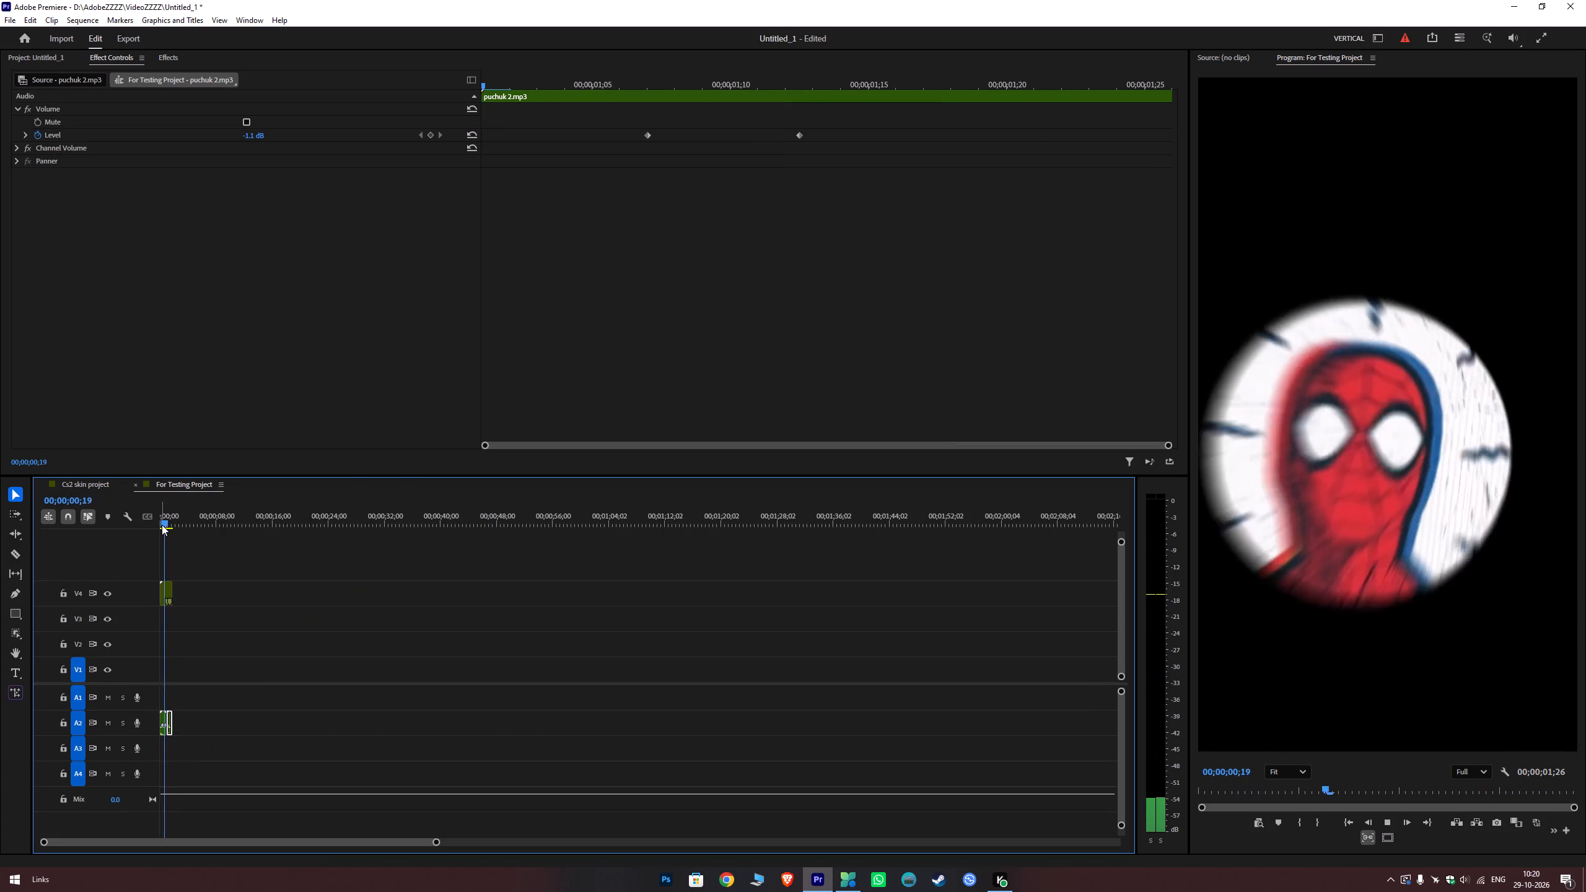
key("space")
scroll(204, 564, "down", 6, "alt")
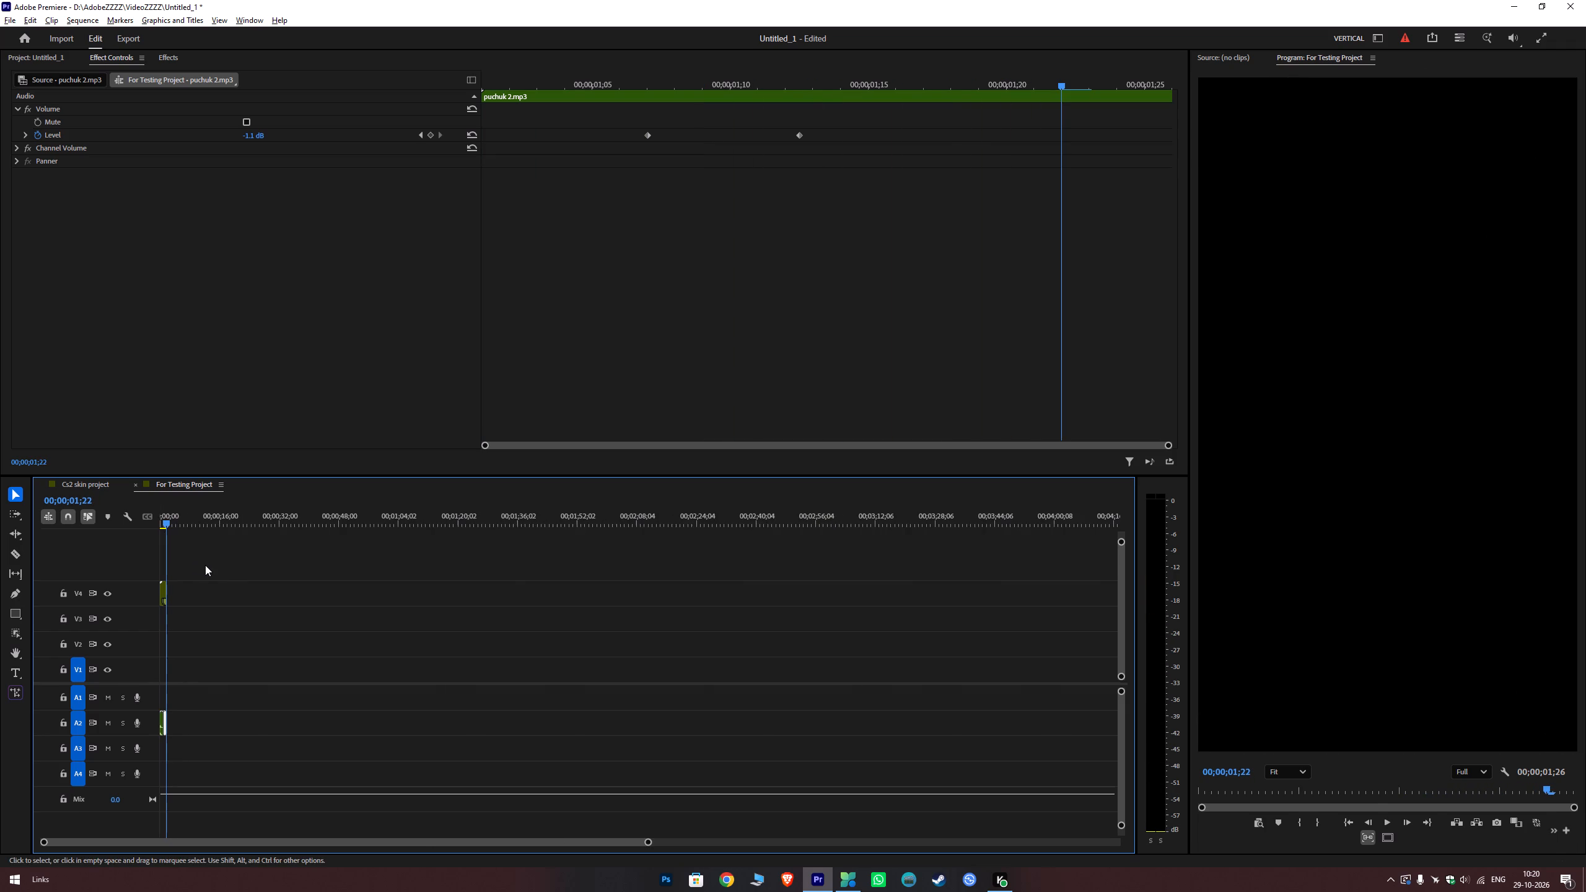
left_click_drag(170, 523, 57, 541)
key("space")
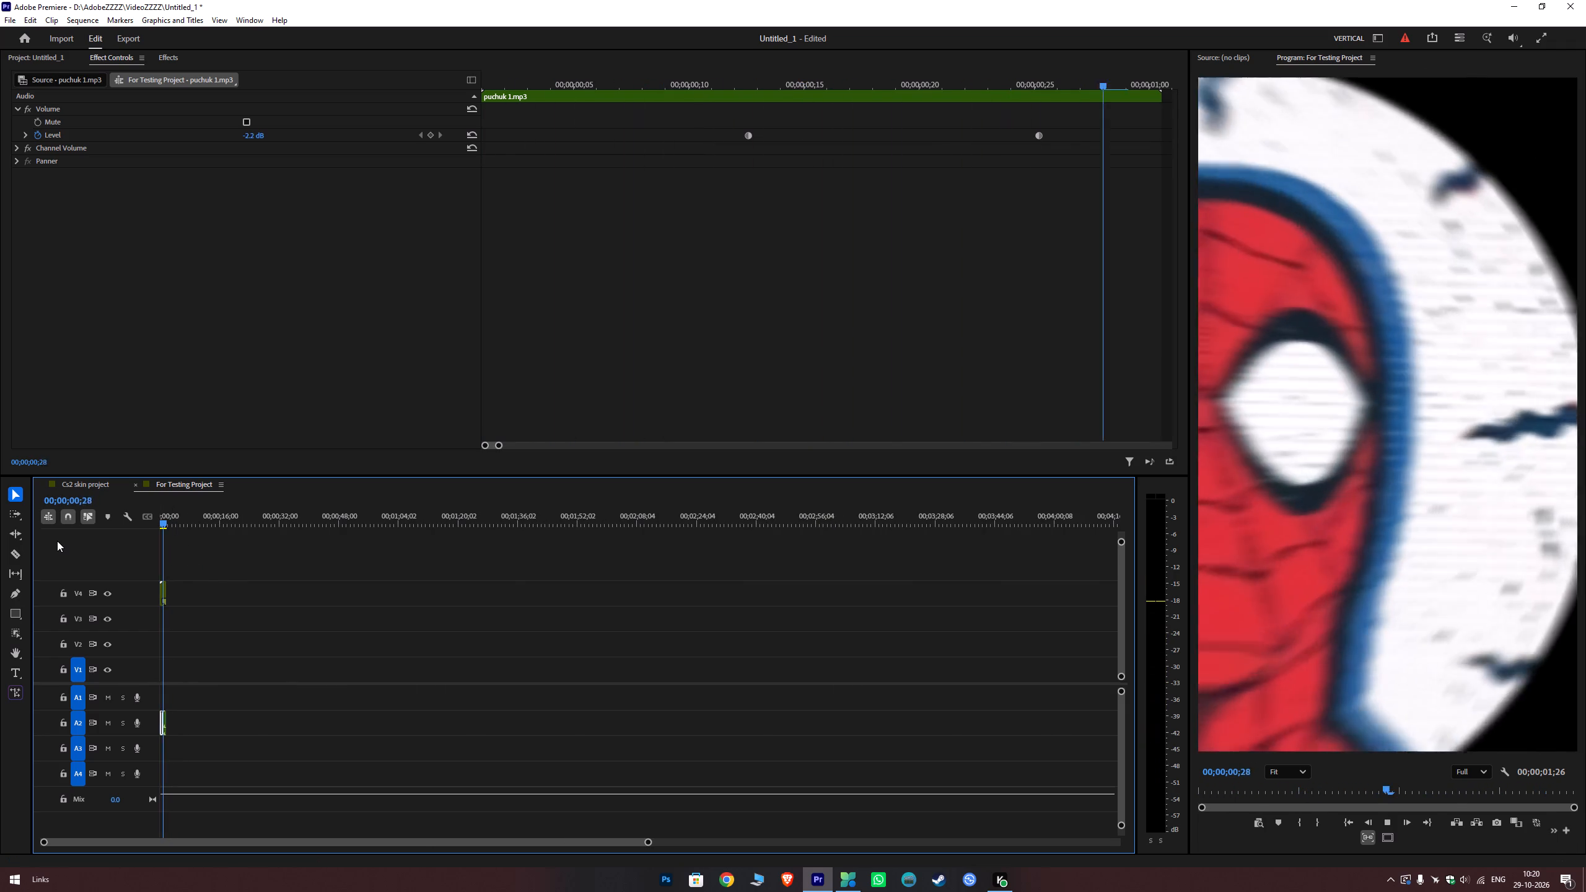
key("space")
scroll(160, 569, "up", 13, "alt")
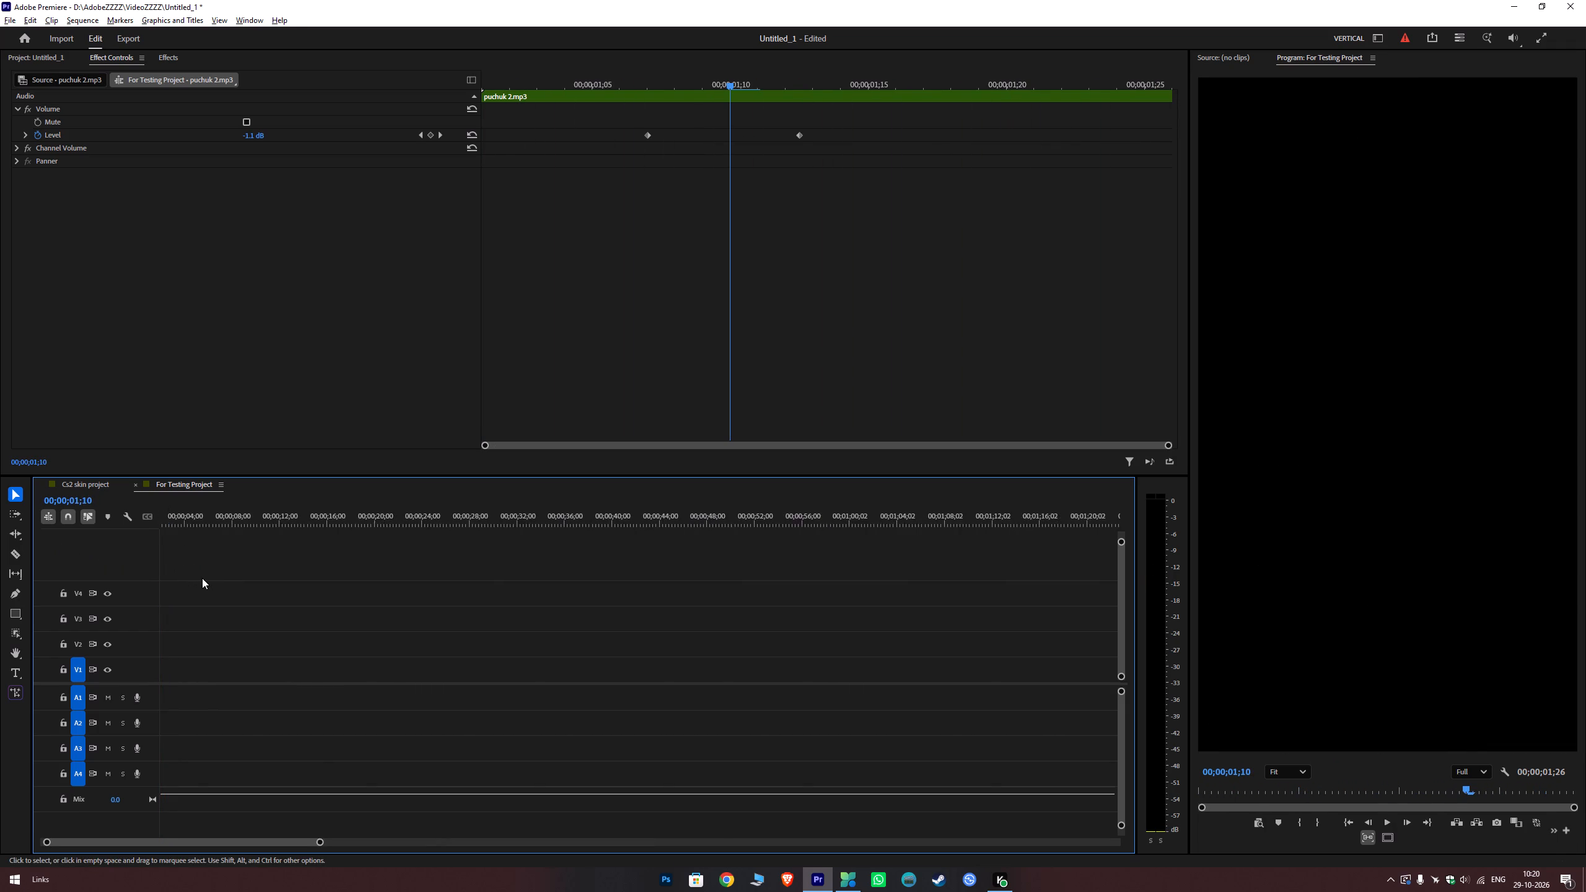
scroll(202, 578, "up", 18, "alt")
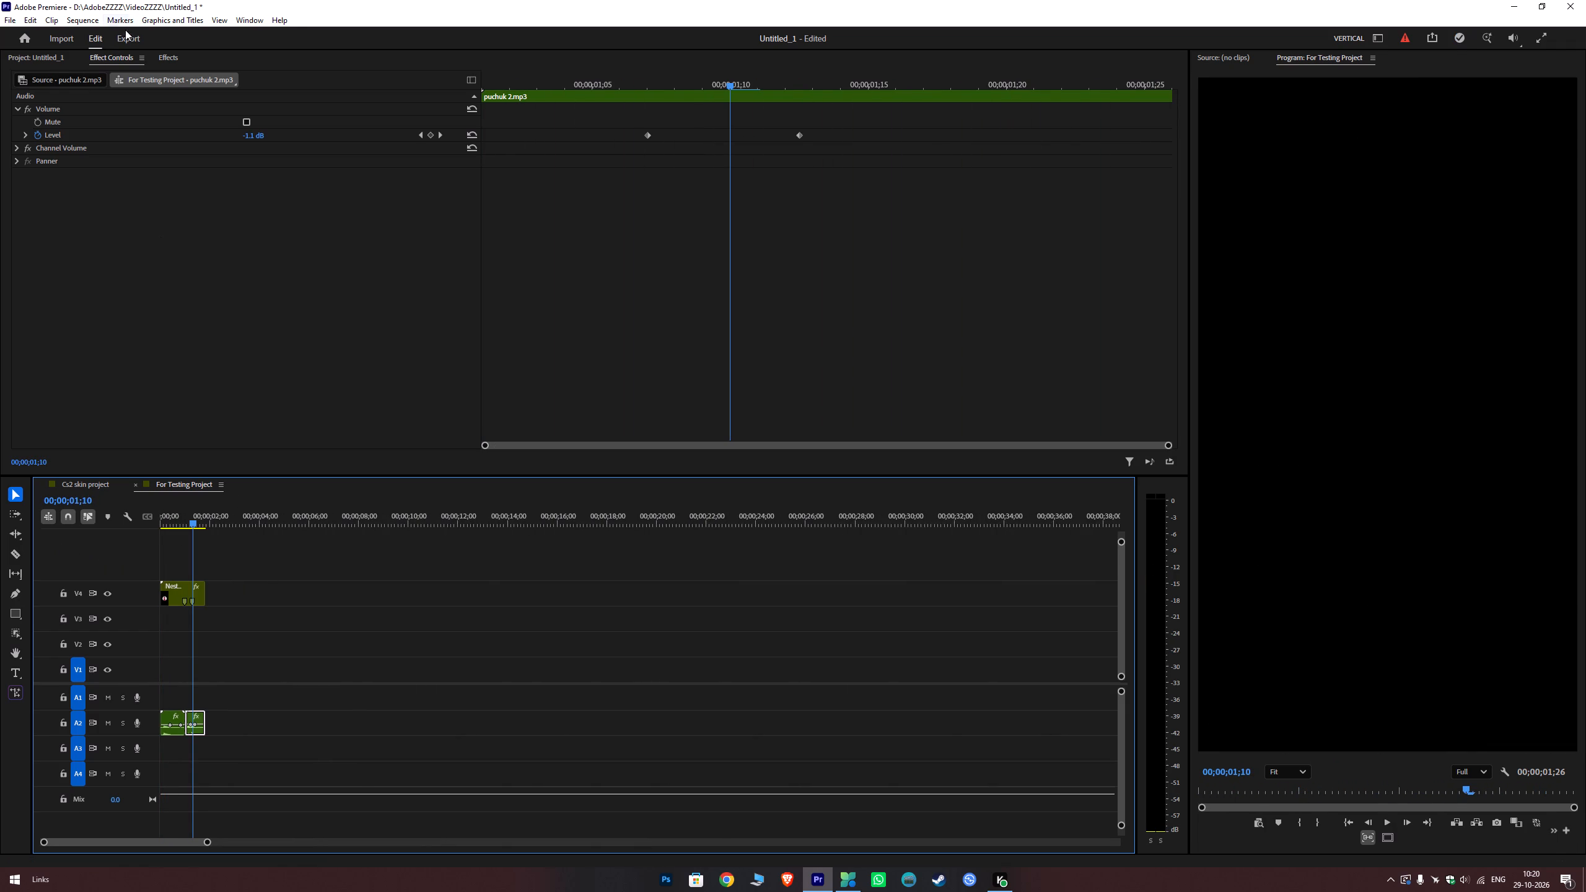
Open the export settings for the For Testing Project sequence and name the output file 9 16 Smiley Logo Transition.
left_click(128, 40)
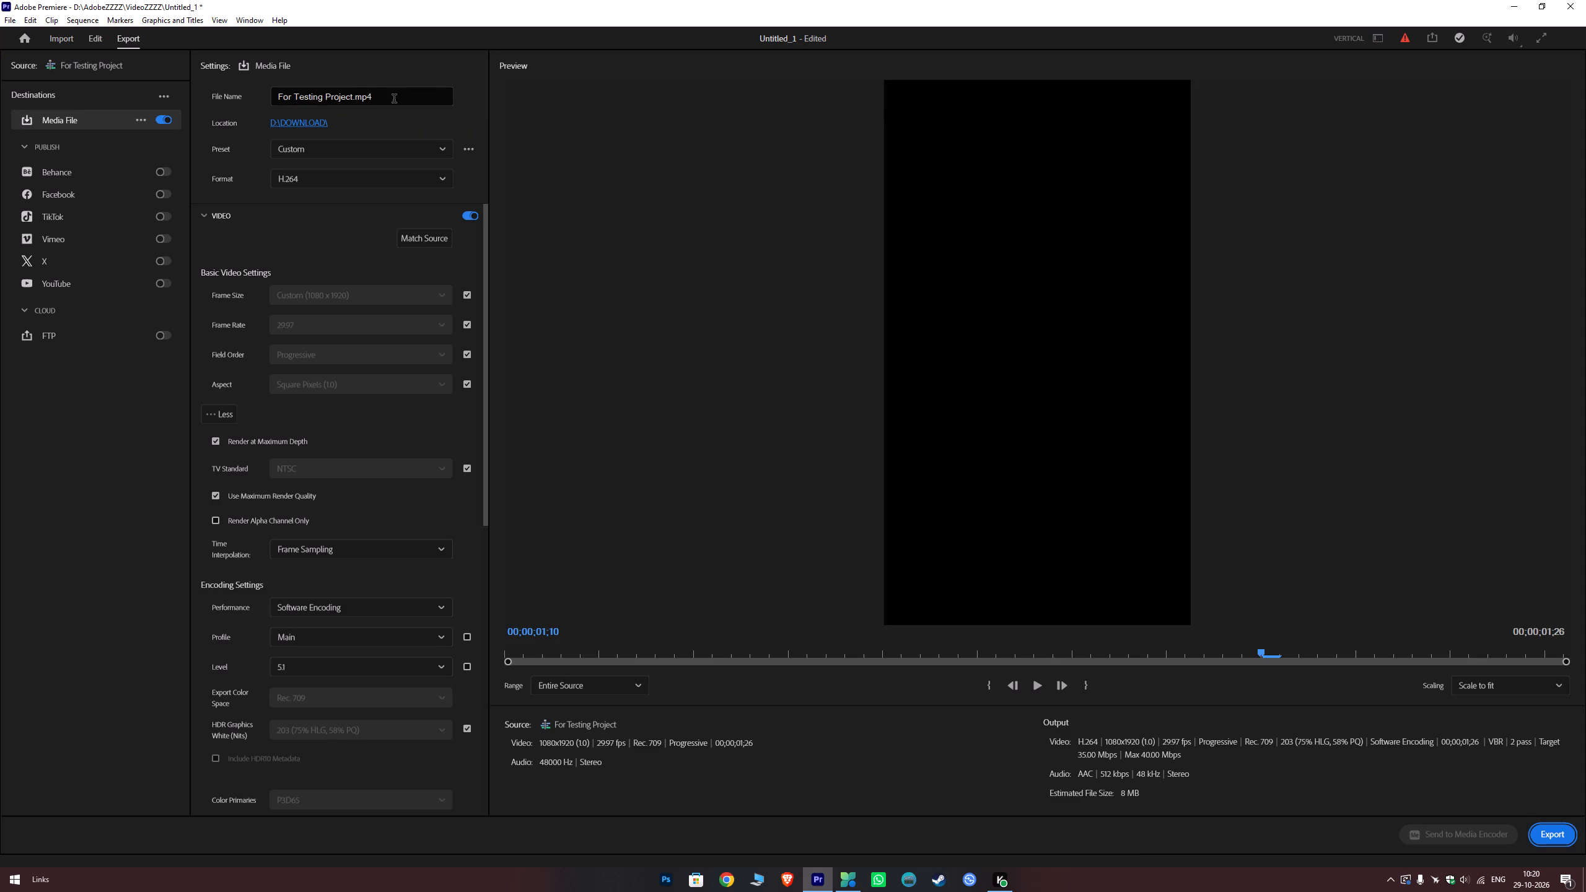
left_click_drag(394, 100, 224, 116)
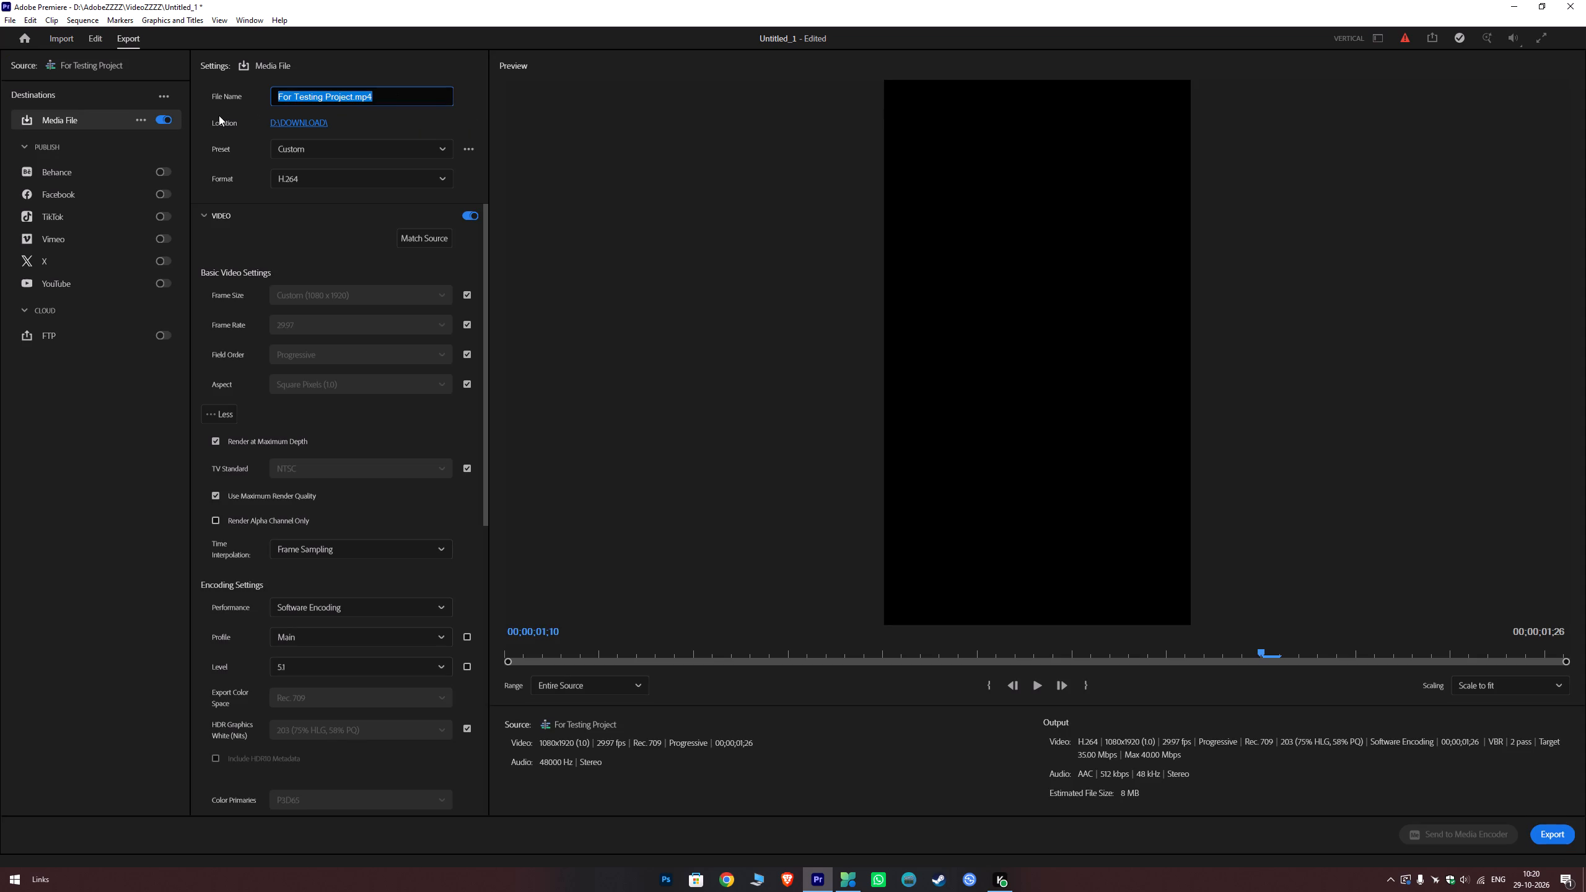
key("9")
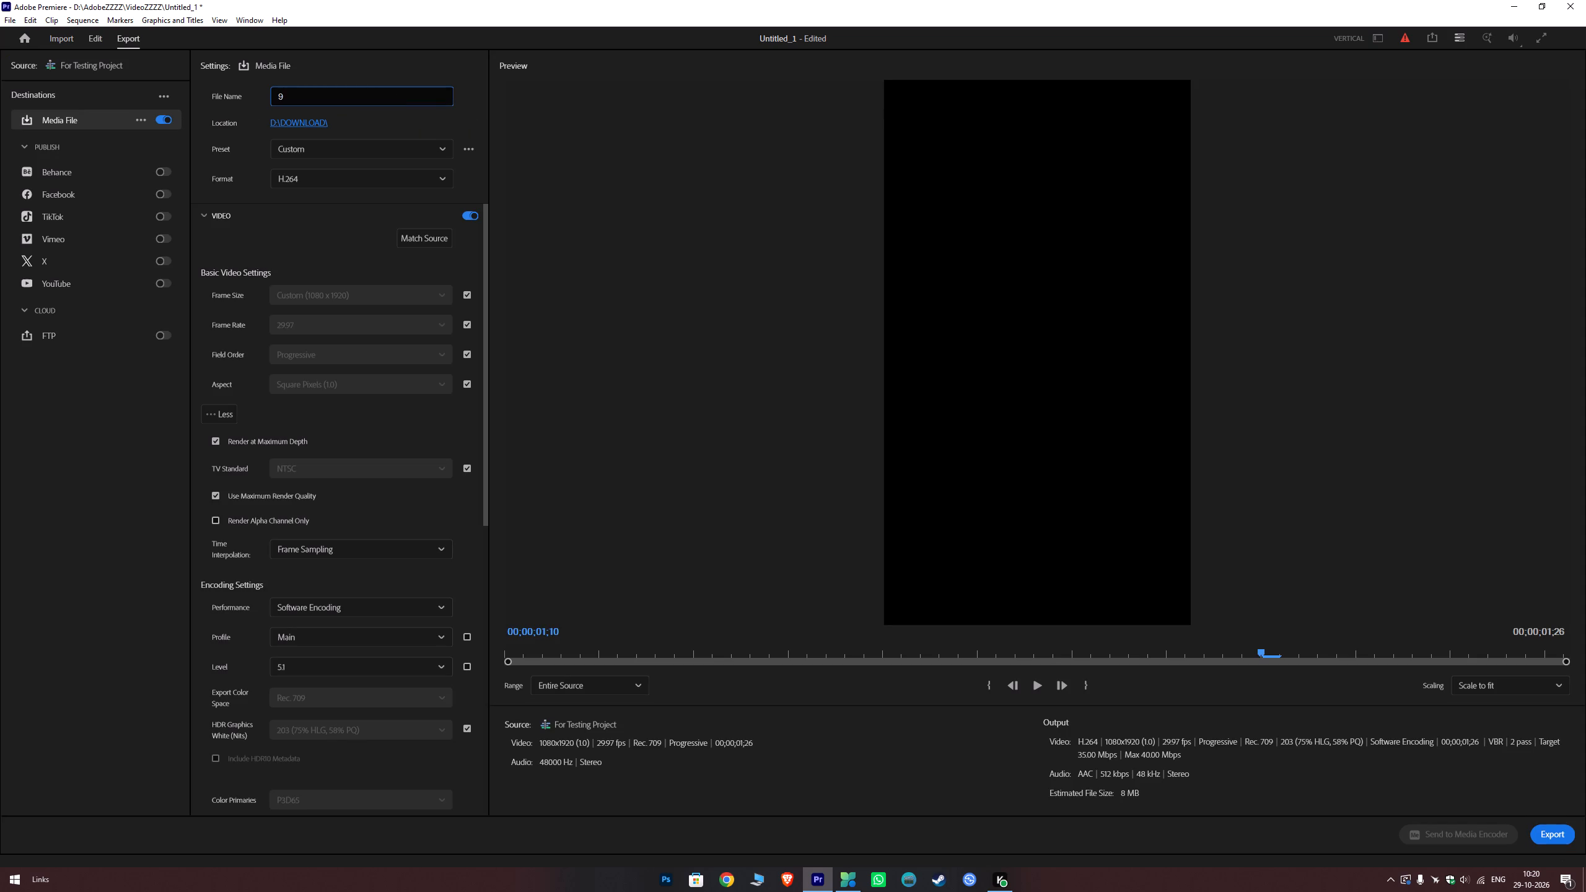
key("shift+colon")
type("16")
key("space")
key("BackSpace")
key("BackSpace")
key("BackSpace")
key("shift+colon")
key("semicolon")
key("BackSpace")
key("shift+colon")
key("shift+colon")
key("ctrl+semicolon")
left_click(305, 101)
key("space")
type("16")
key("space")
type("Smileu")
key("BackSpace")
type("y Logo TR")
key("BackSpace")
type("rnas")
type("tio")
key("BackSpace")
key("BackSpace")
key("BackSpace")
key("BackSpace")
key("BackSpace")
key("BackSpace")
key("a")
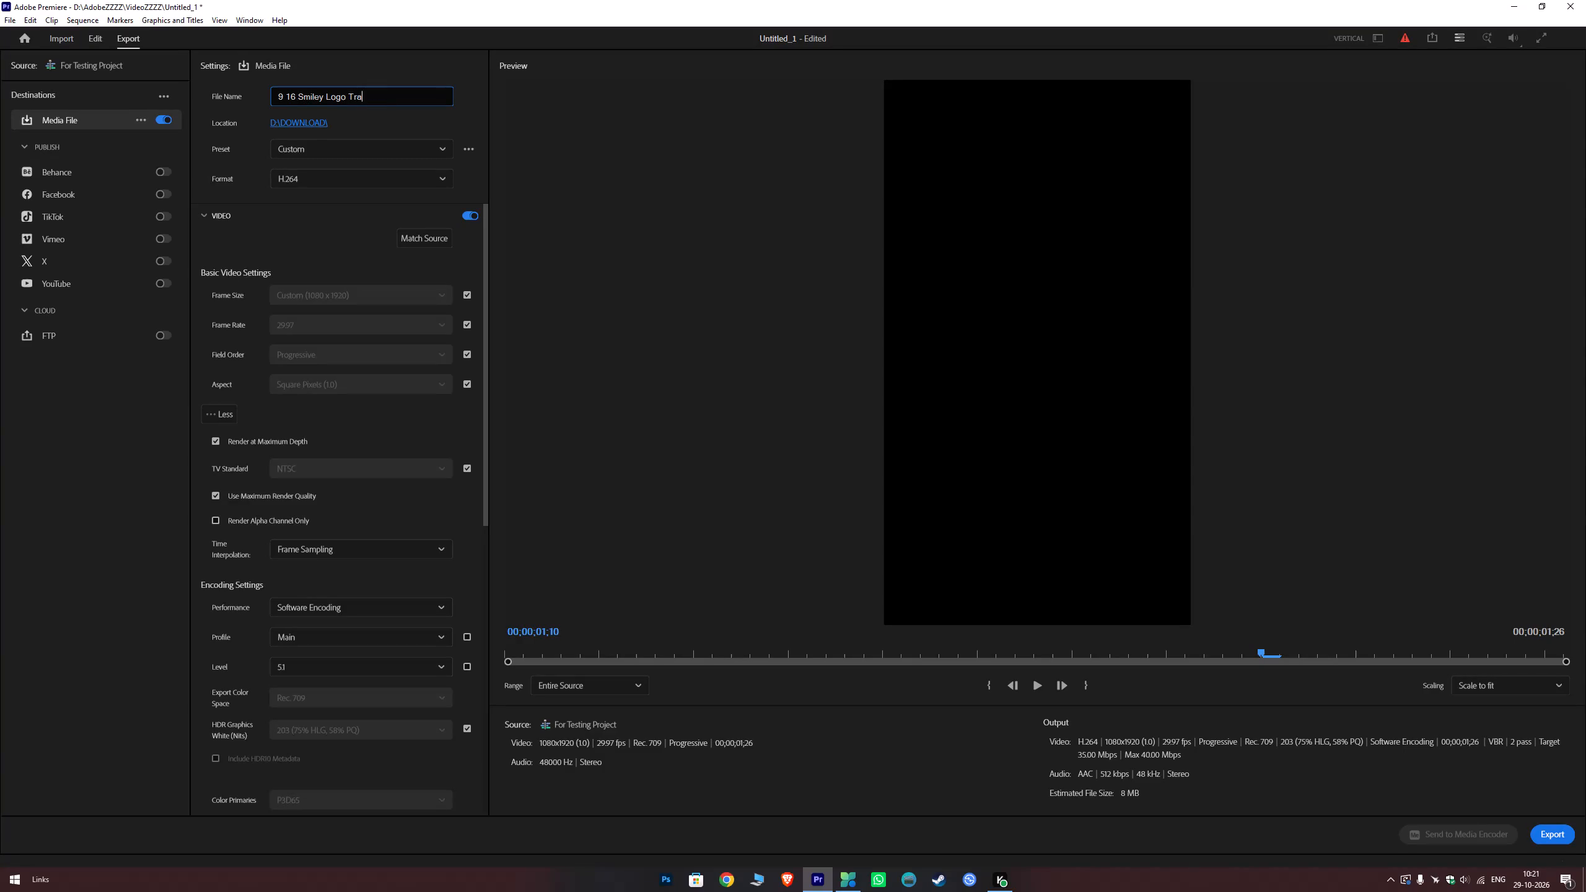
type("ns")
type("aition")
key("BackSpace")
key("BackSpace")
key("BackSpace")
key("BackSpace")
key("BackSpace")
key("BackSpace")
type("ittit")
key("BackSpace")
key("BackSpace")
key("BackSpace")
type("ion")
key("Return")
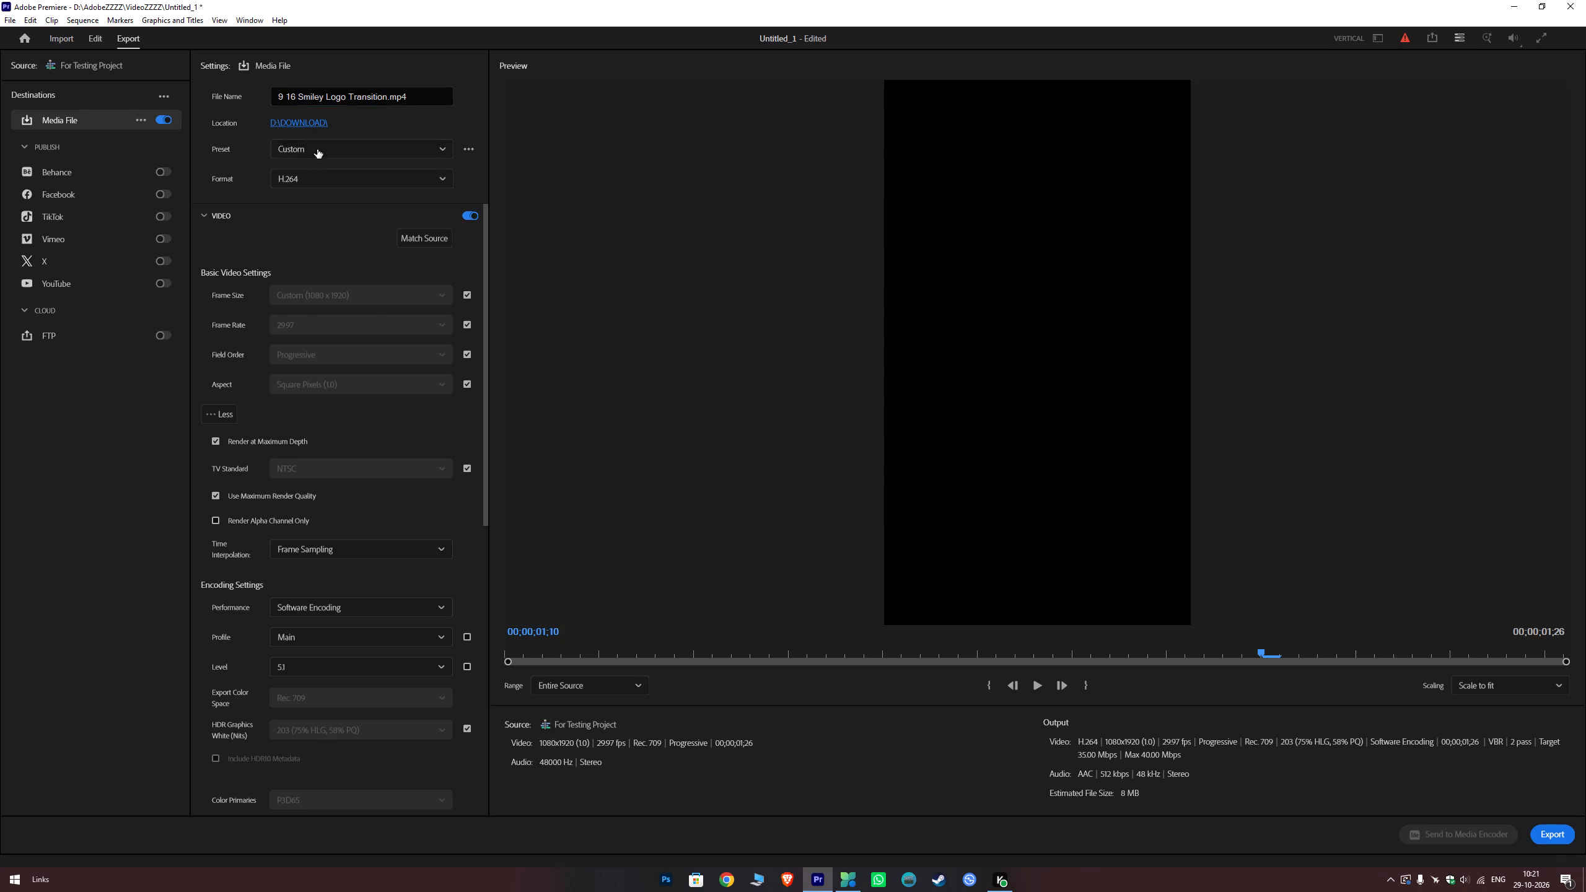
Set the export format to QuickTime with the Animation video codec.
left_click(317, 149)
scroll(347, 287, "down", 5)
left_click(297, 146)
left_click(297, 176)
scroll(333, 308, "down", 5)
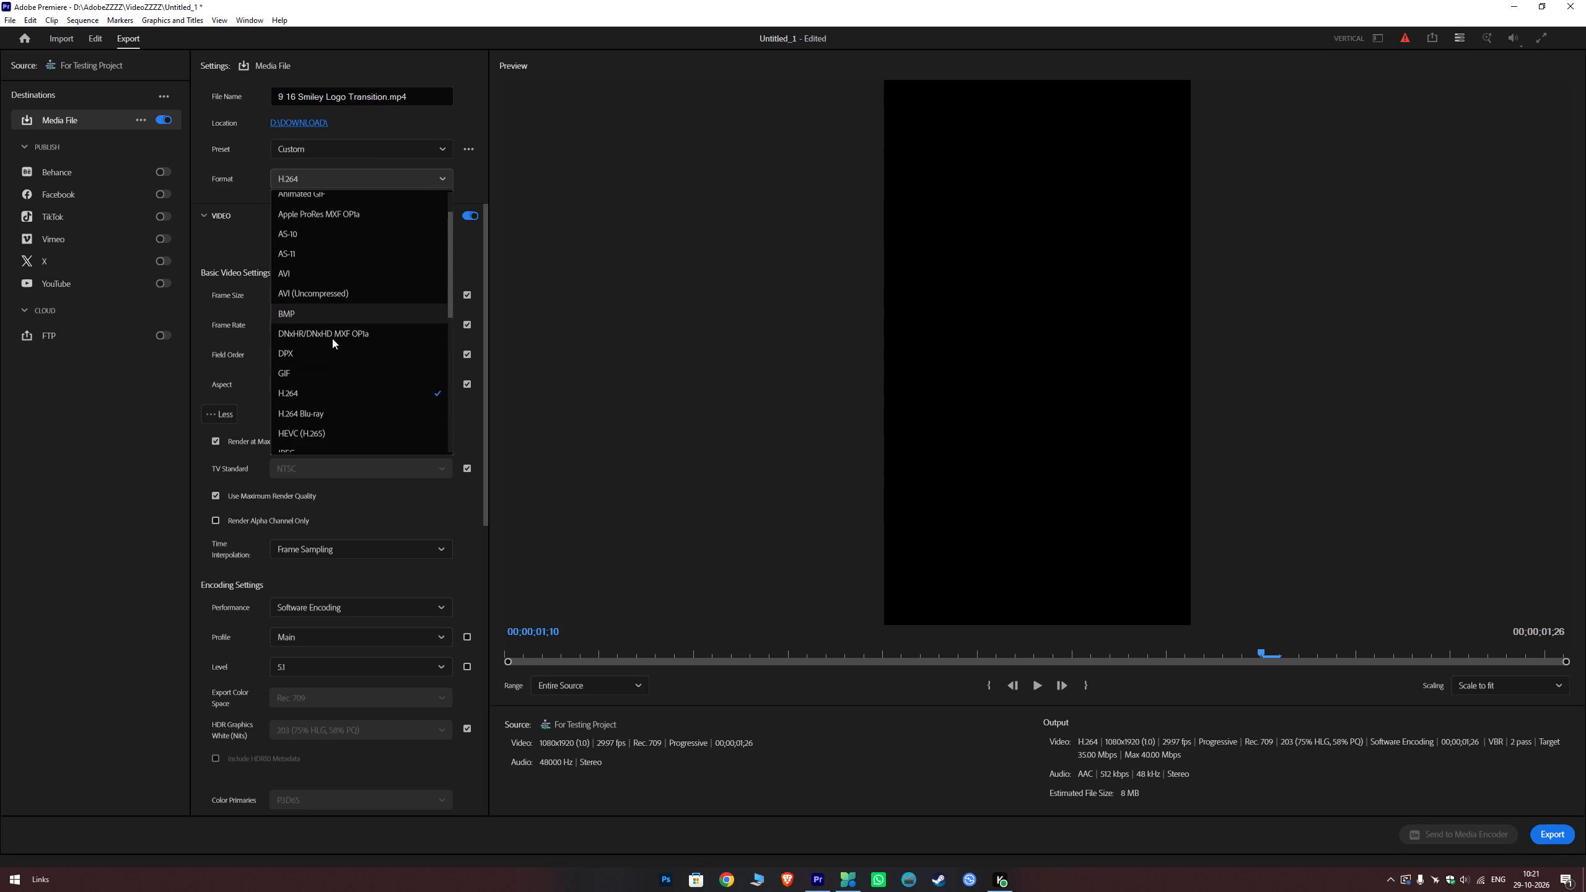
scroll(332, 338, "down", 5)
scroll(328, 424, "down", 12)
scroll(323, 426, "up", 1)
scroll(323, 426, "down", 2)
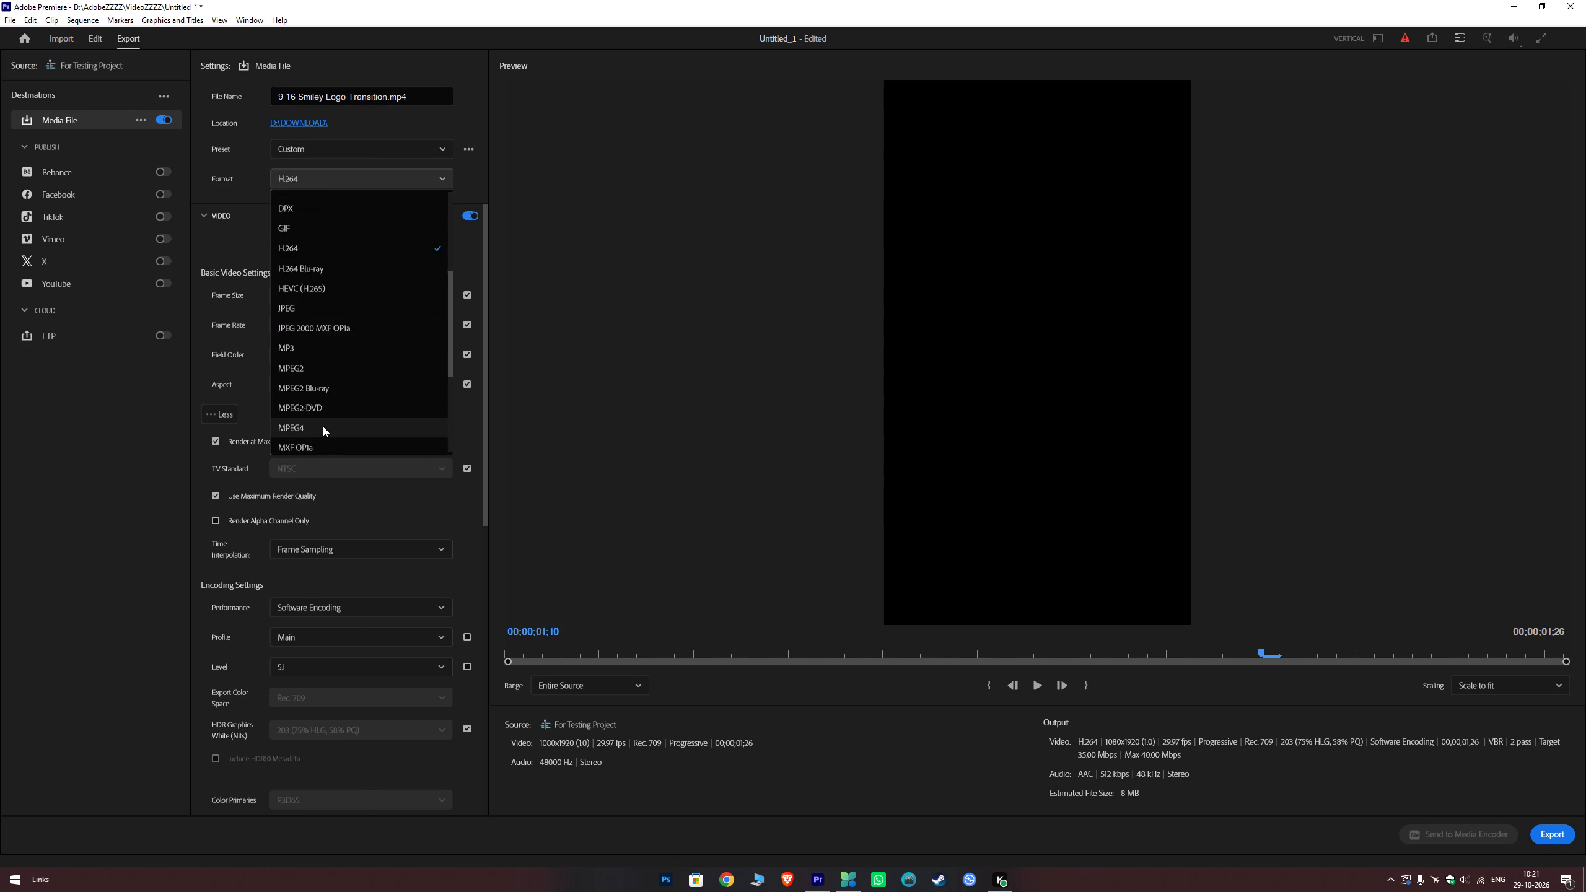
scroll(323, 426, "down", 20)
left_click(299, 380)
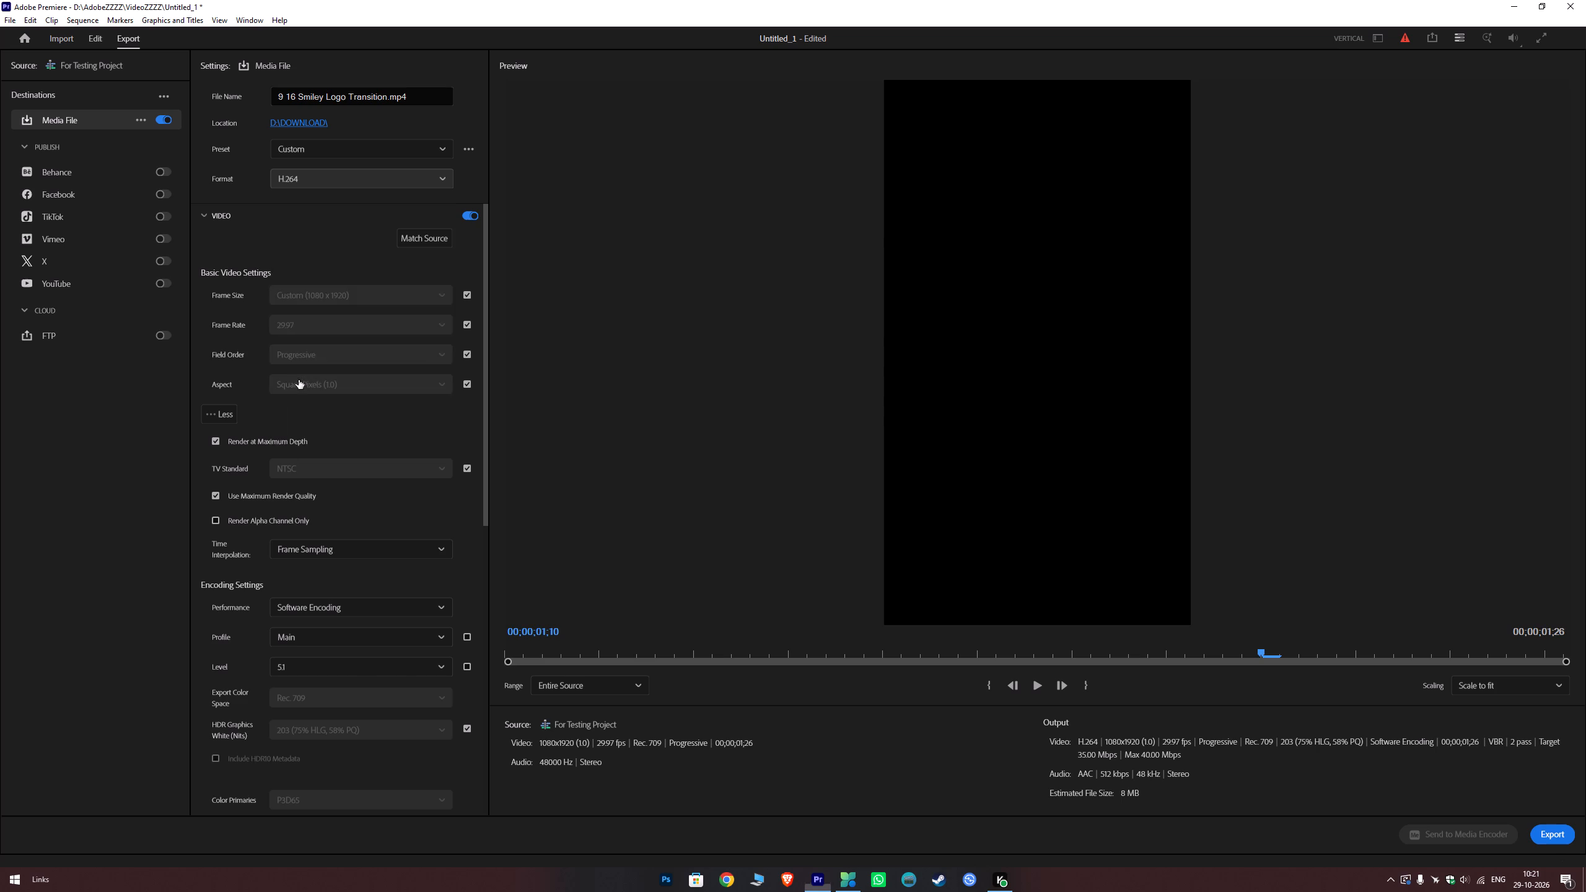
left_click(320, 297)
scroll(327, 328, "down", 1)
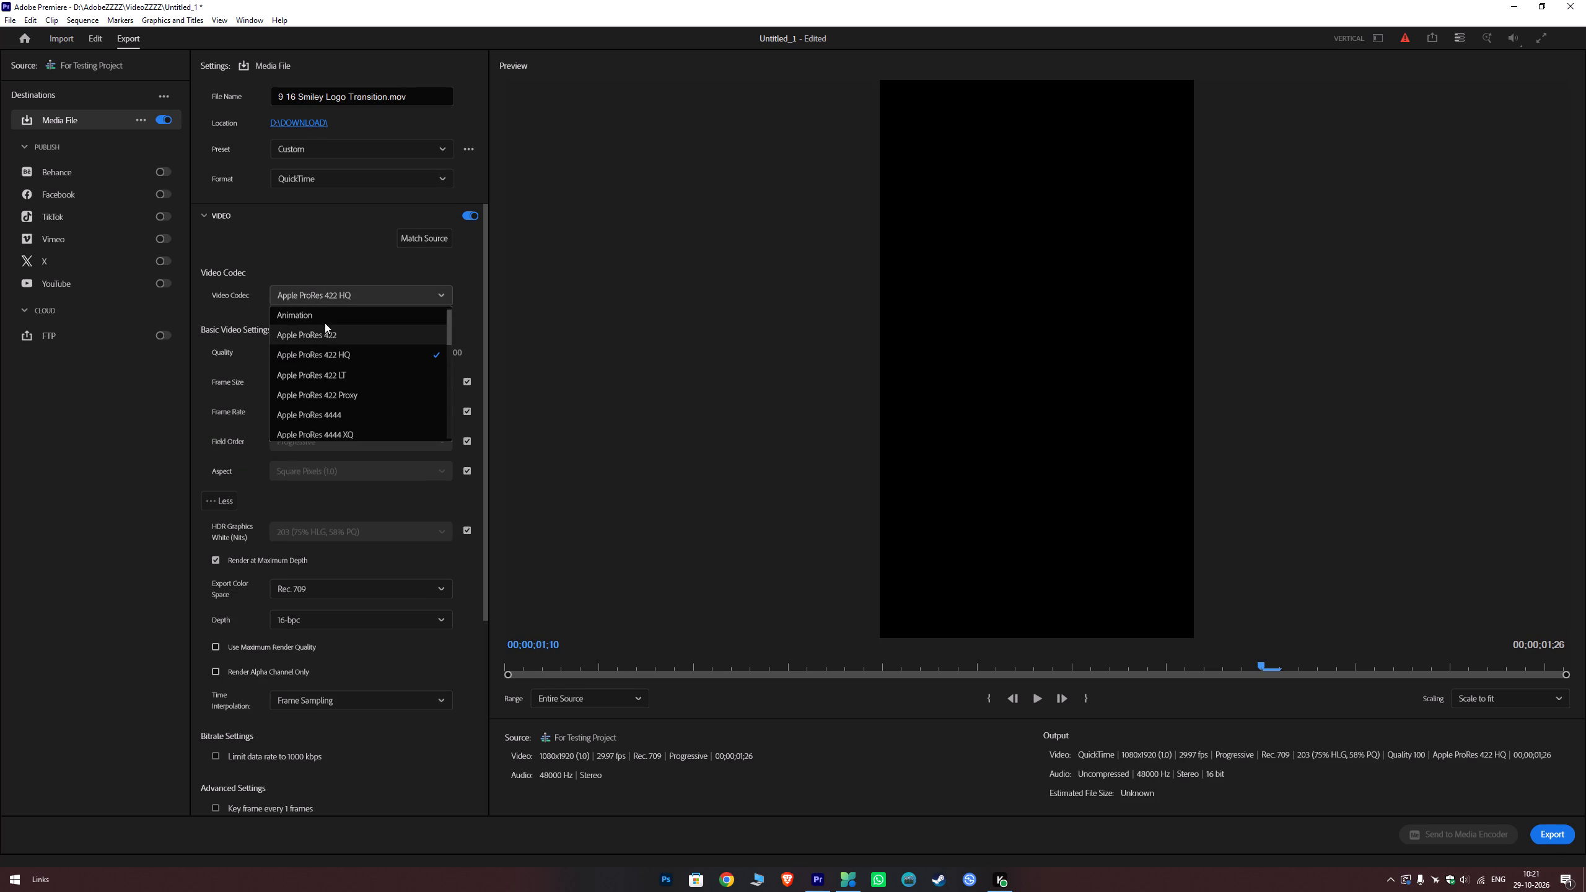
left_click(322, 317)
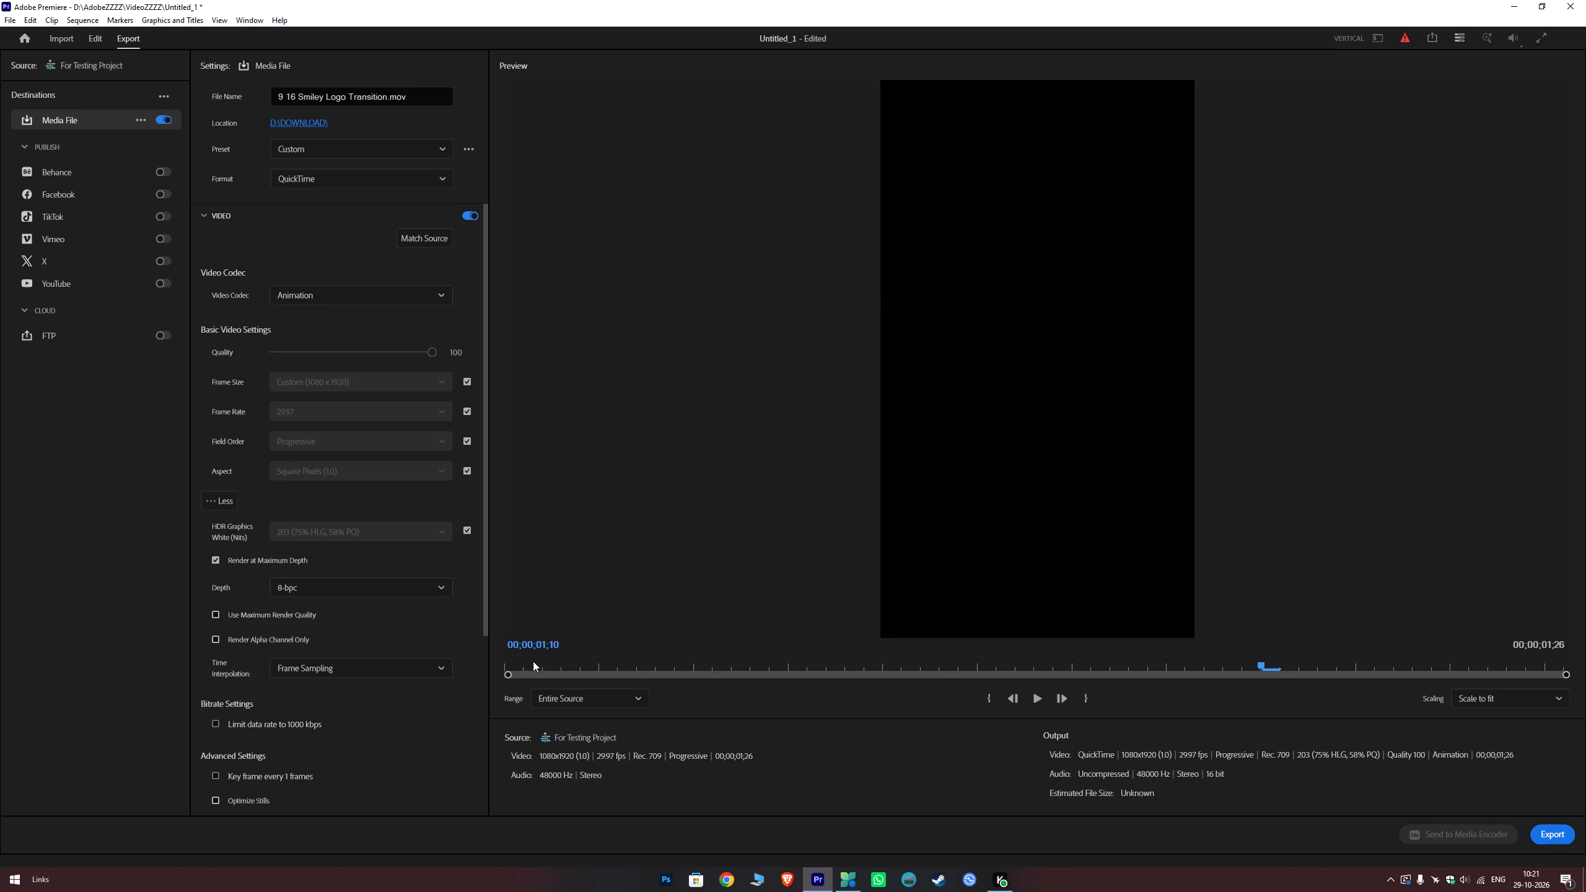
Play the export preview from the start to check the logo transition.
left_click_drag(535, 661, 445, 670)
key("space")
key("space")
key("space")
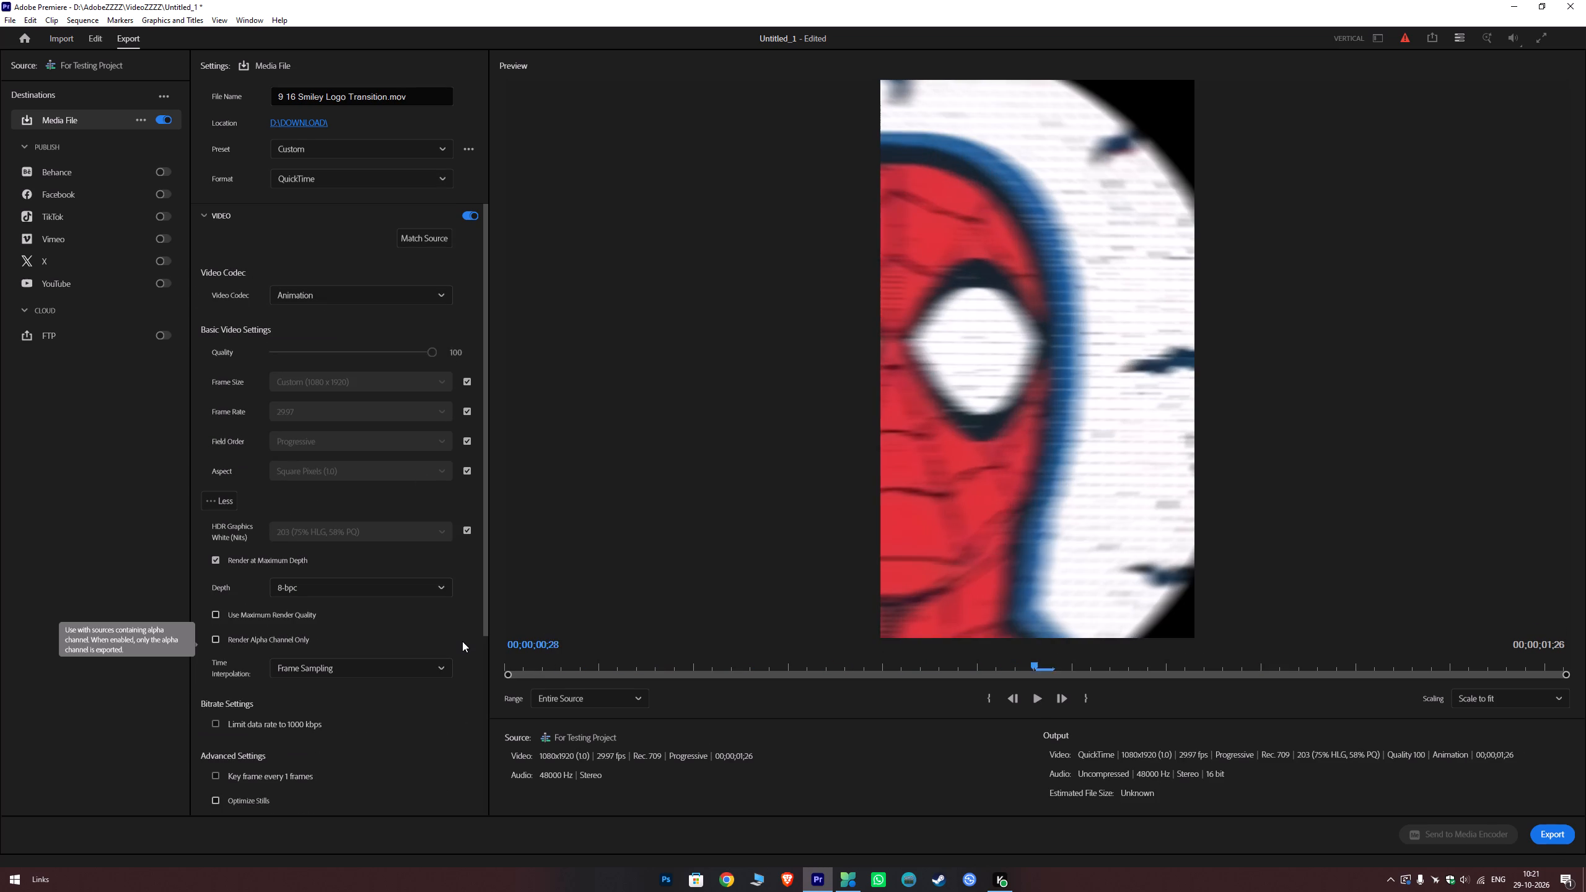
key("space")
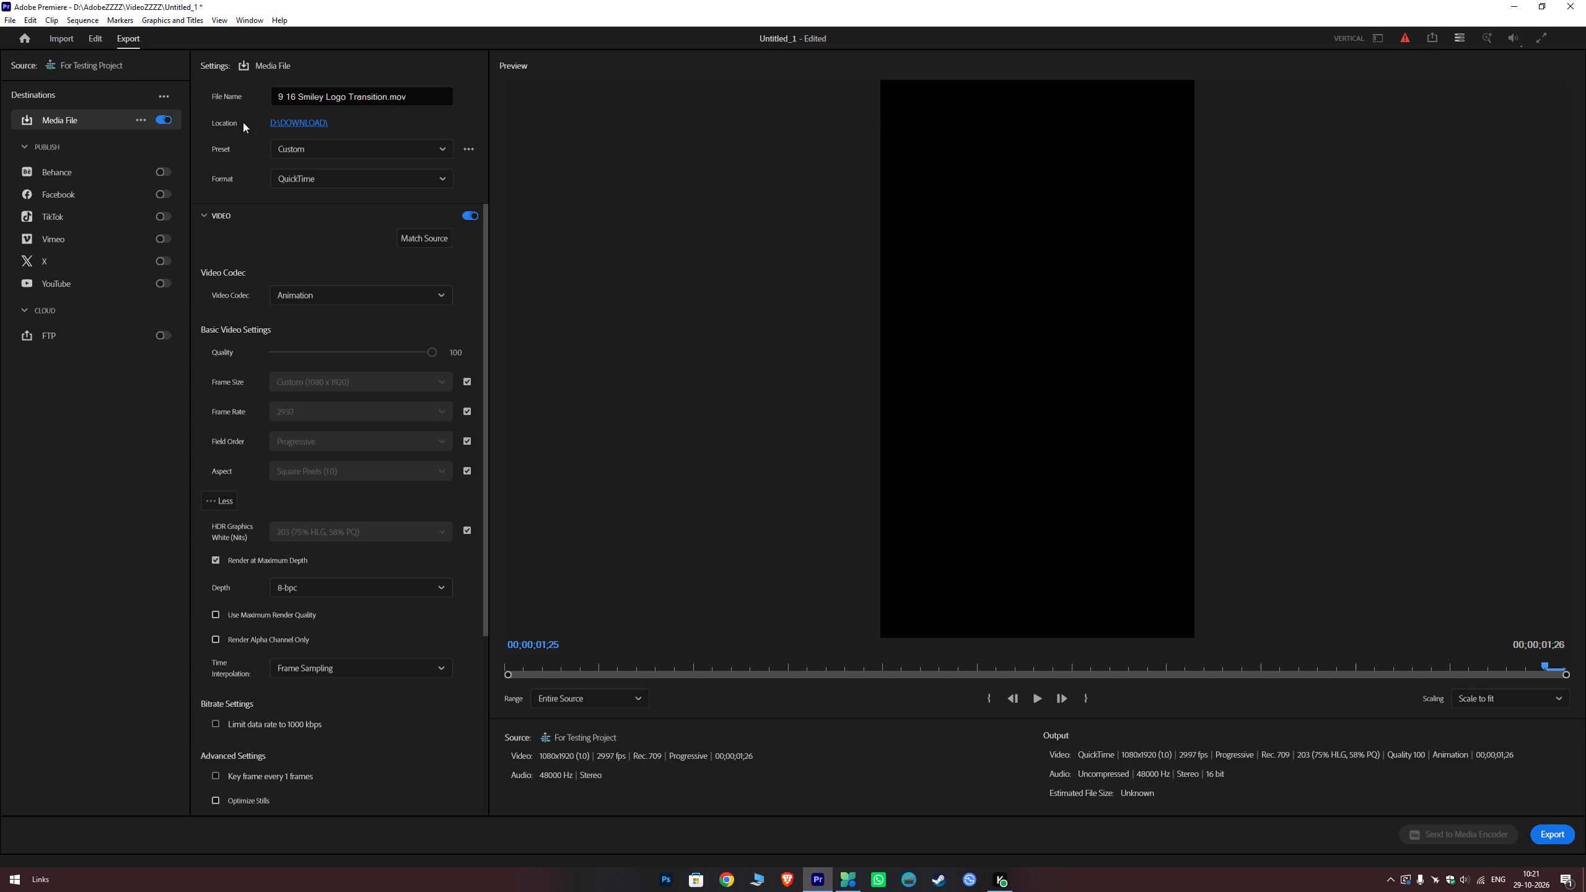
Return to editing the For Testing Project sequence and turn on the transparency grid in its program preview.
left_click(94, 38)
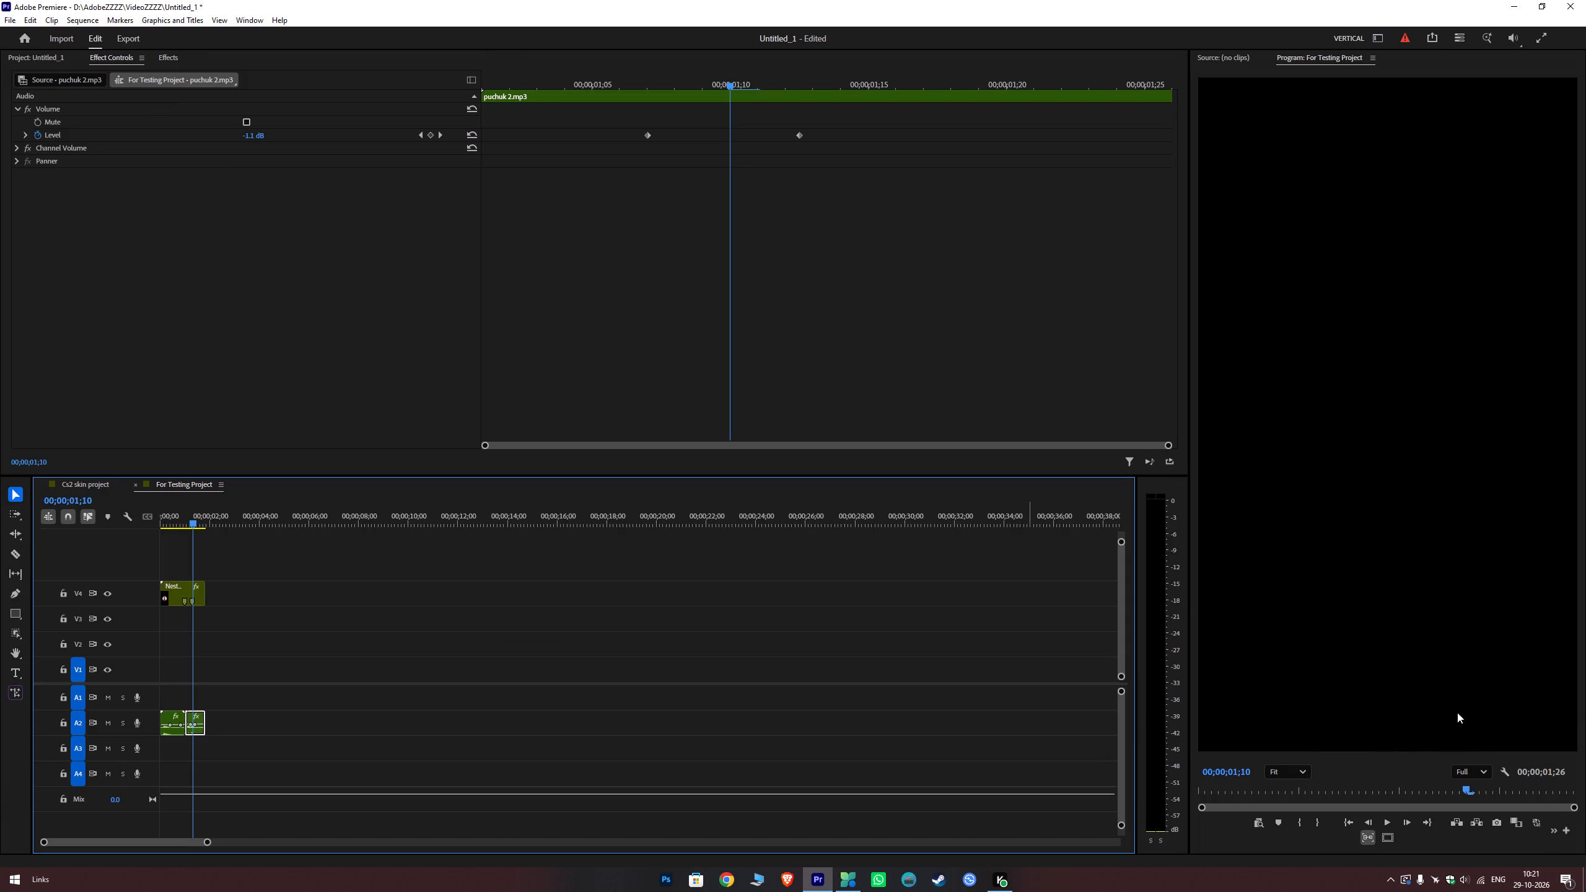
left_click(1510, 767)
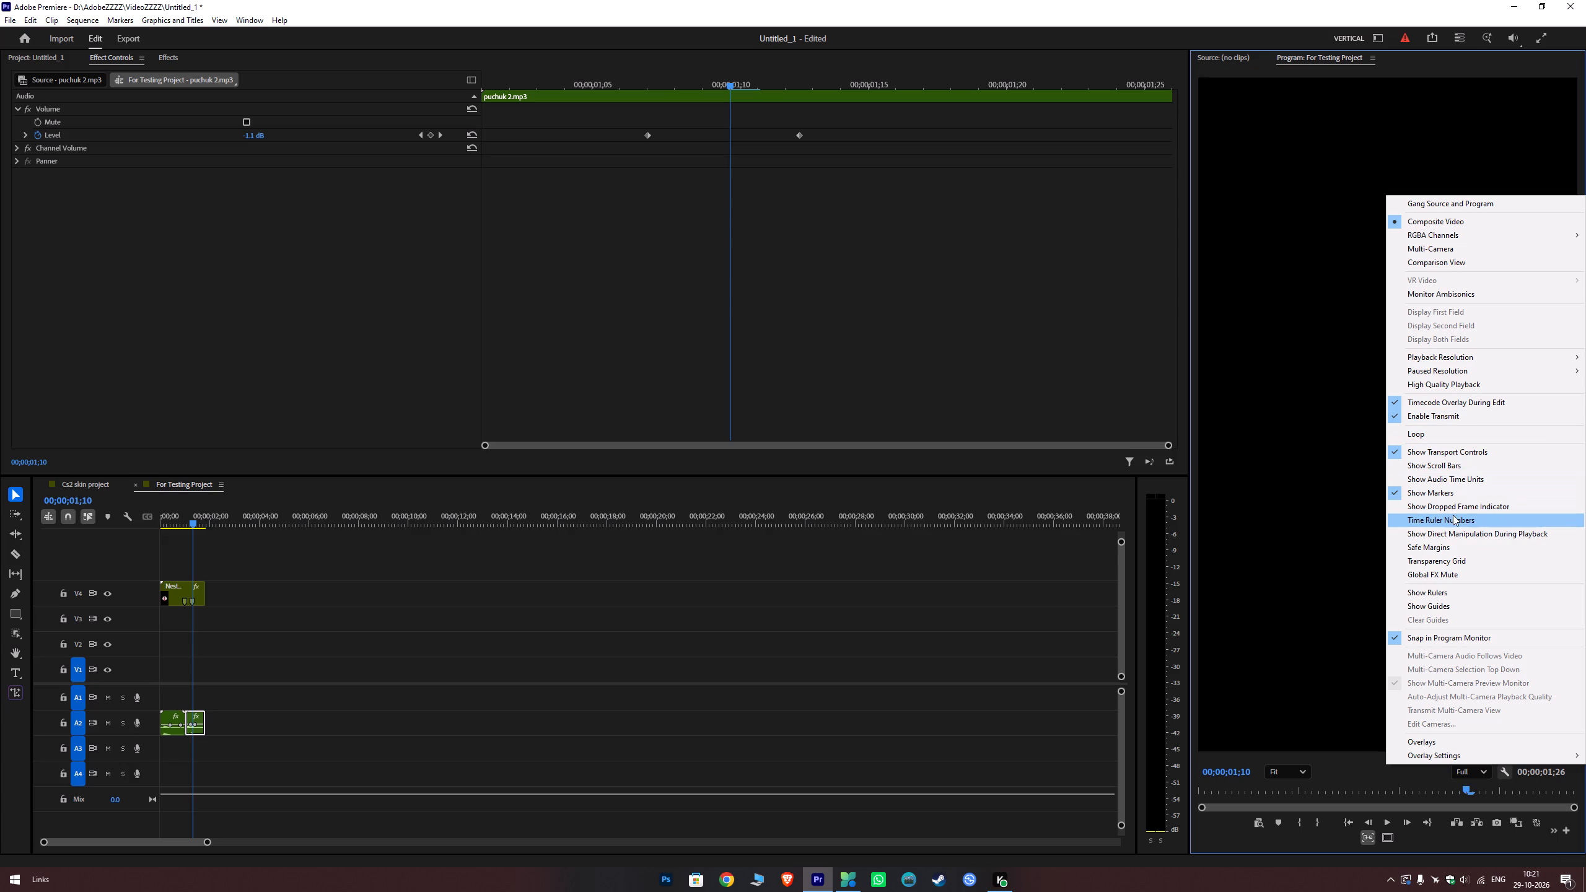
left_click(1432, 556)
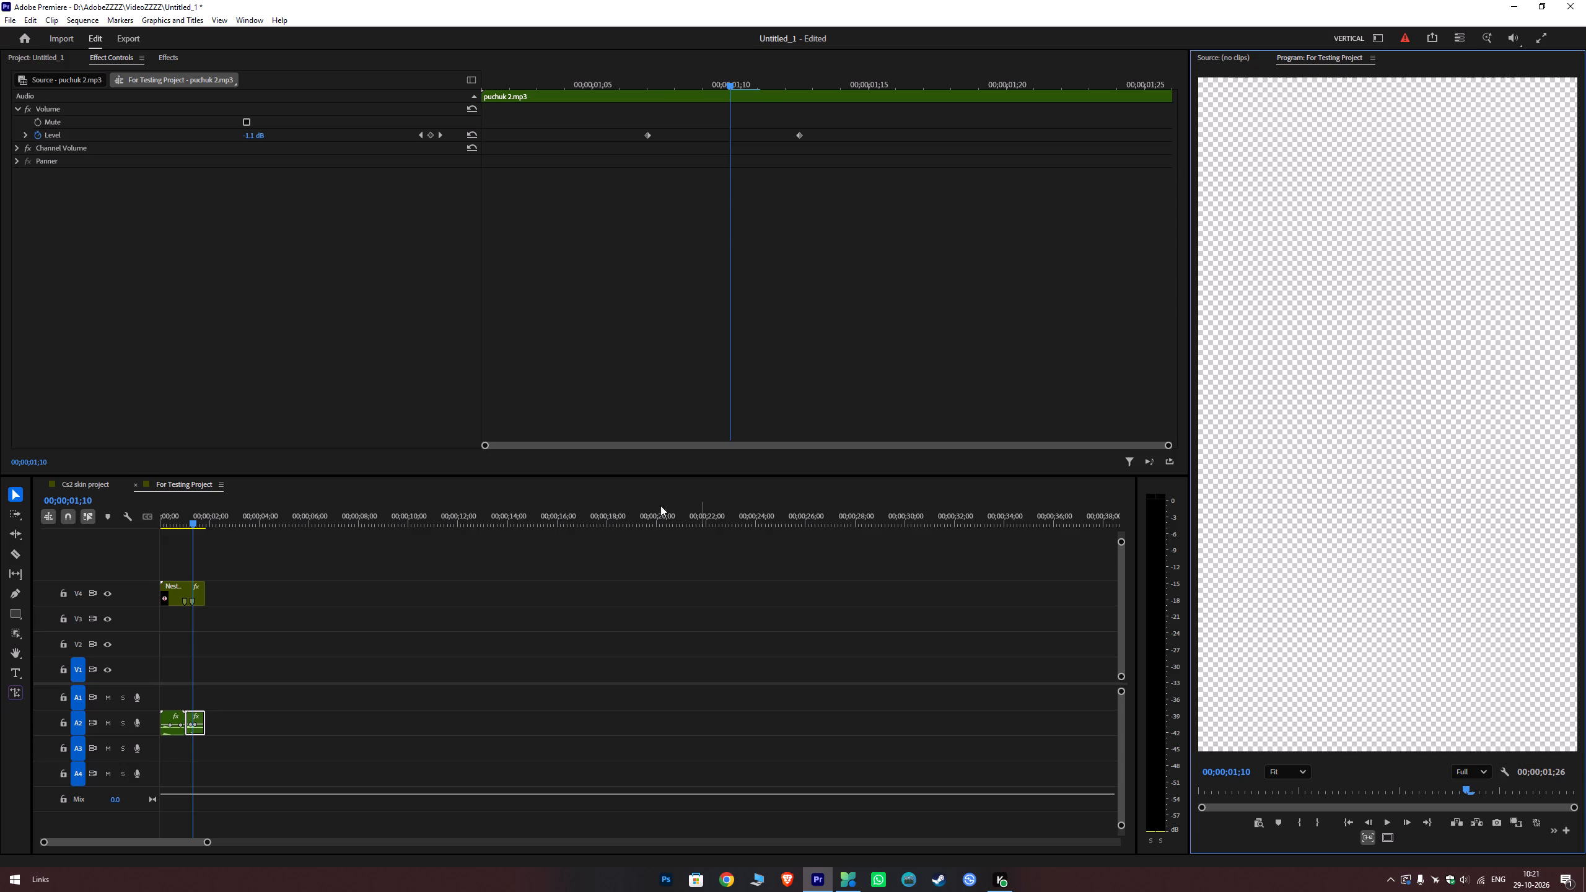
Scrub through the For Testing Project sequence to check the logo animation against the transparent background.
left_click_drag(192, 520, 164, 542)
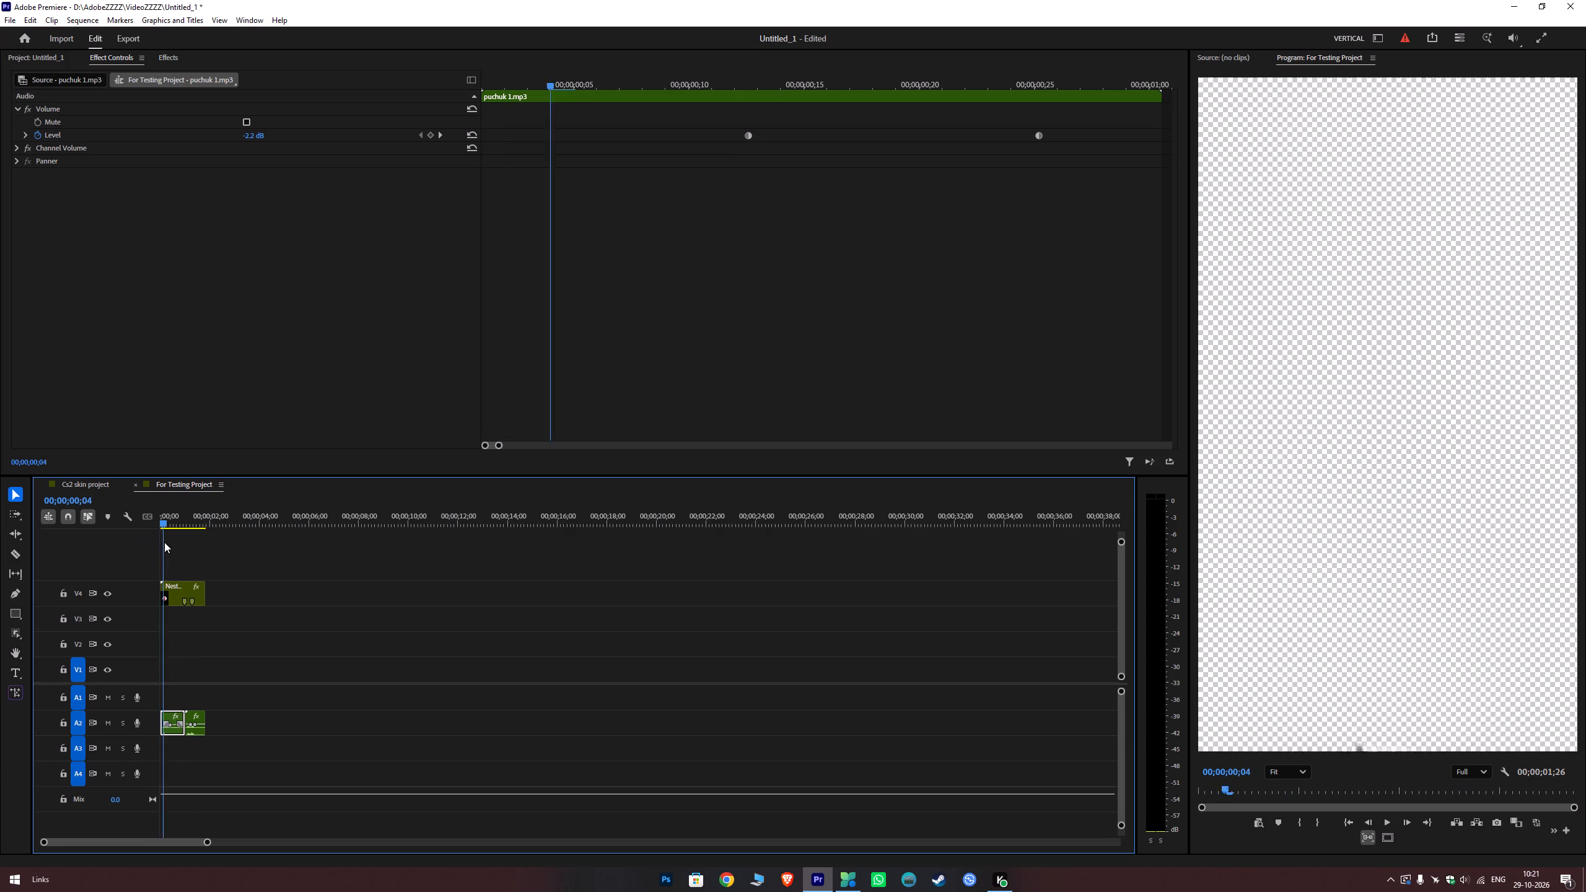
left_click_drag(164, 542, 188, 556)
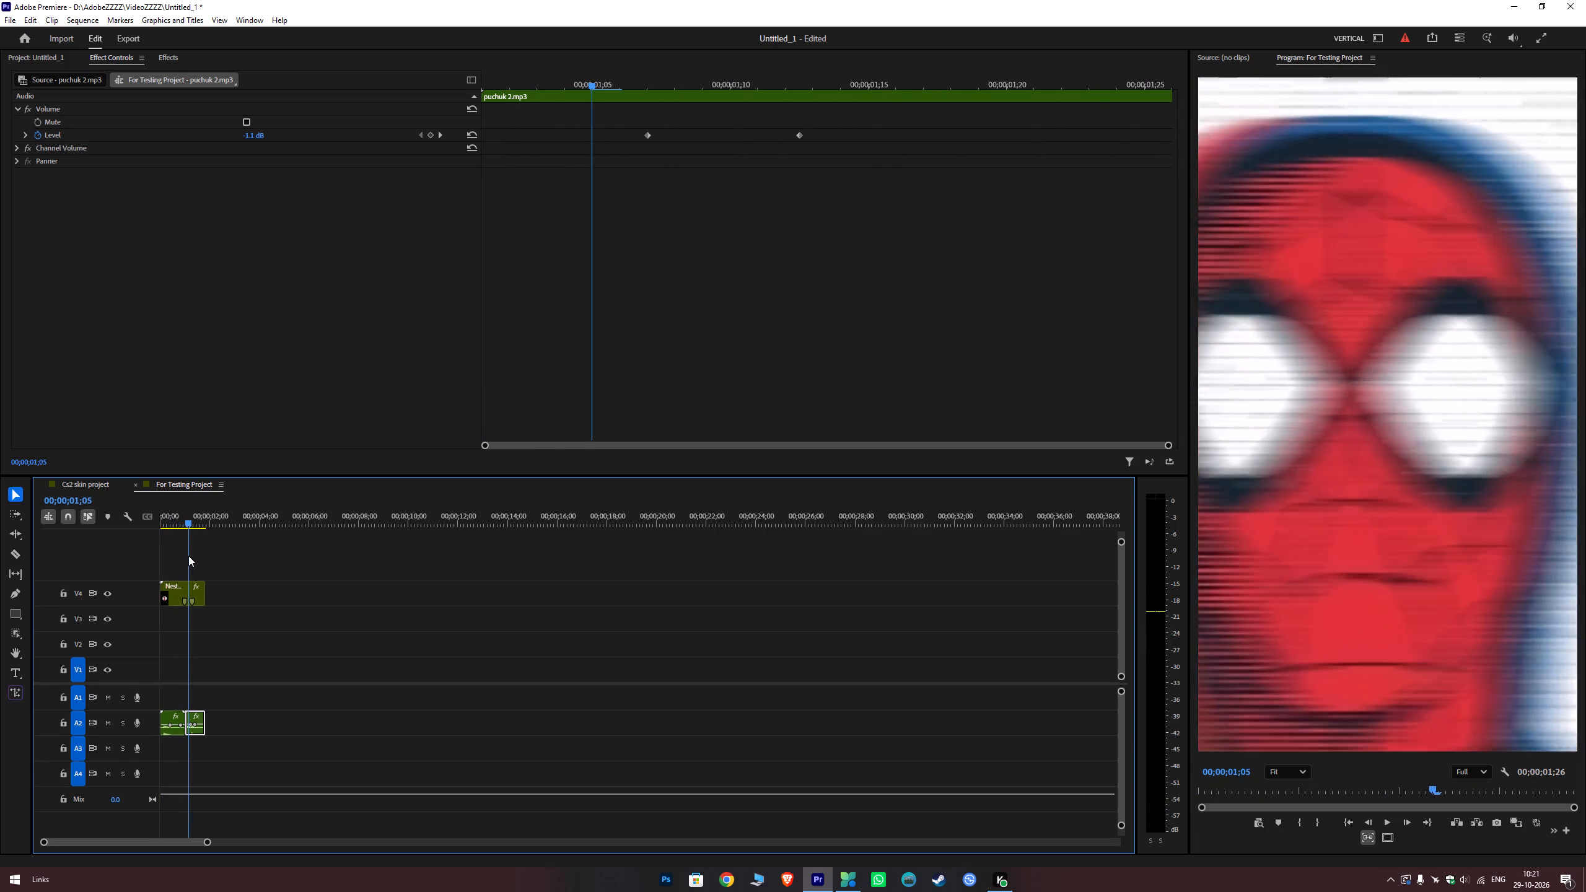
left_click_drag(188, 556, 168, 558)
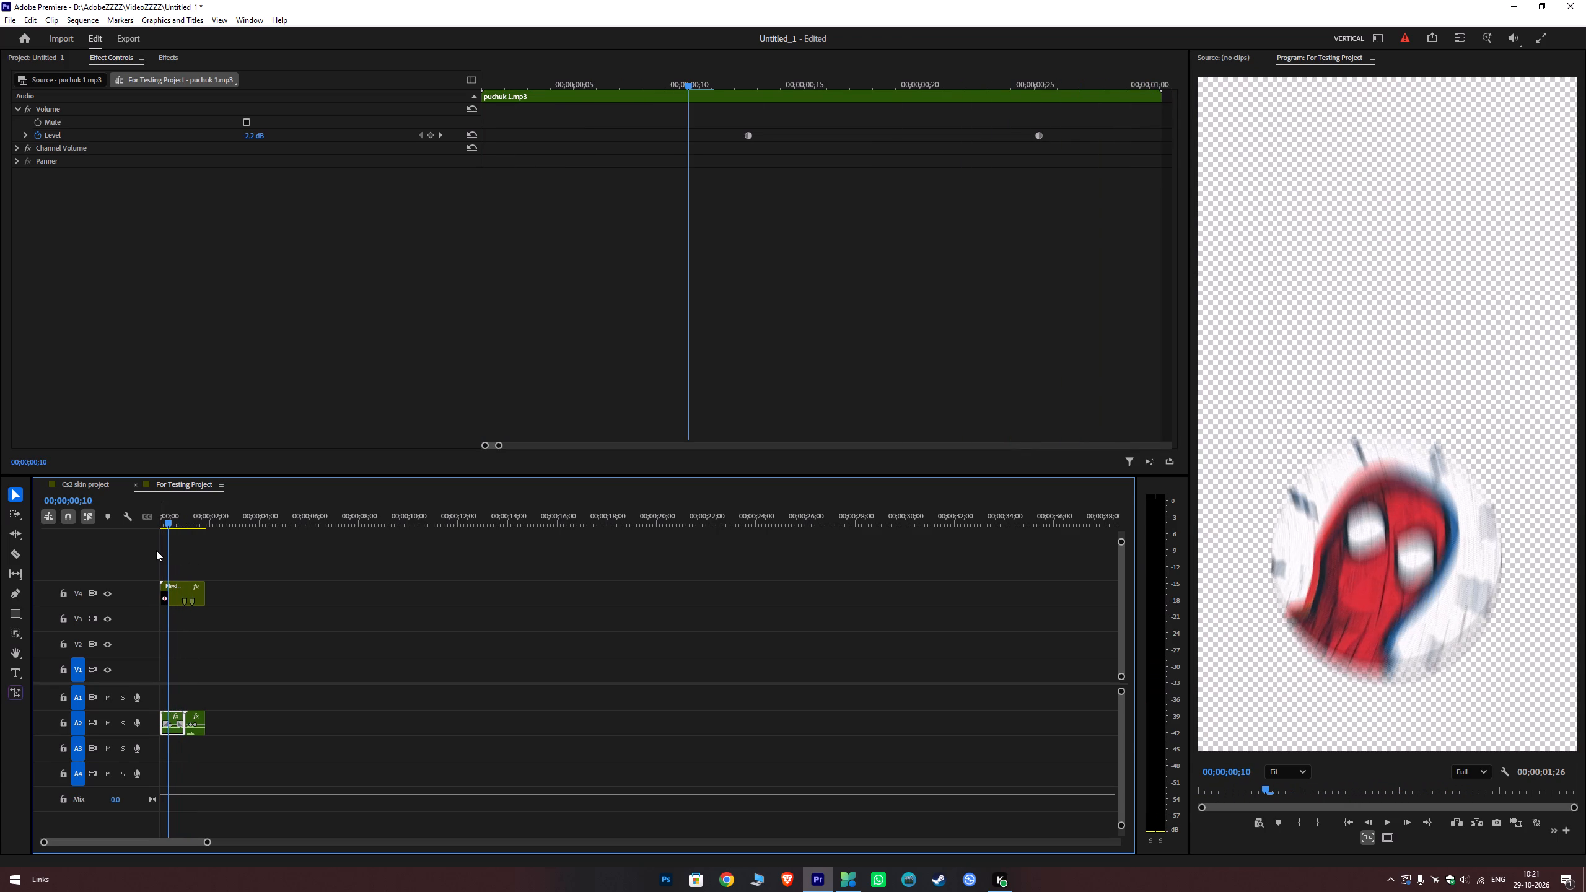
left_click(172, 519)
Switch to the Cs2 skin project sequence and scrub around 15 seconds to examine the subscribe overlay animation.
left_click(93, 485)
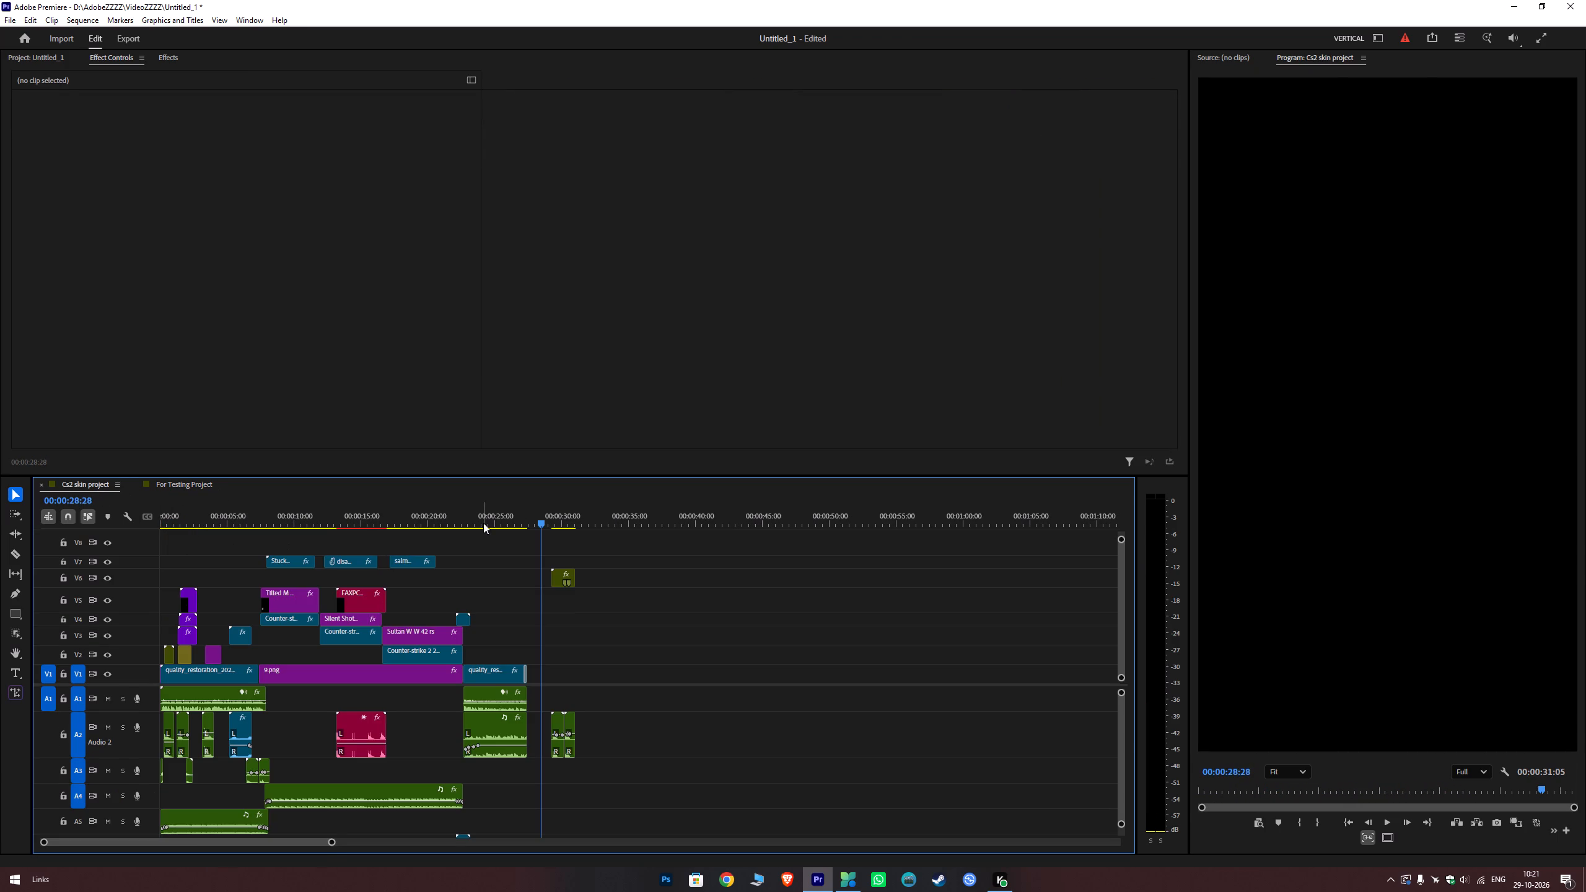
left_click_drag(522, 518, 357, 553)
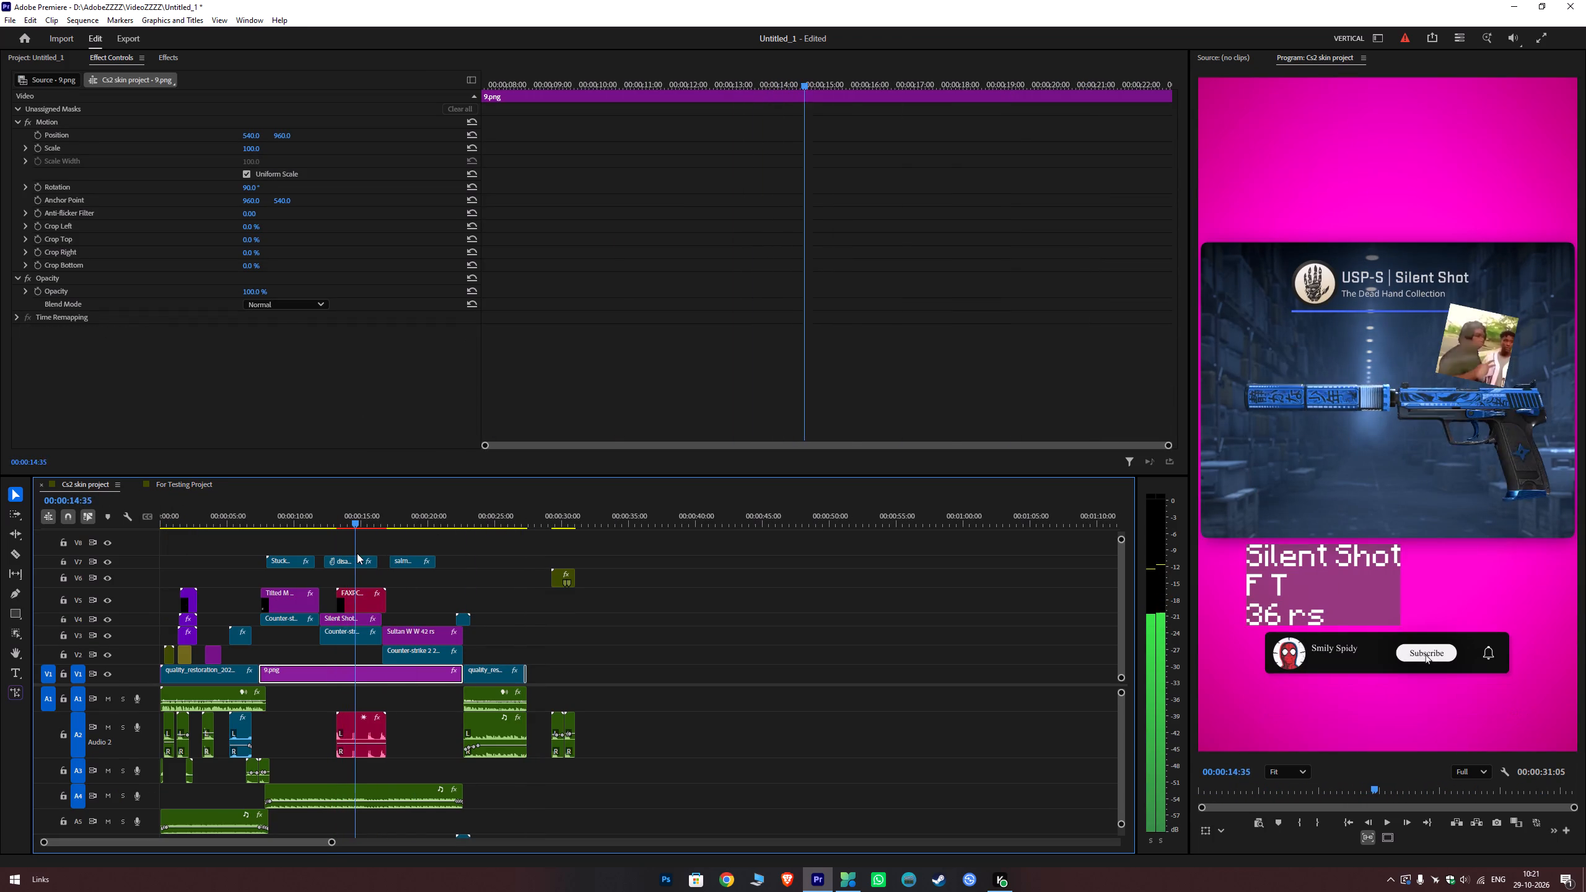
left_click_drag(357, 553, 359, 554)
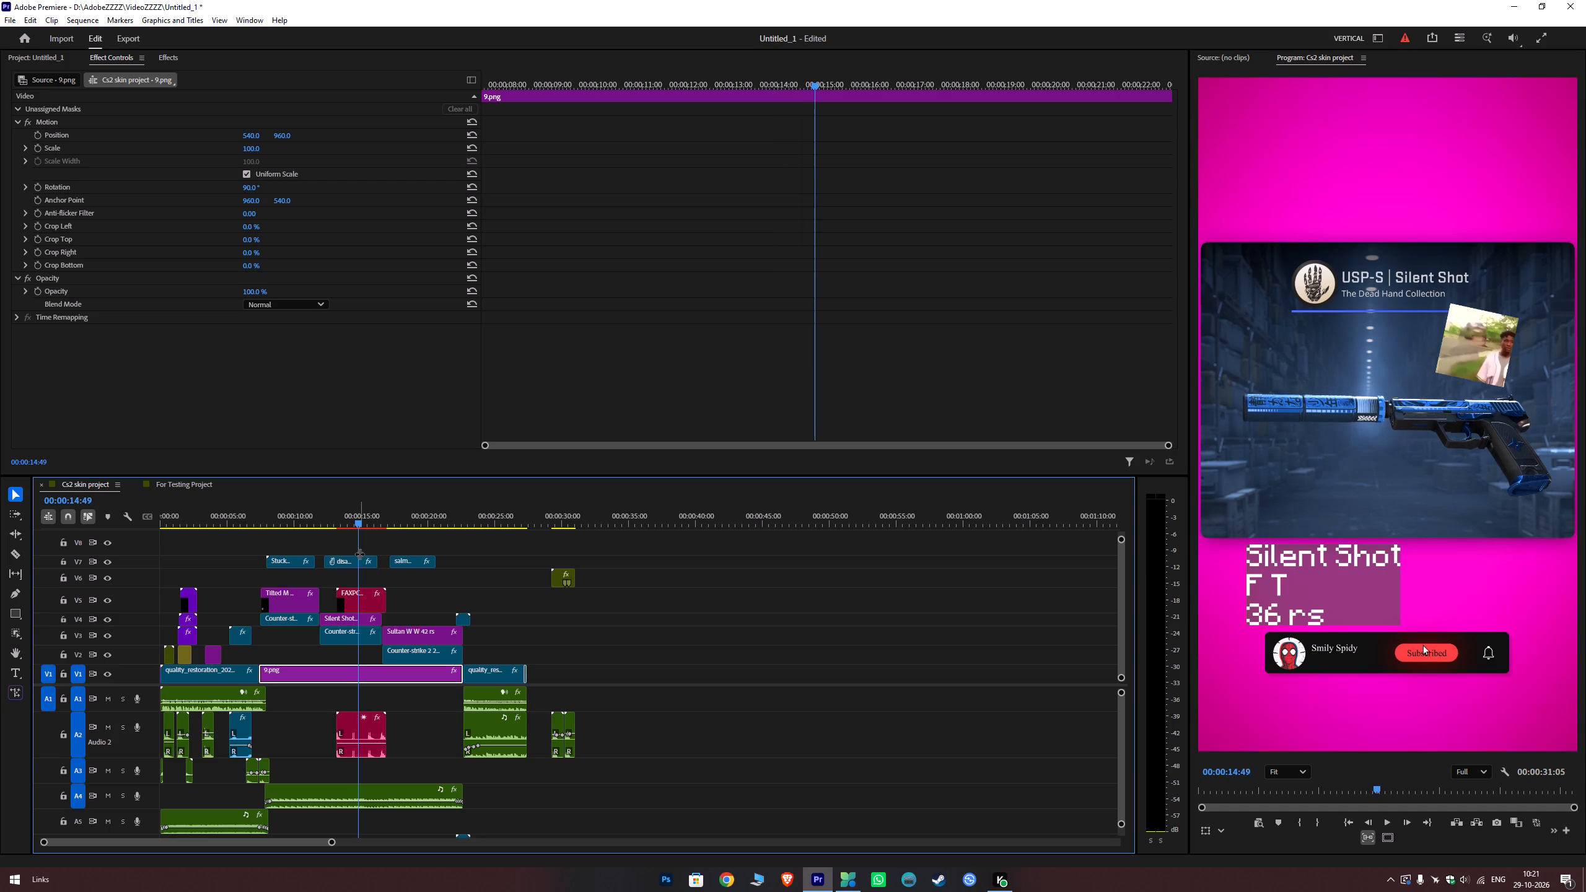
left_click_drag(357, 522, 360, 522)
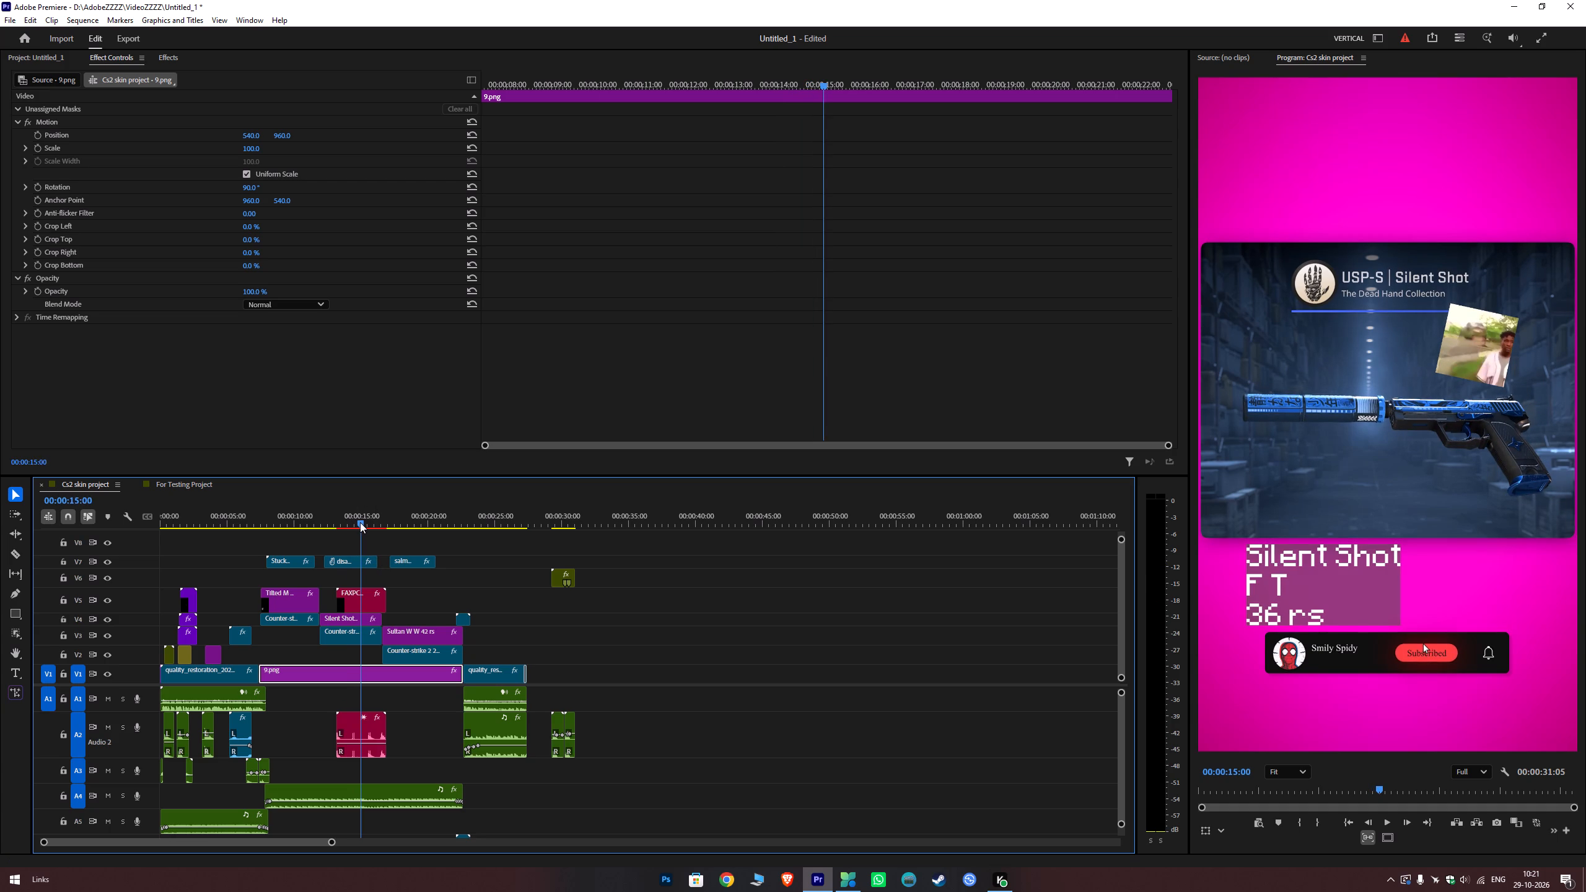
left_click_drag(360, 522, 364, 523)
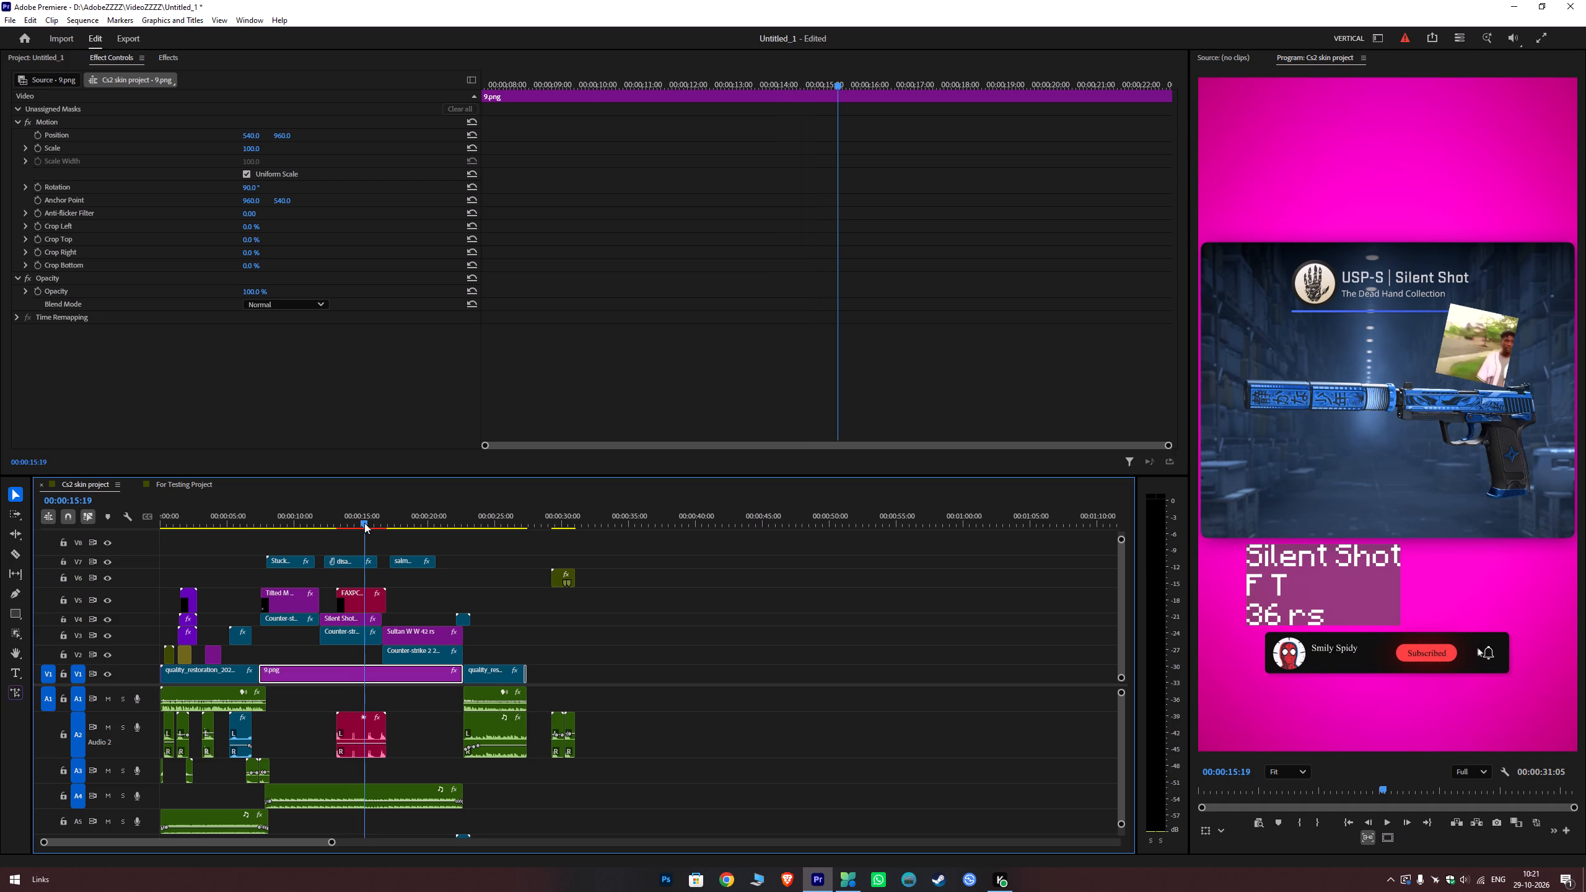
left_click_drag(364, 523, 365, 523)
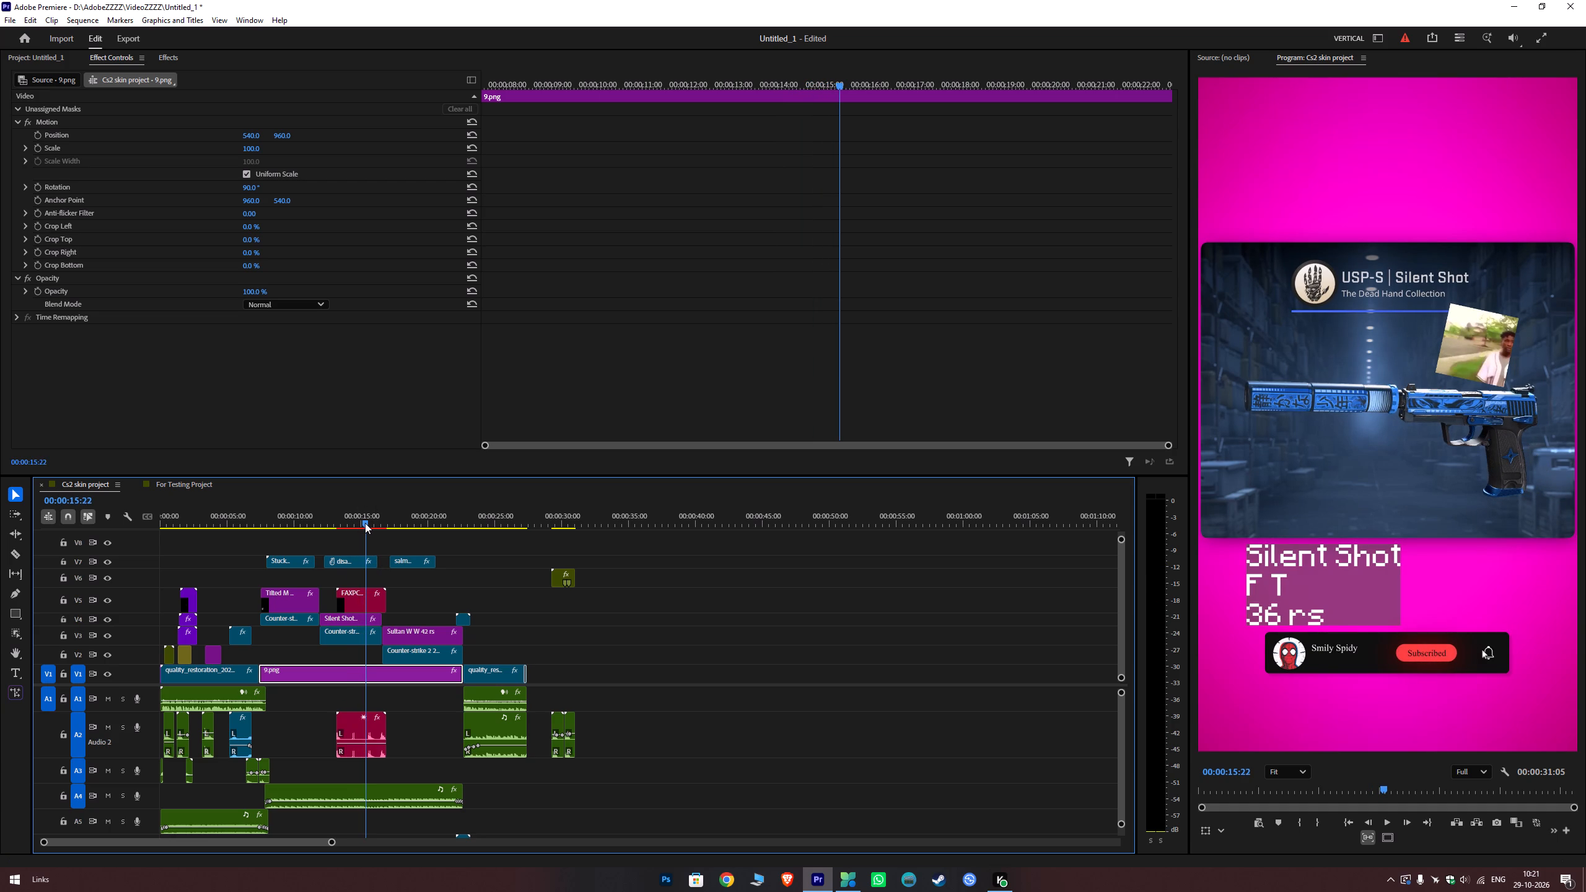
Change the name text in the subscribe overlay template of the Cs2 skin project sequence to "Smiley Spidey".
left_click_drag(365, 523, 375, 528)
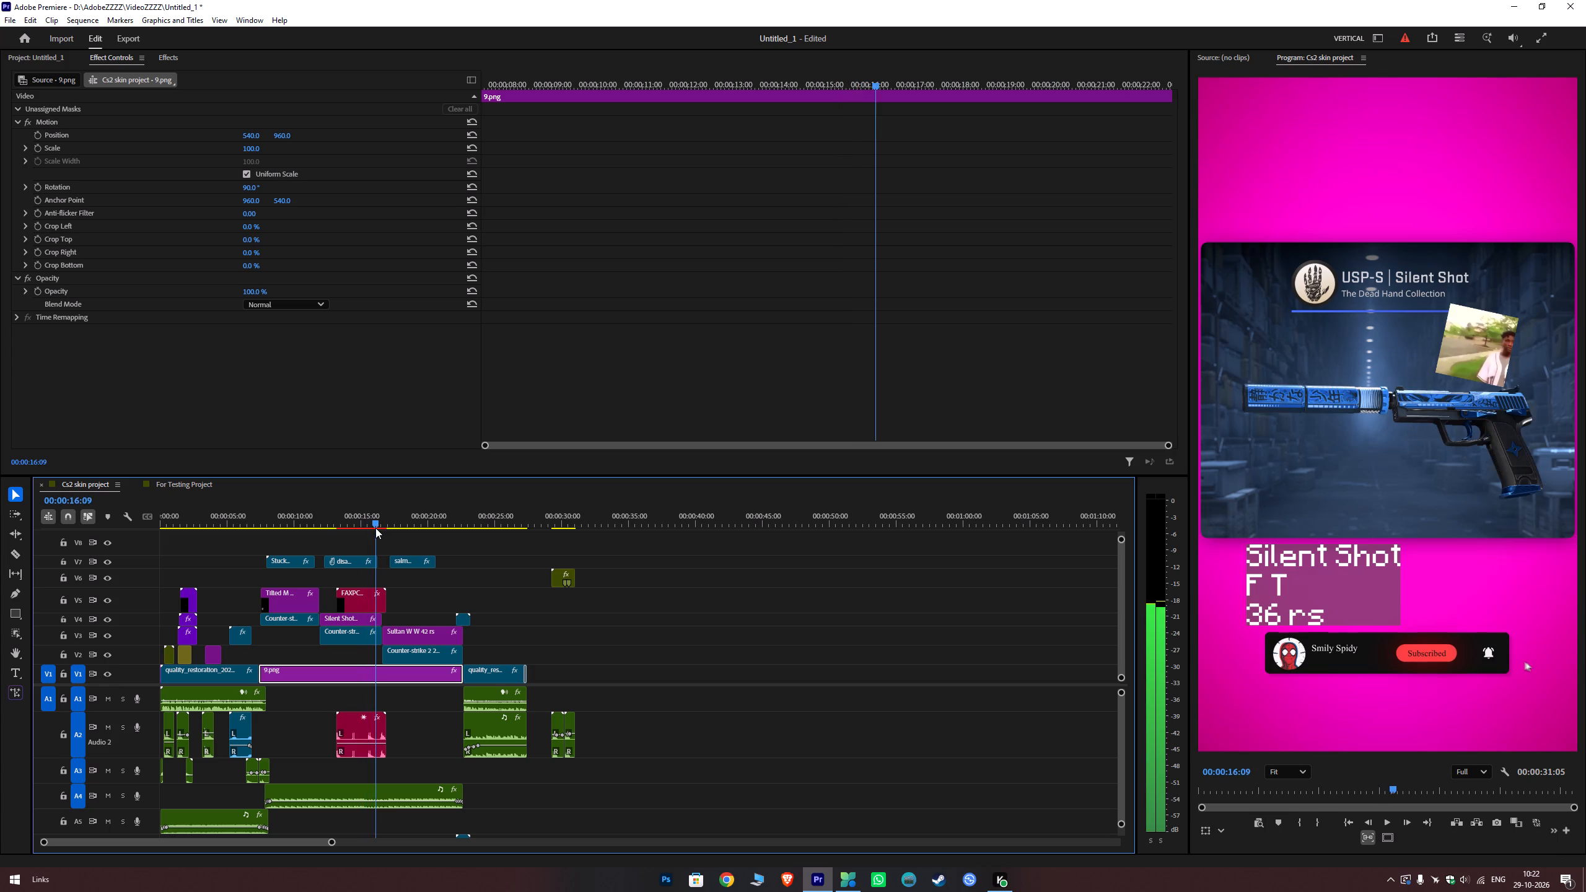
left_click_drag(375, 528, 356, 528)
left_click(356, 588)
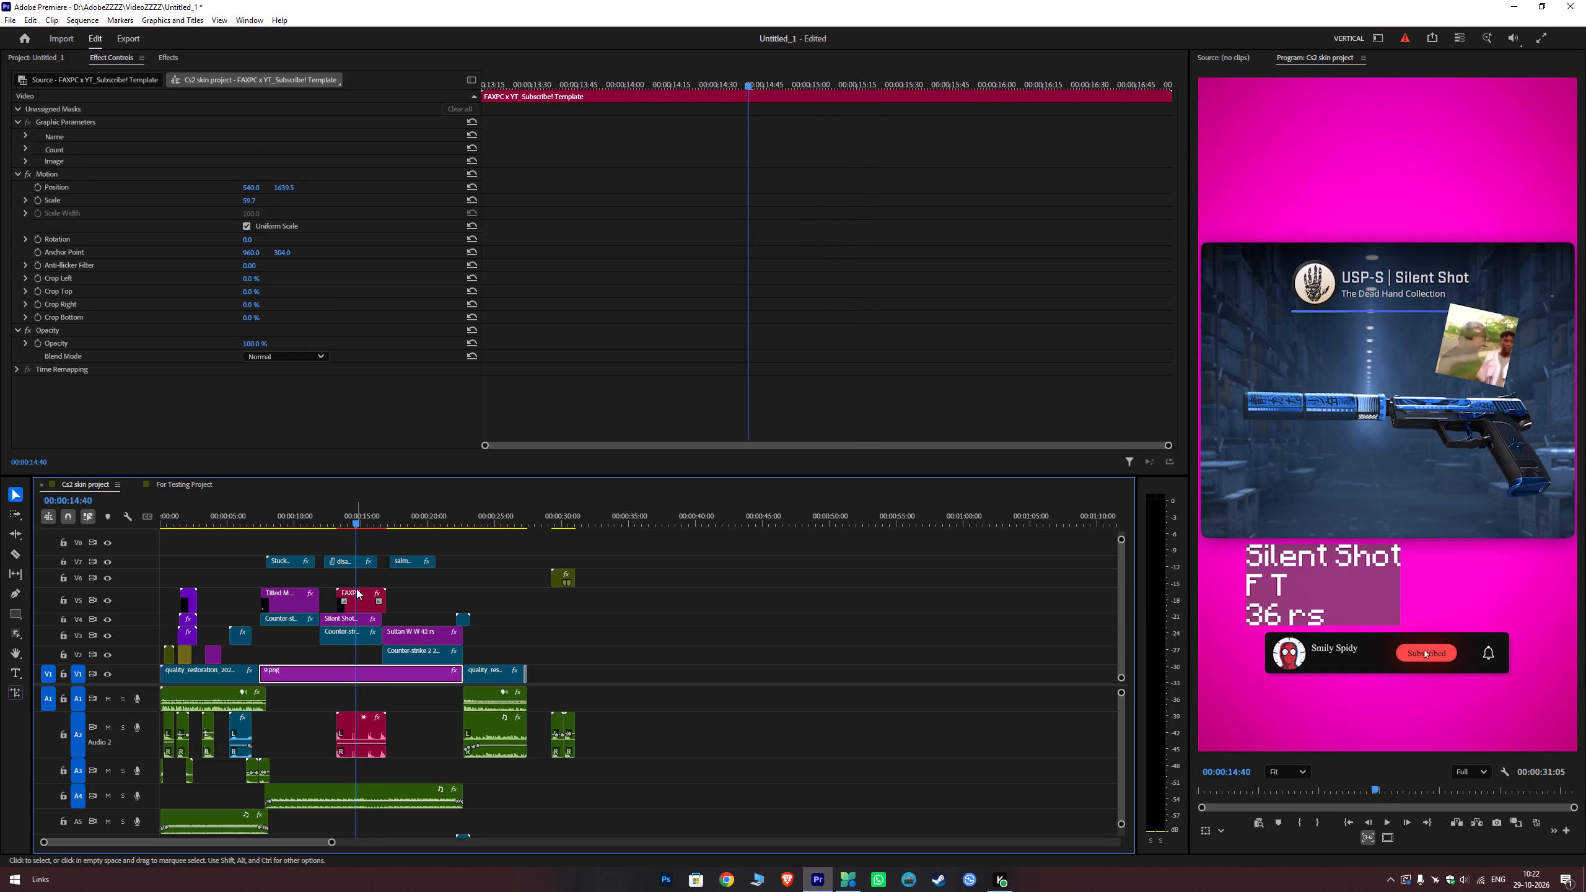
left_click(16, 121)
left_click(15, 120)
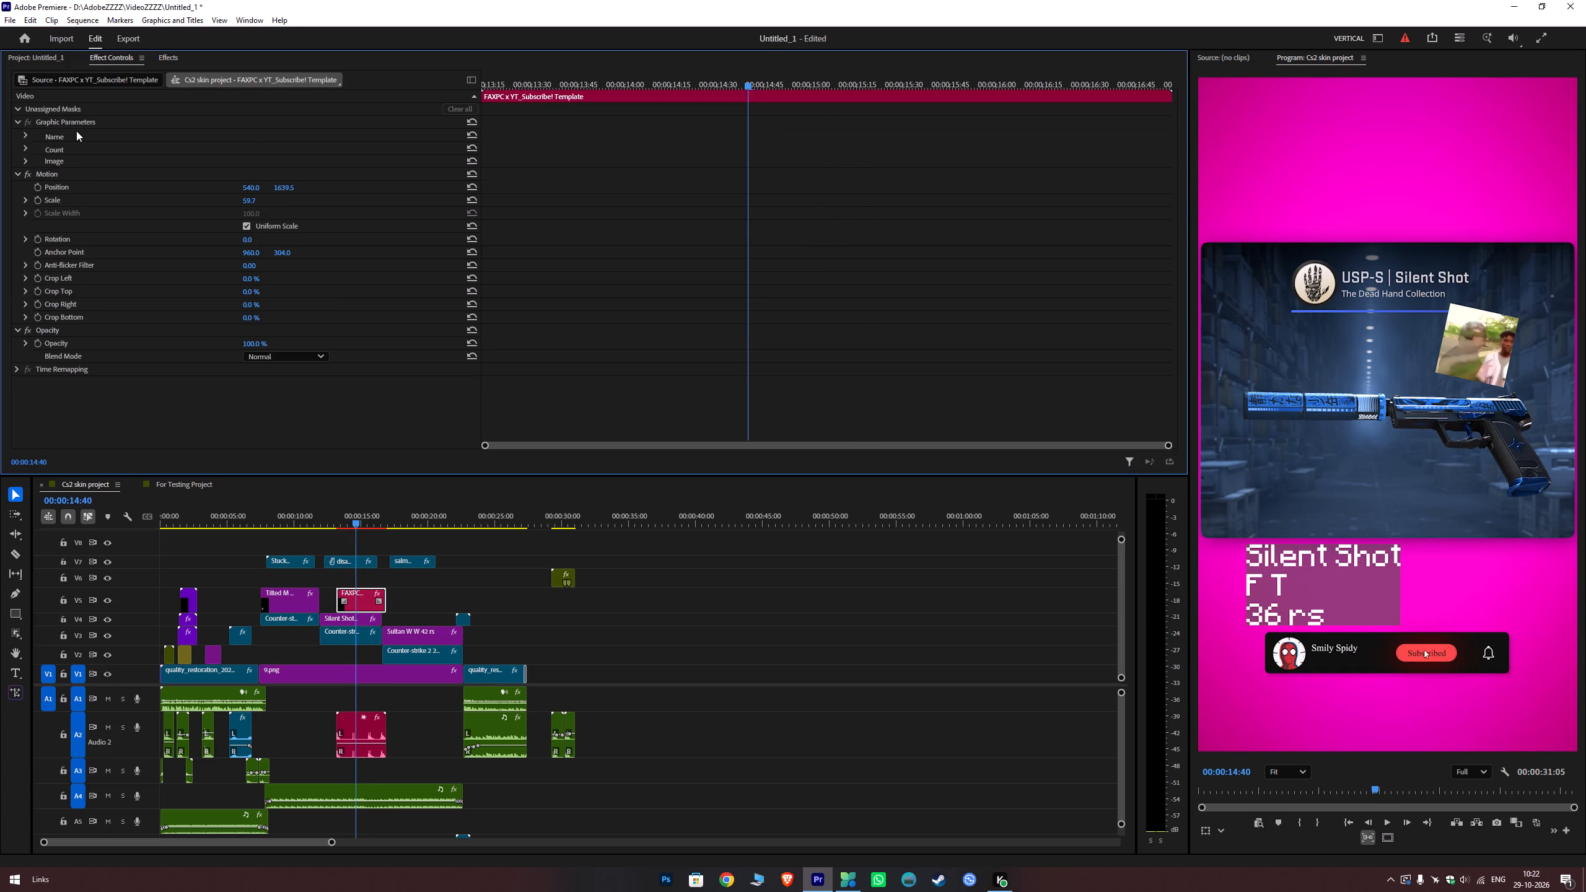
left_click(25, 135)
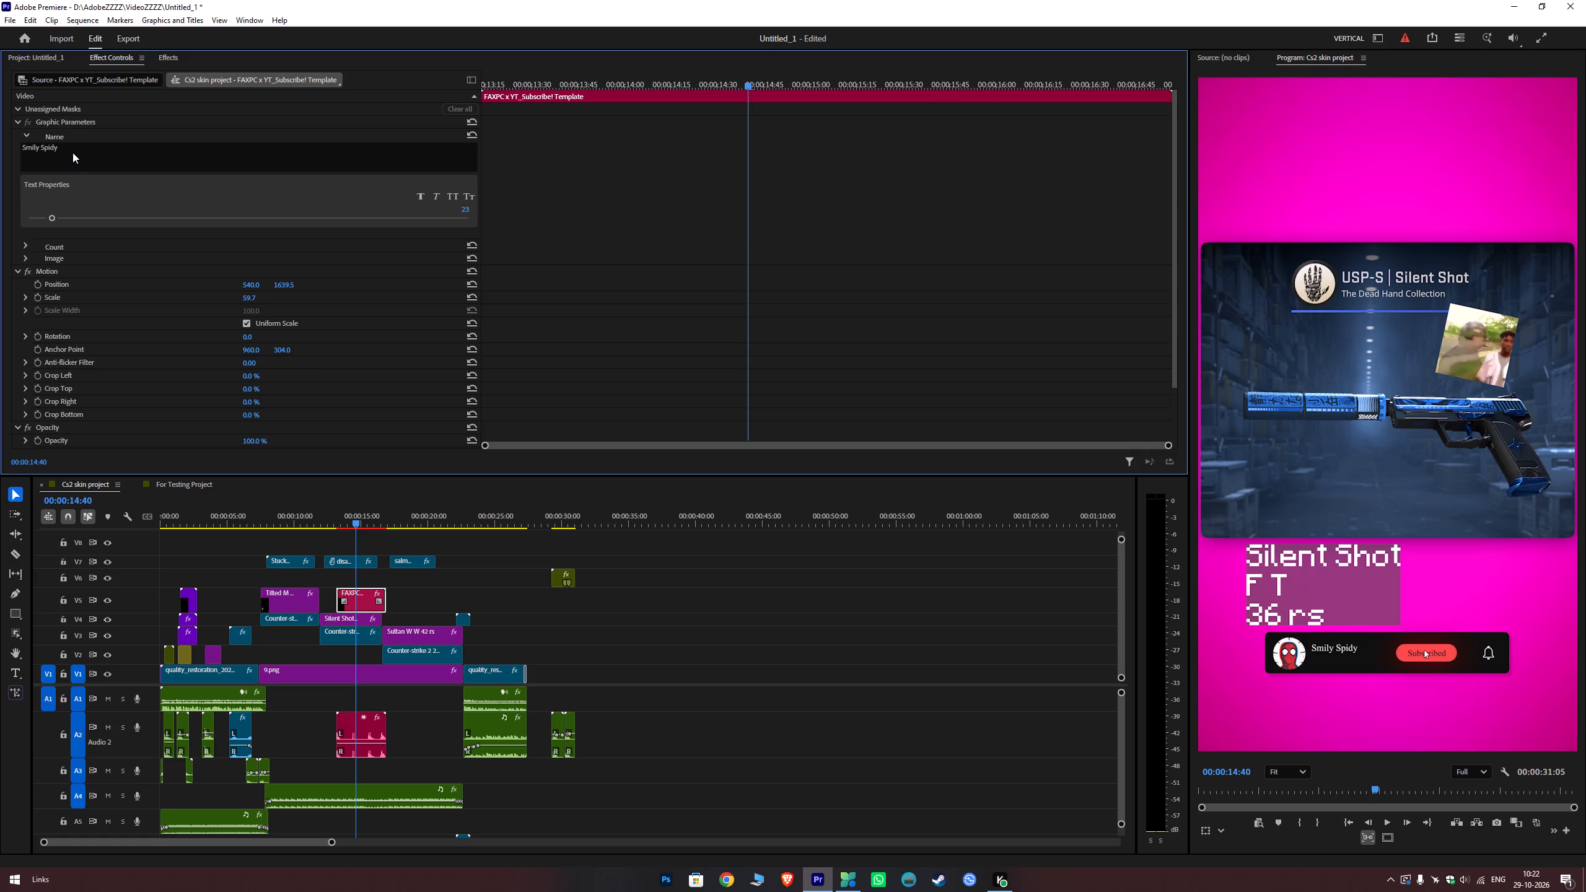
left_click_drag(69, 146, 6, 152)
type("Smil")
type("ey Spi")
type("dey")
key("Return")
key("Return")
key("BackSpace")
key("BackSpace")
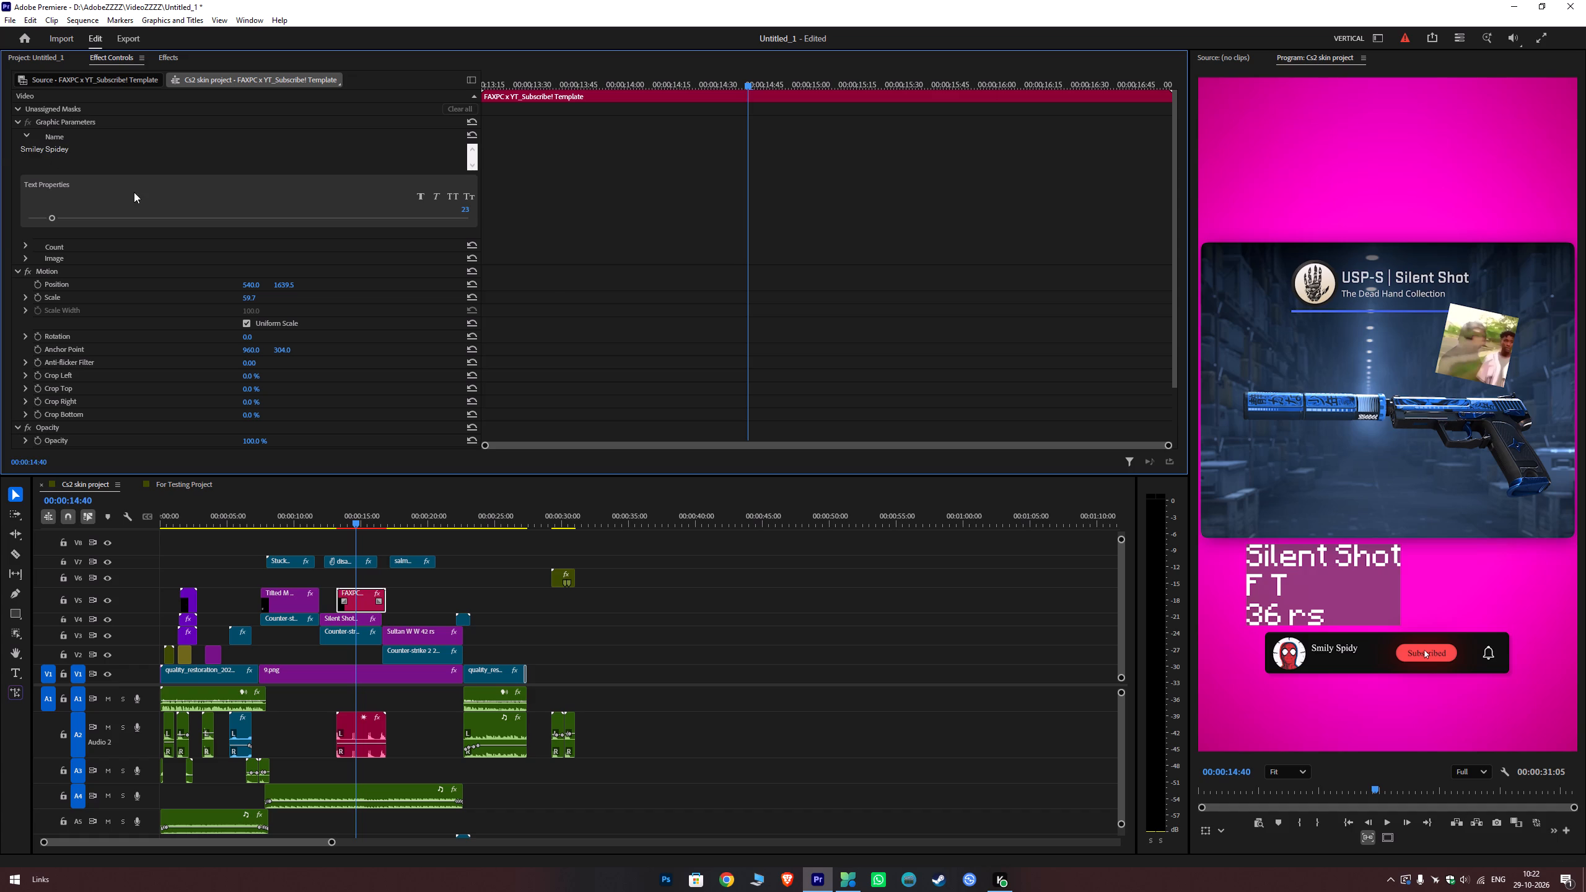
left_click(550, 279)
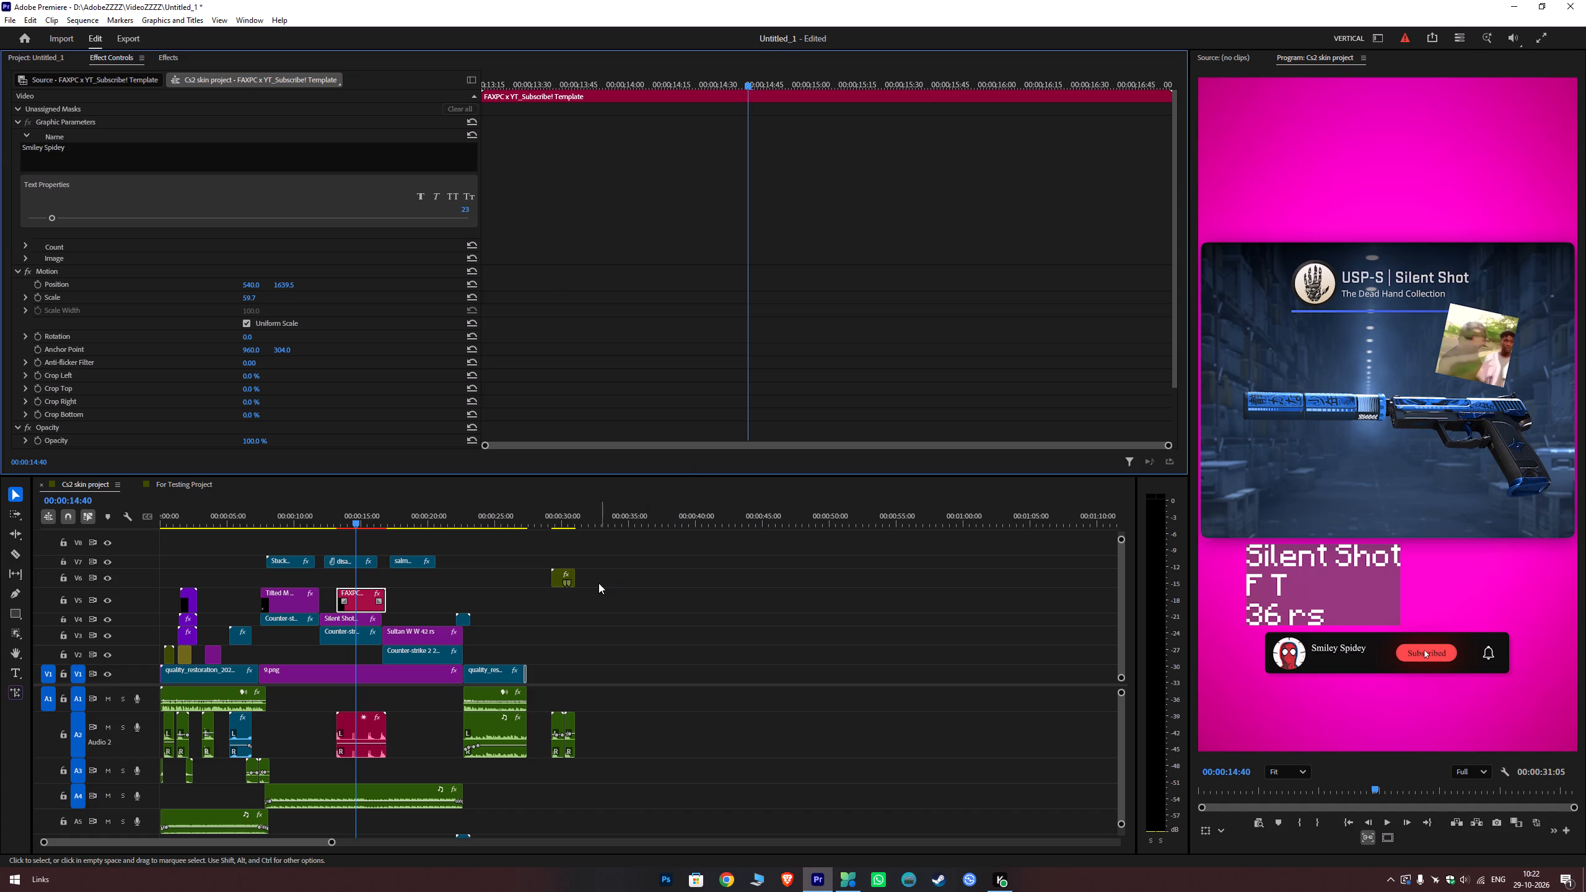
Play the Cs2 skin project sequence around 13 to 16 seconds to check the name in the subscribe overlay.
left_click(598, 583)
left_click_drag(338, 521, 322, 526)
key("space")
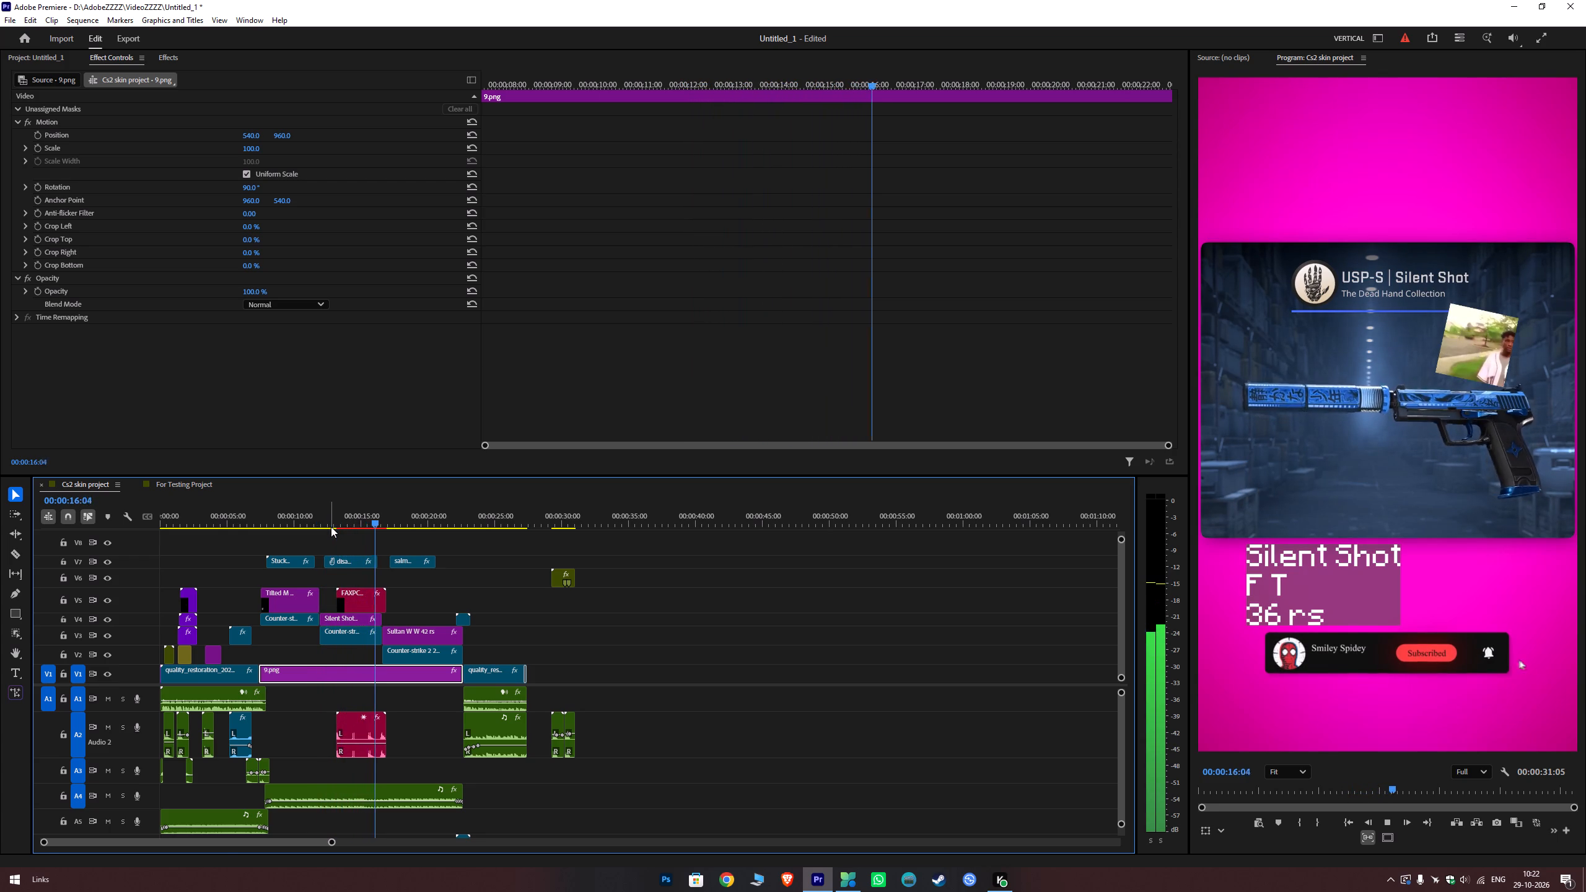
key("space")
left_click(372, 599)
left_click(364, 724, "ctrl")
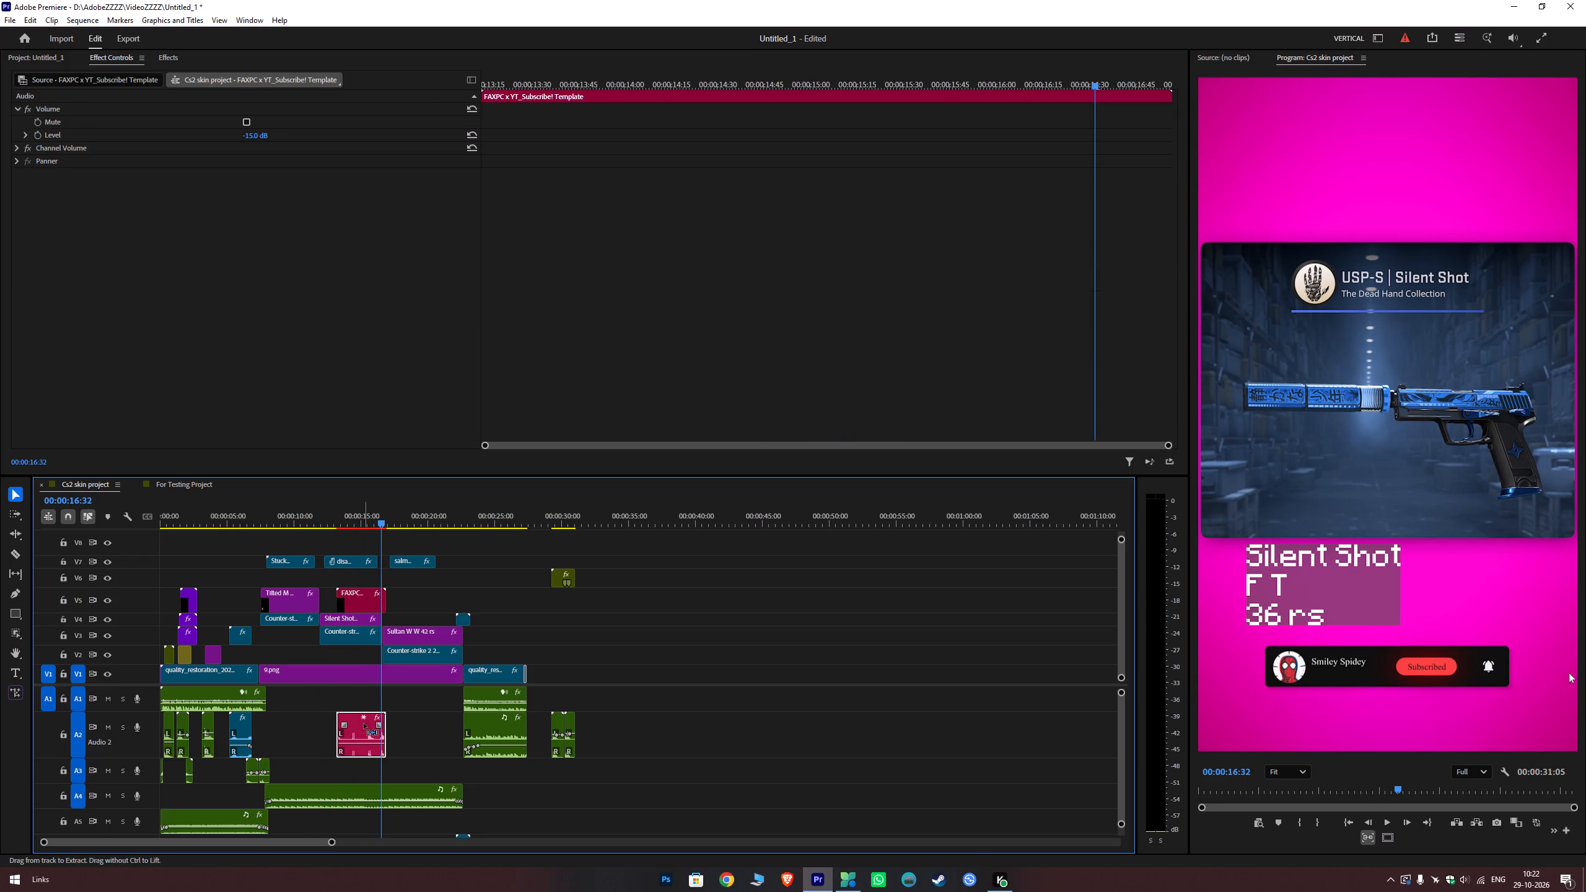
left_click(355, 604, "ctrl+shift")
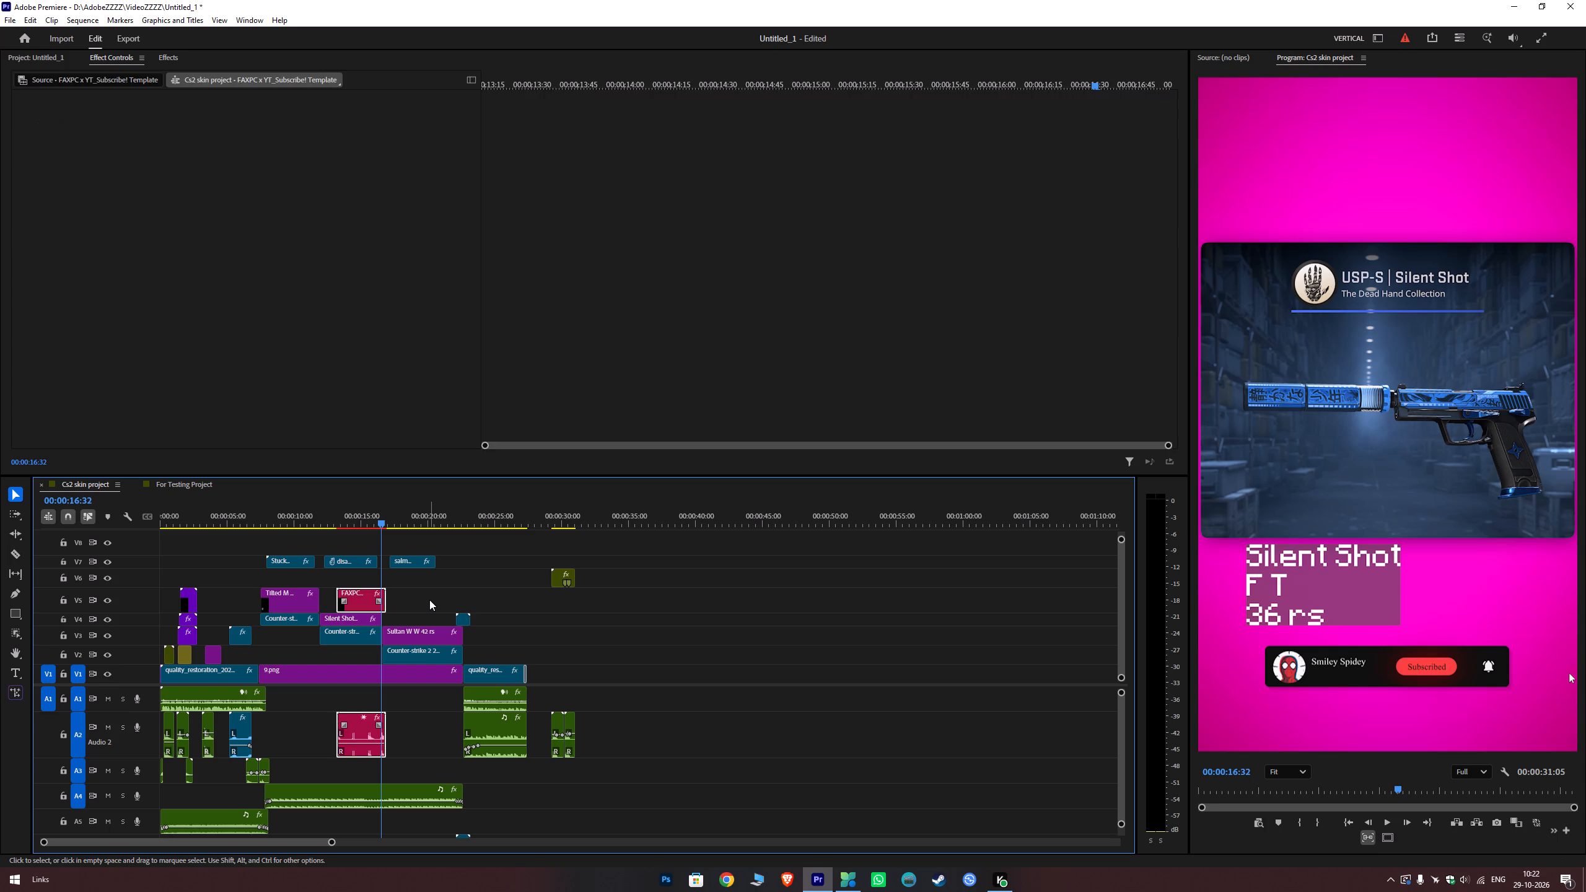
left_click(429, 600)
left_click(329, 517)
key("space")
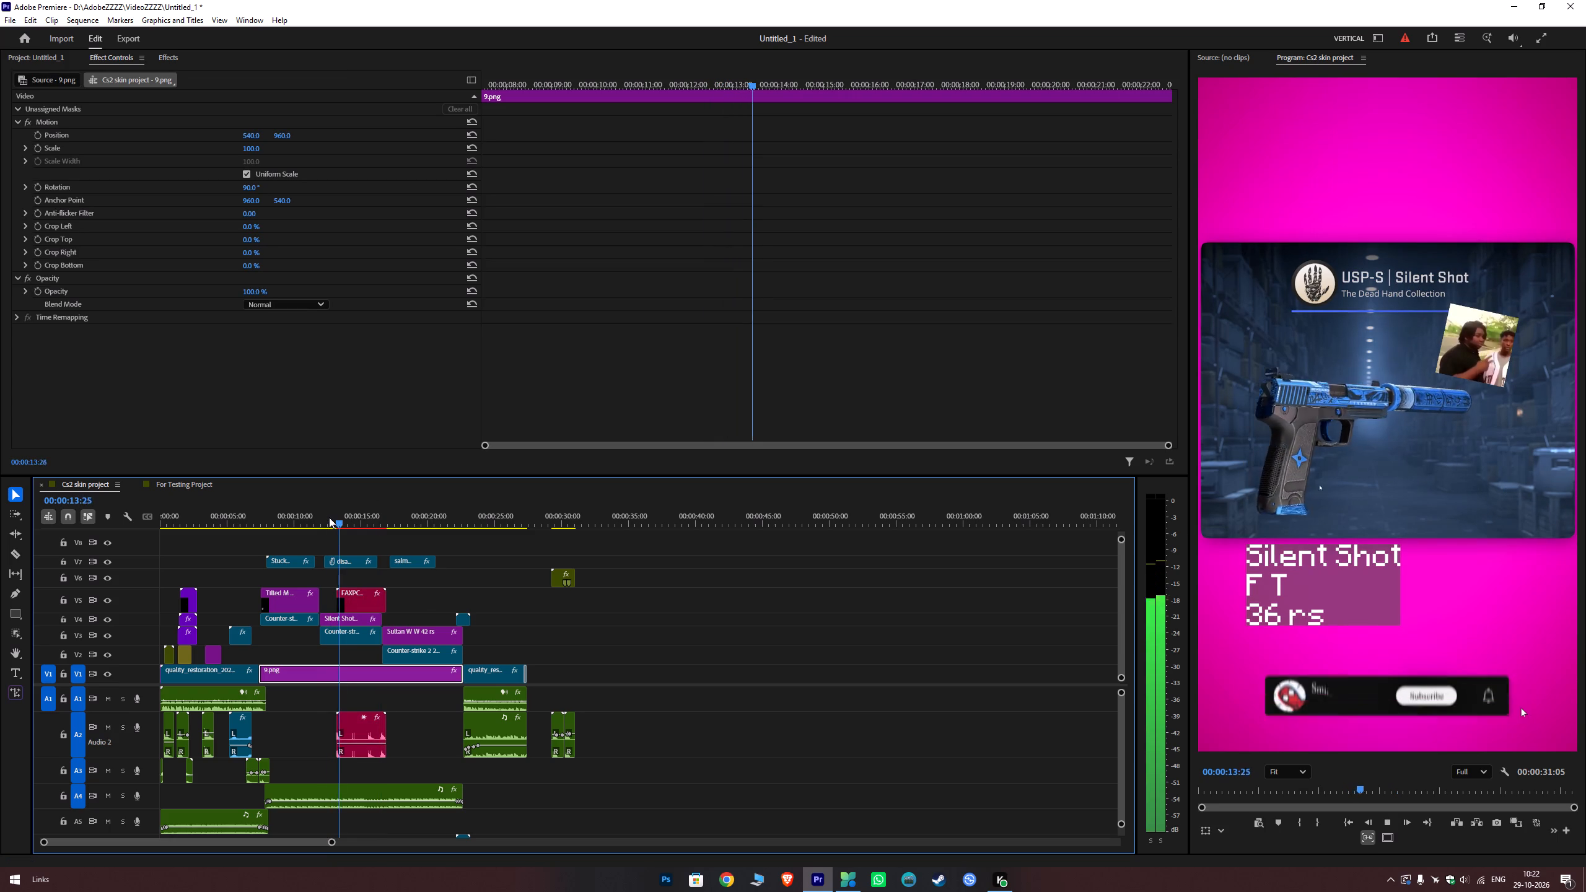
key("space")
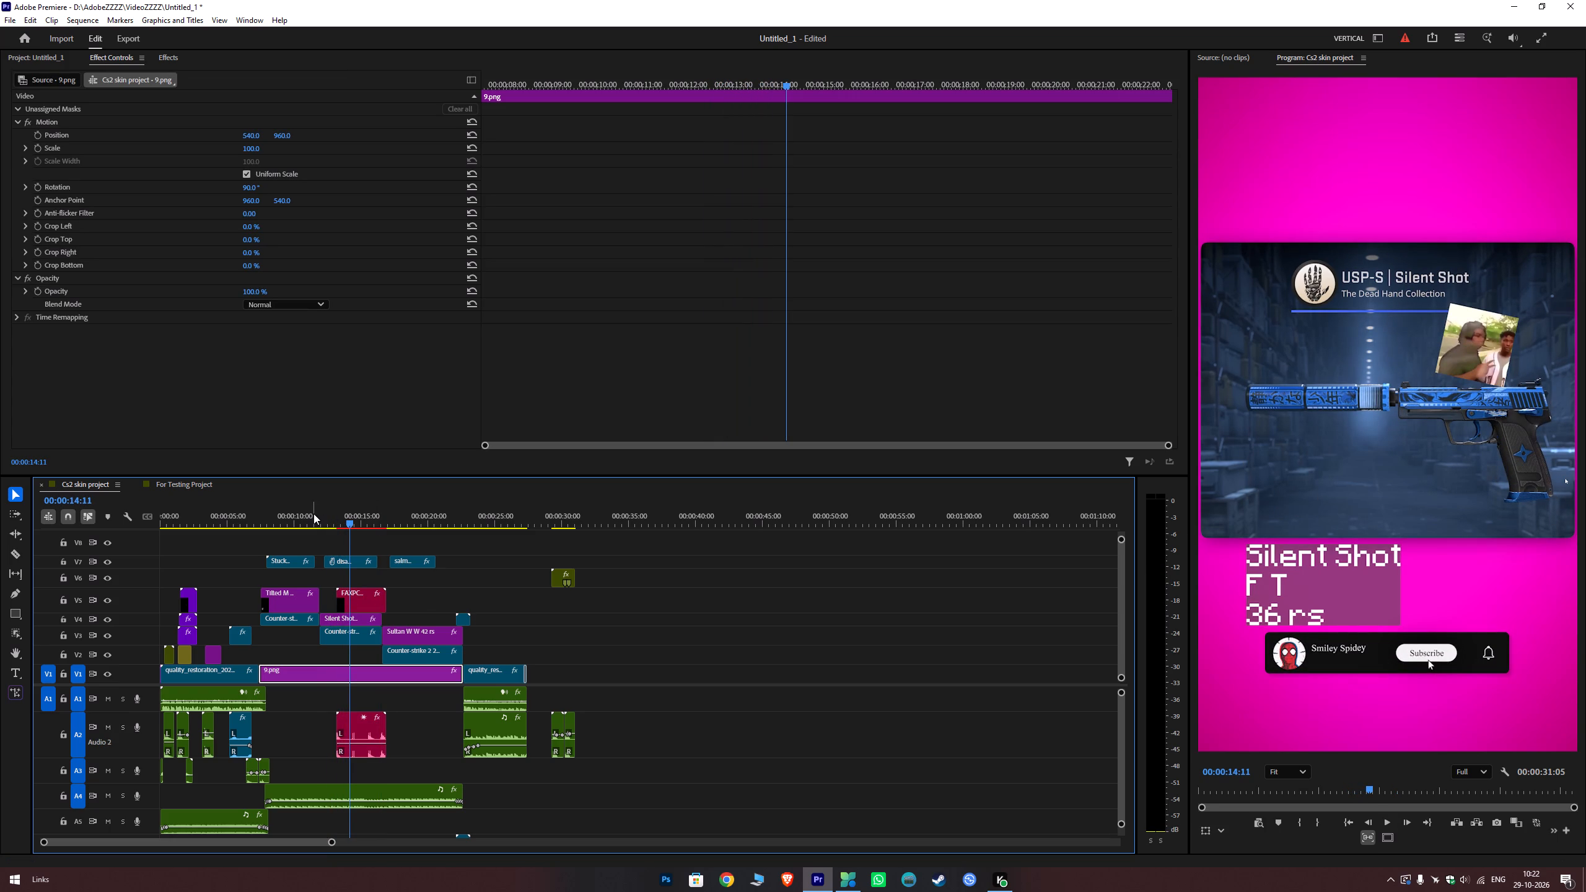
Examine the subscribe overlay's entrance frame by frame, moving back to the cut between the Tilted and Silent Shot sections.
left_click_drag(351, 525, 340, 530)
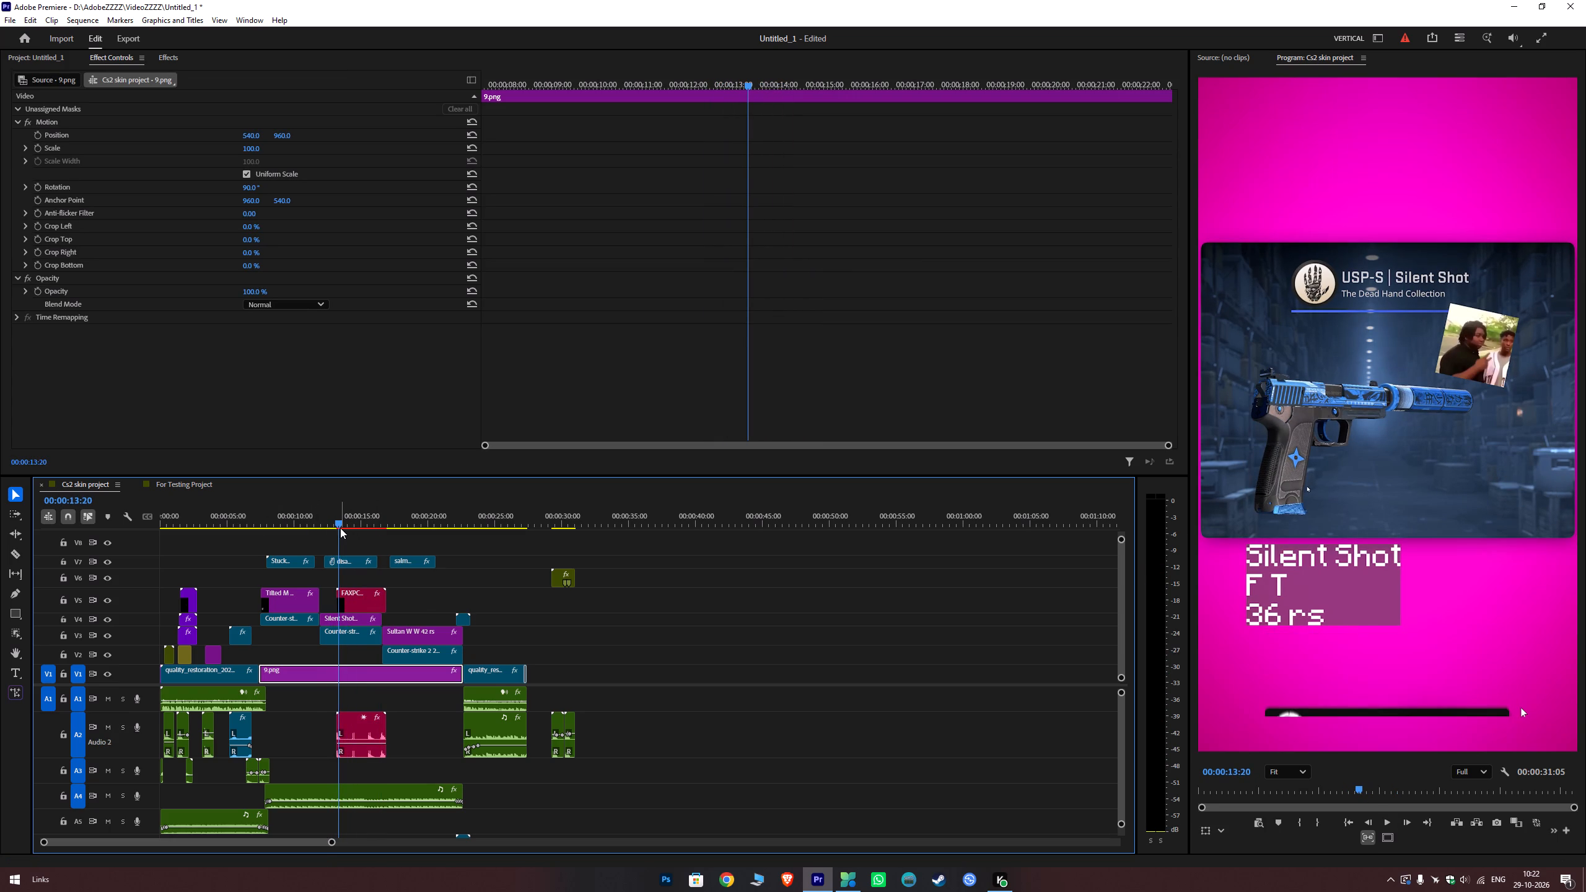
left_click_drag(342, 524, 348, 524)
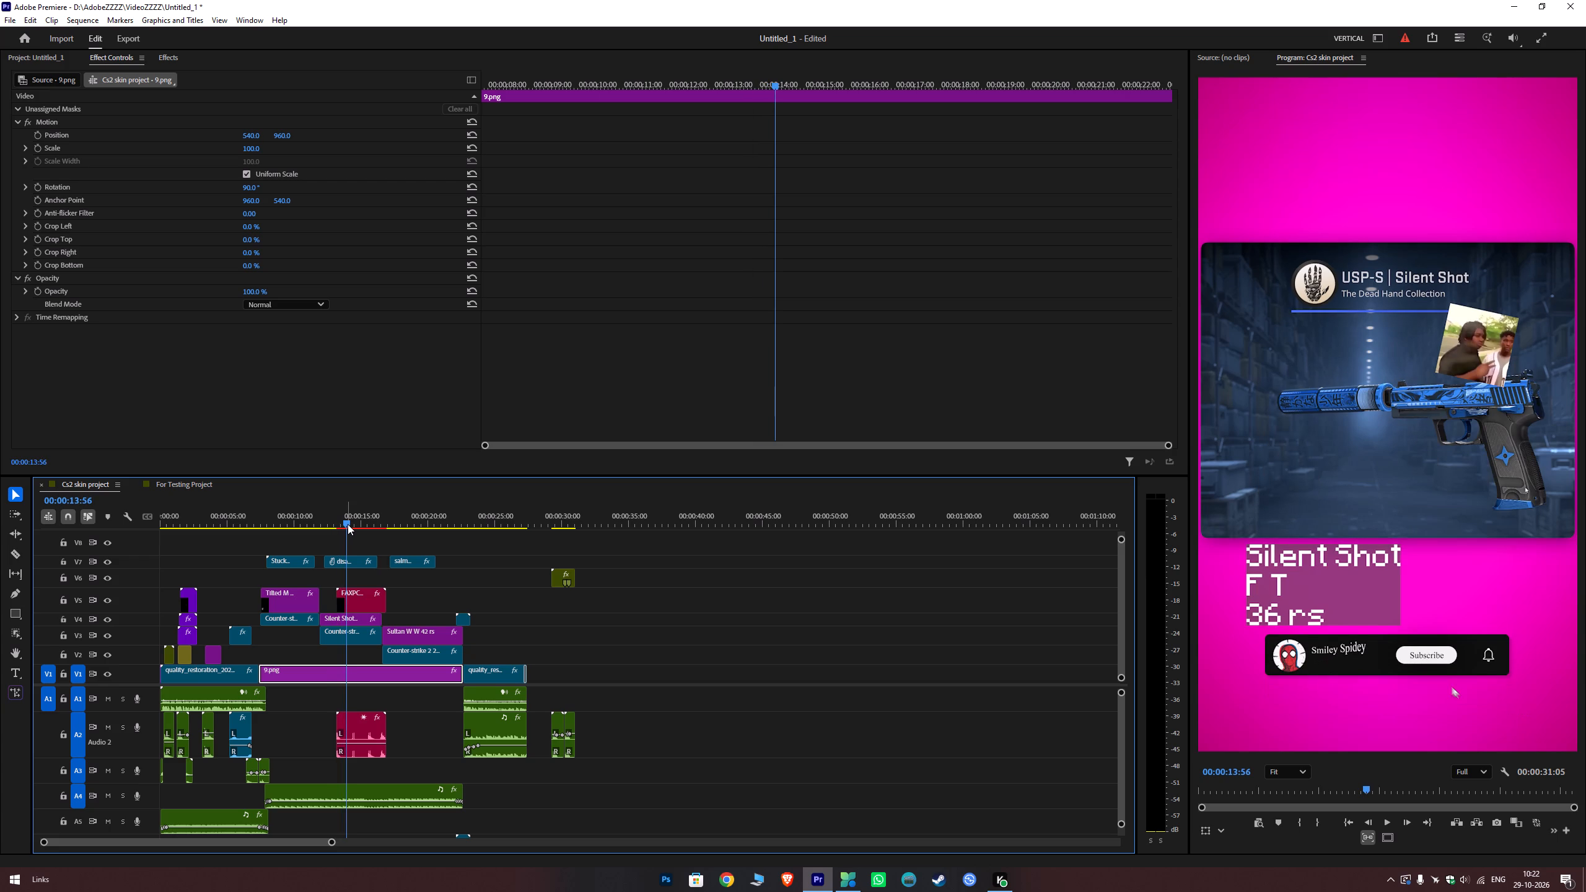
key("Left")
key("Left")
key("Left")
key("Left")
key("Left")
key("Left")
key("Left")
key("Left")
key("Left")
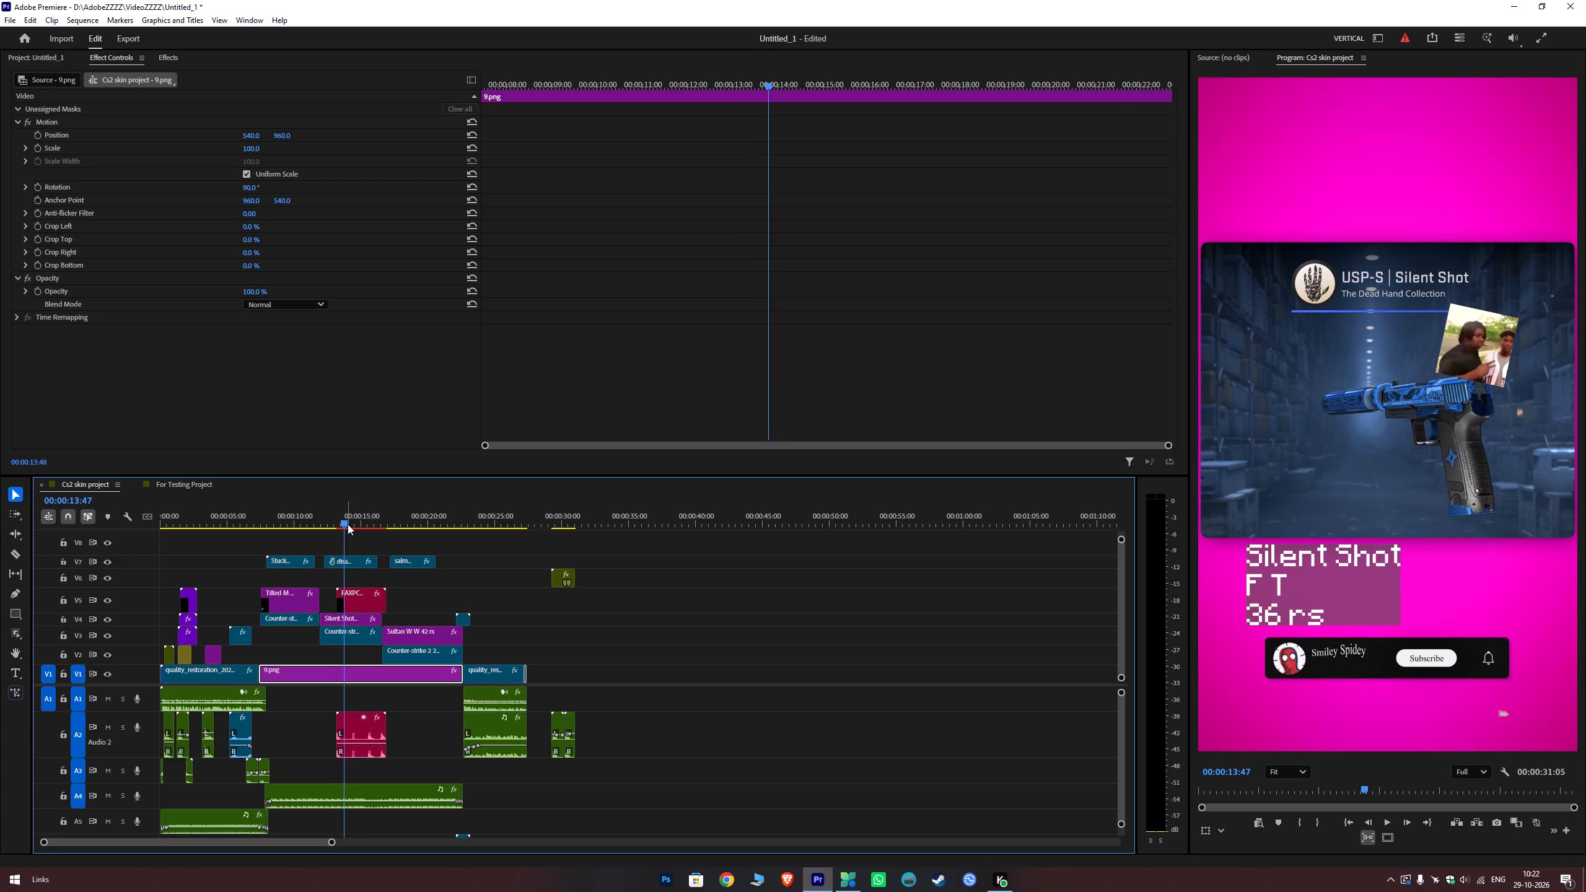
key("Left")
key("Left")
key("Left")
key("Left")
key("Left")
key("Left")
key("Left")
key("Left")
key("Left")
key("Left")
key("Left")
key("Left")
key("Left")
key("Left")
key("Left")
key("Left")
key("Left")
key("Left")
key("Left")
key("Left")
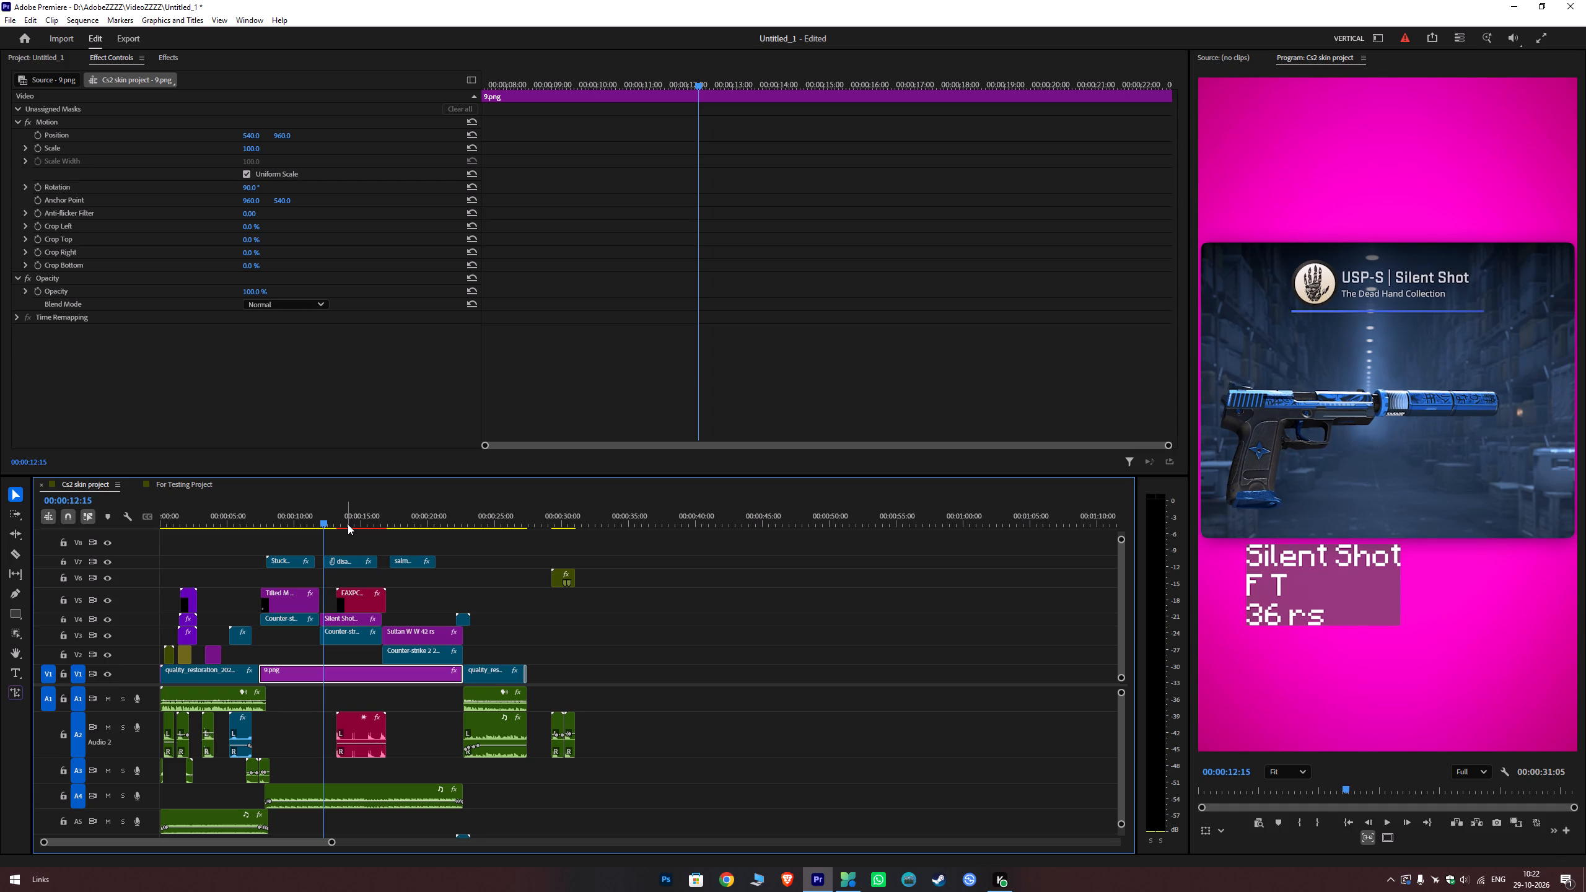
key("Left")
key("Left")
key("Left")
key("Left")
key("Left")
key("Left")
key("Left")
key("Left")
key("Left")
key("Left")
key("Left")
key("Left")
key("Left")
key("Left")
key("Left")
key("Left")
key("Left")
key("Left")
key("Left")
key("Left")
key("Left")
key("Left")
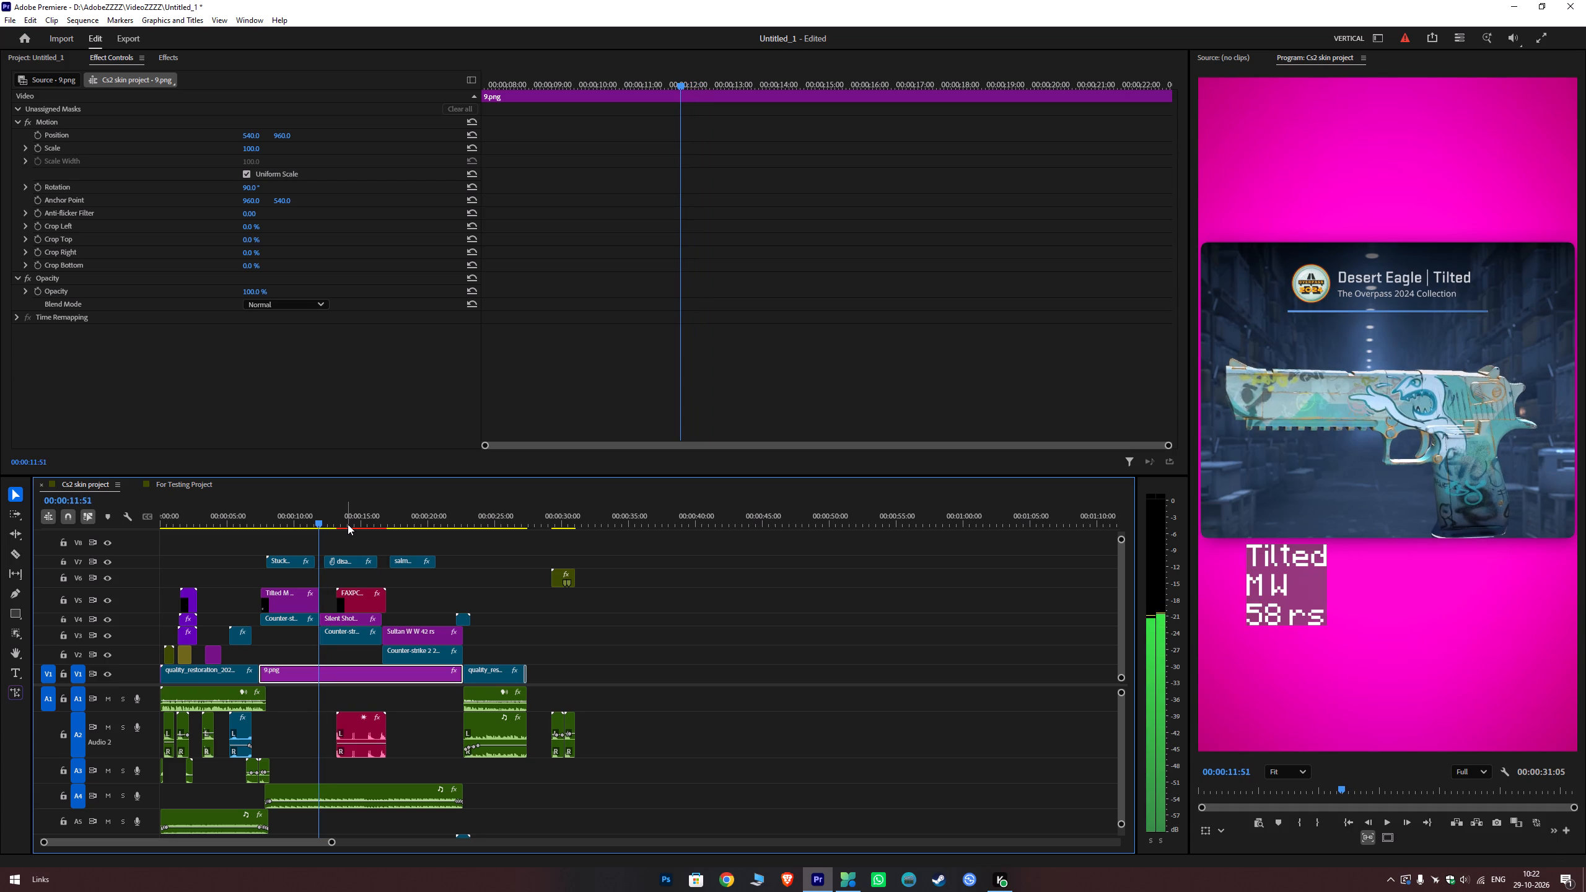
Save the project.
key("ctrl+s")
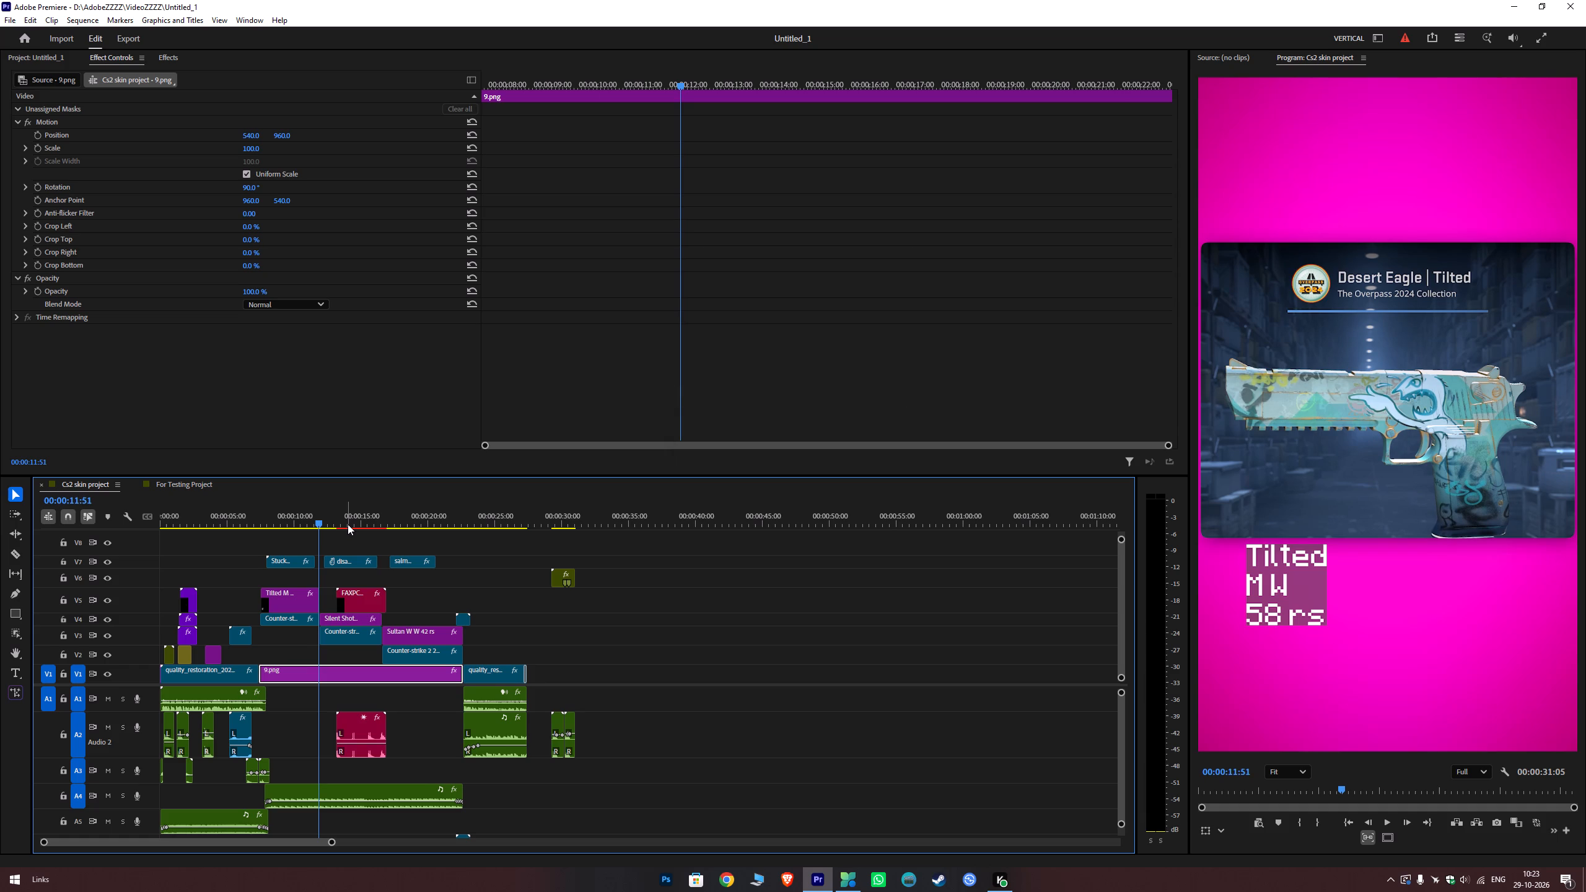
Examine the cut from the Tilted section to the Silent Shot section frame by frame around 12 seconds.
key("Right")
key("Right")
key("Right")
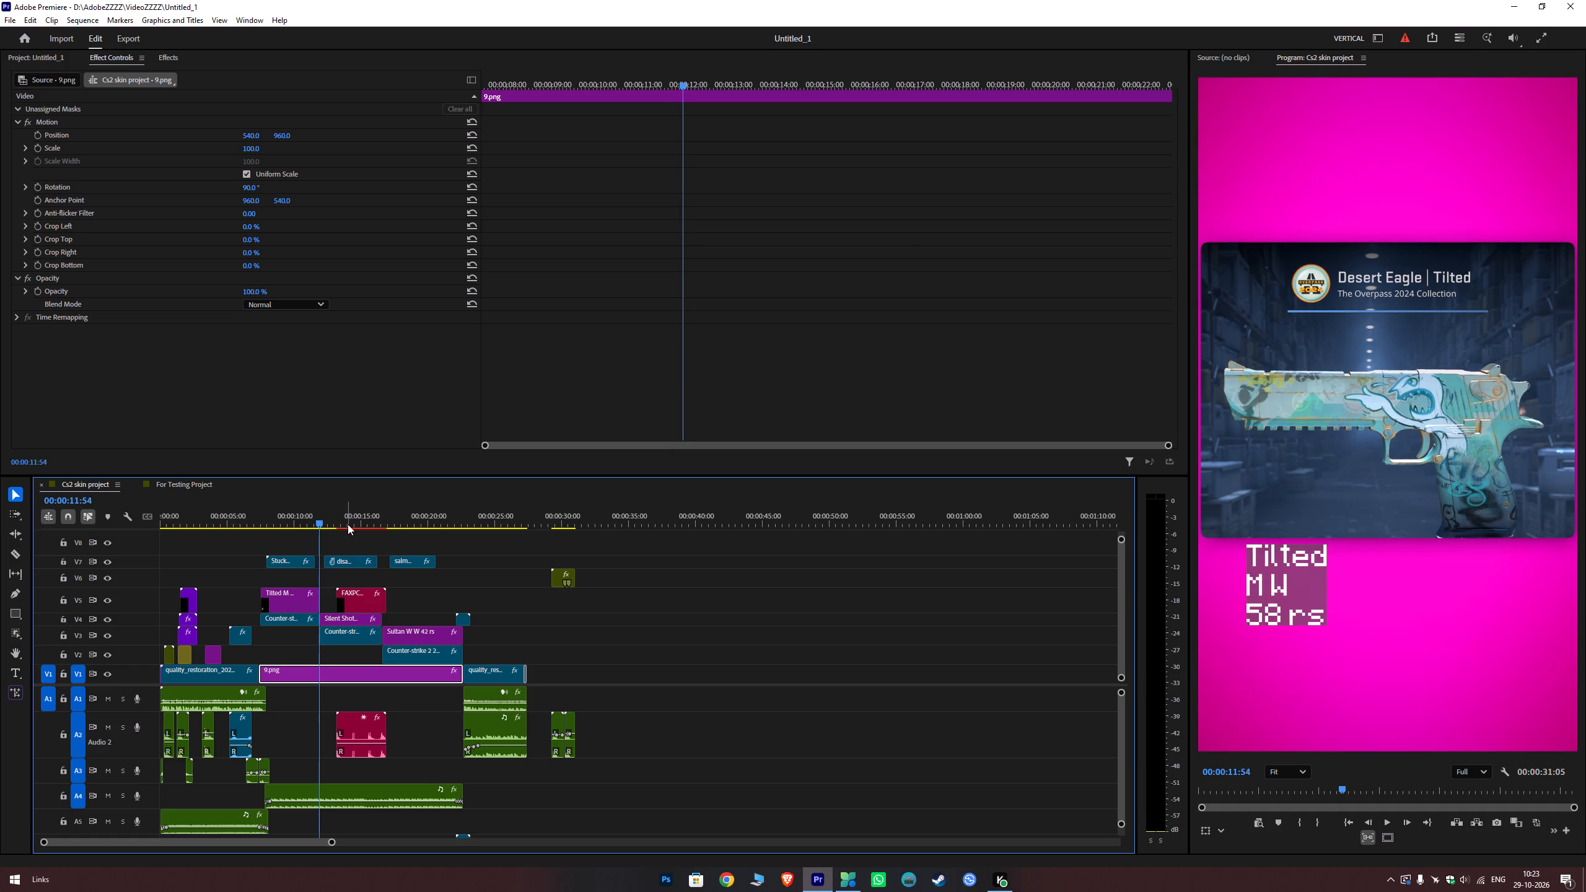
key("Right")
key("Right")
key("Right")
key("Right")
key("Right")
key("Right")
key("Right")
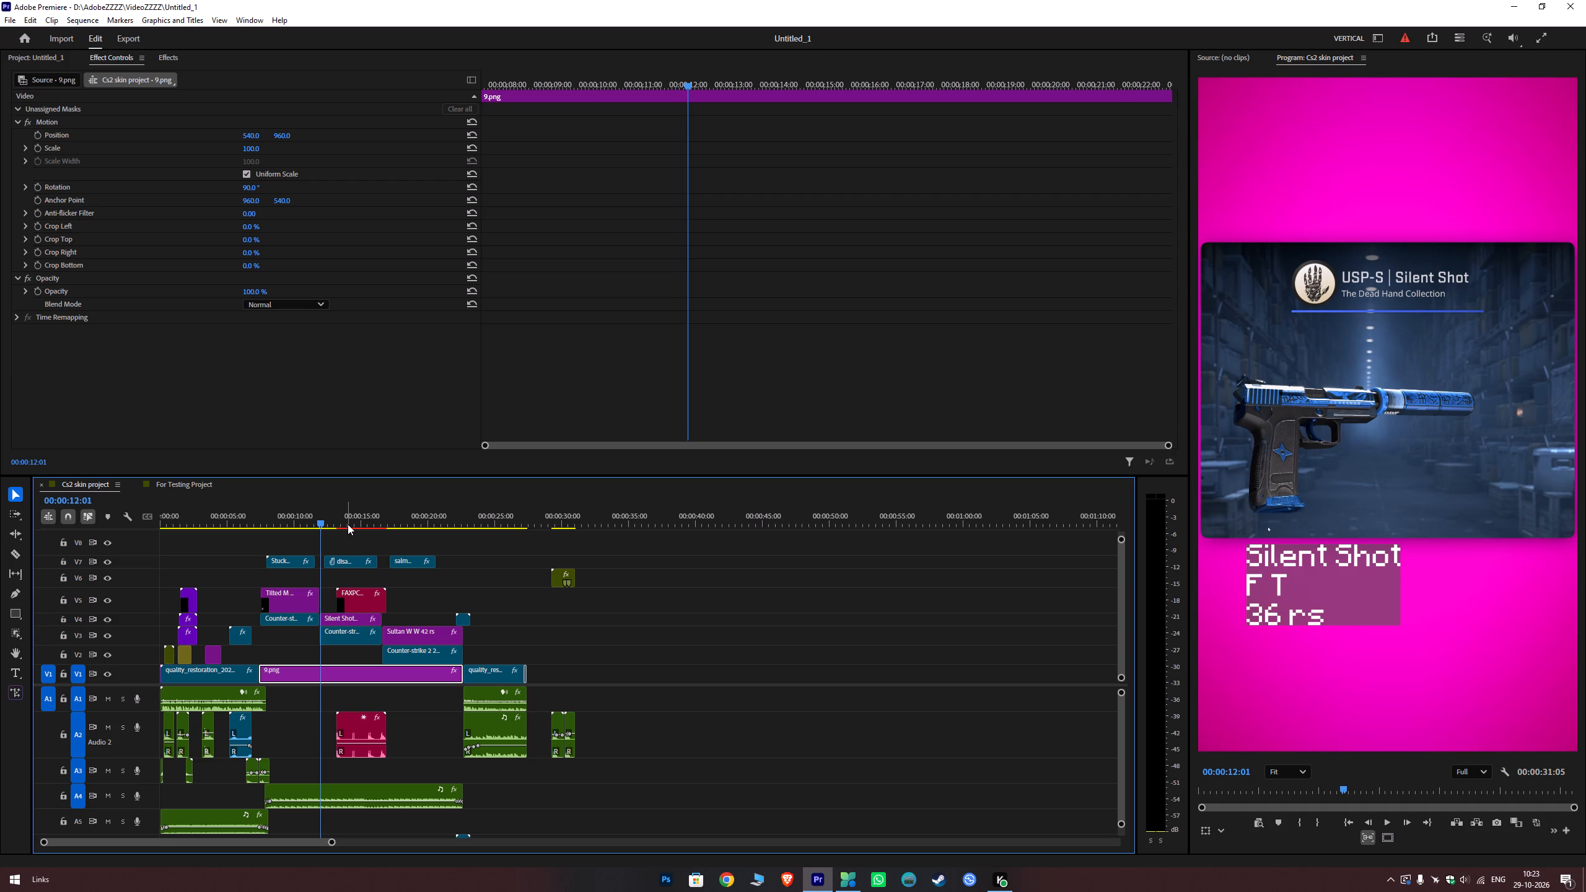
key("Right")
key("Right")
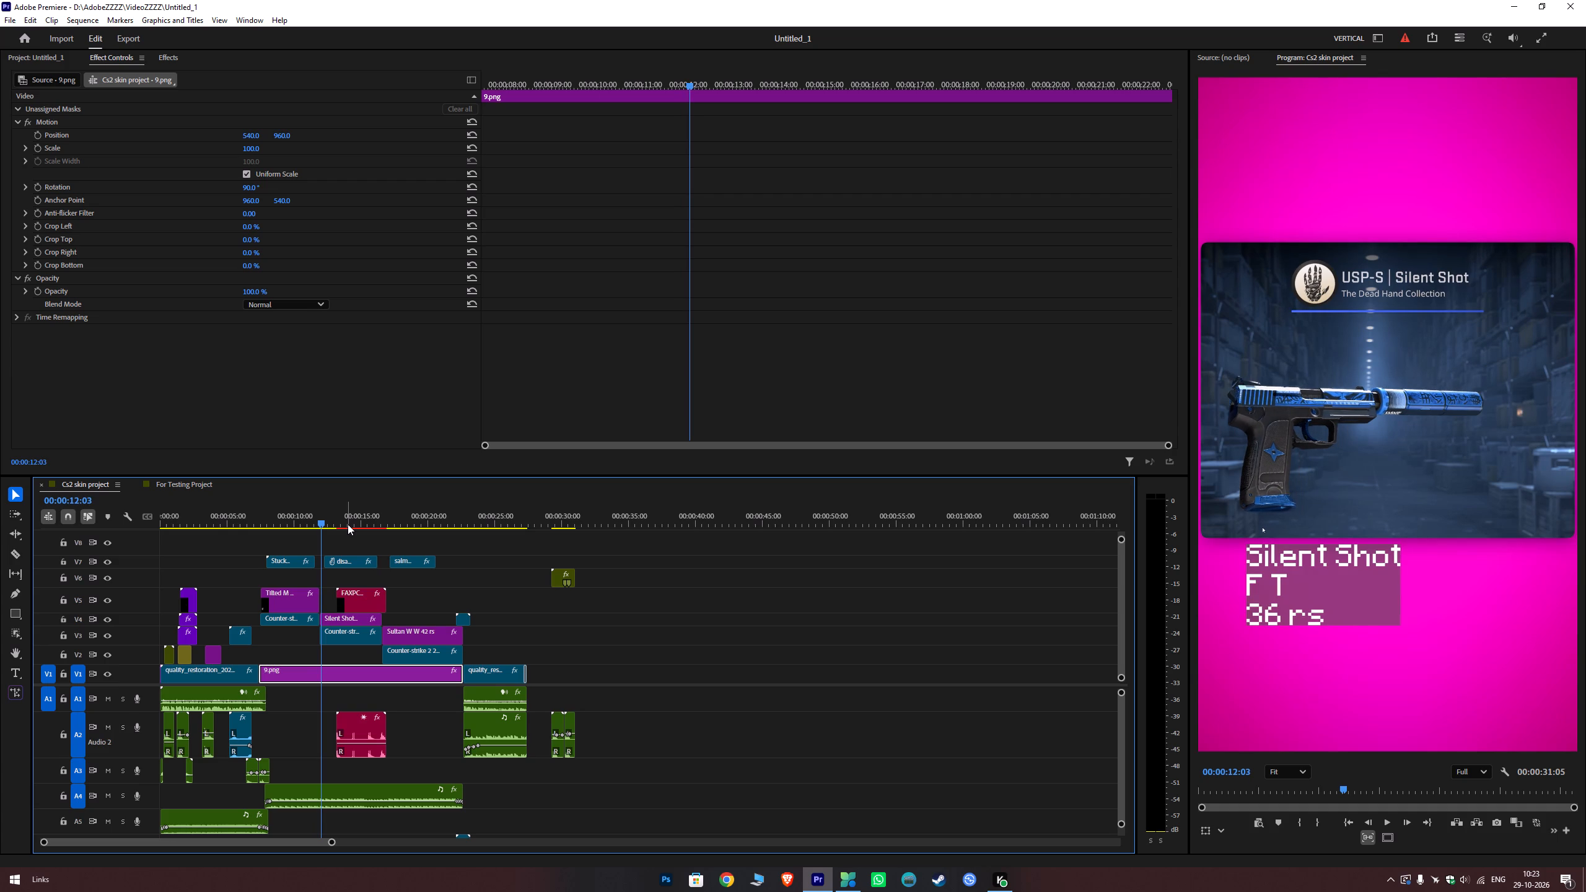
key("Right")
key("Right")
key("Right")
key("Right")
key("Right")
key("Right")
key("Right")
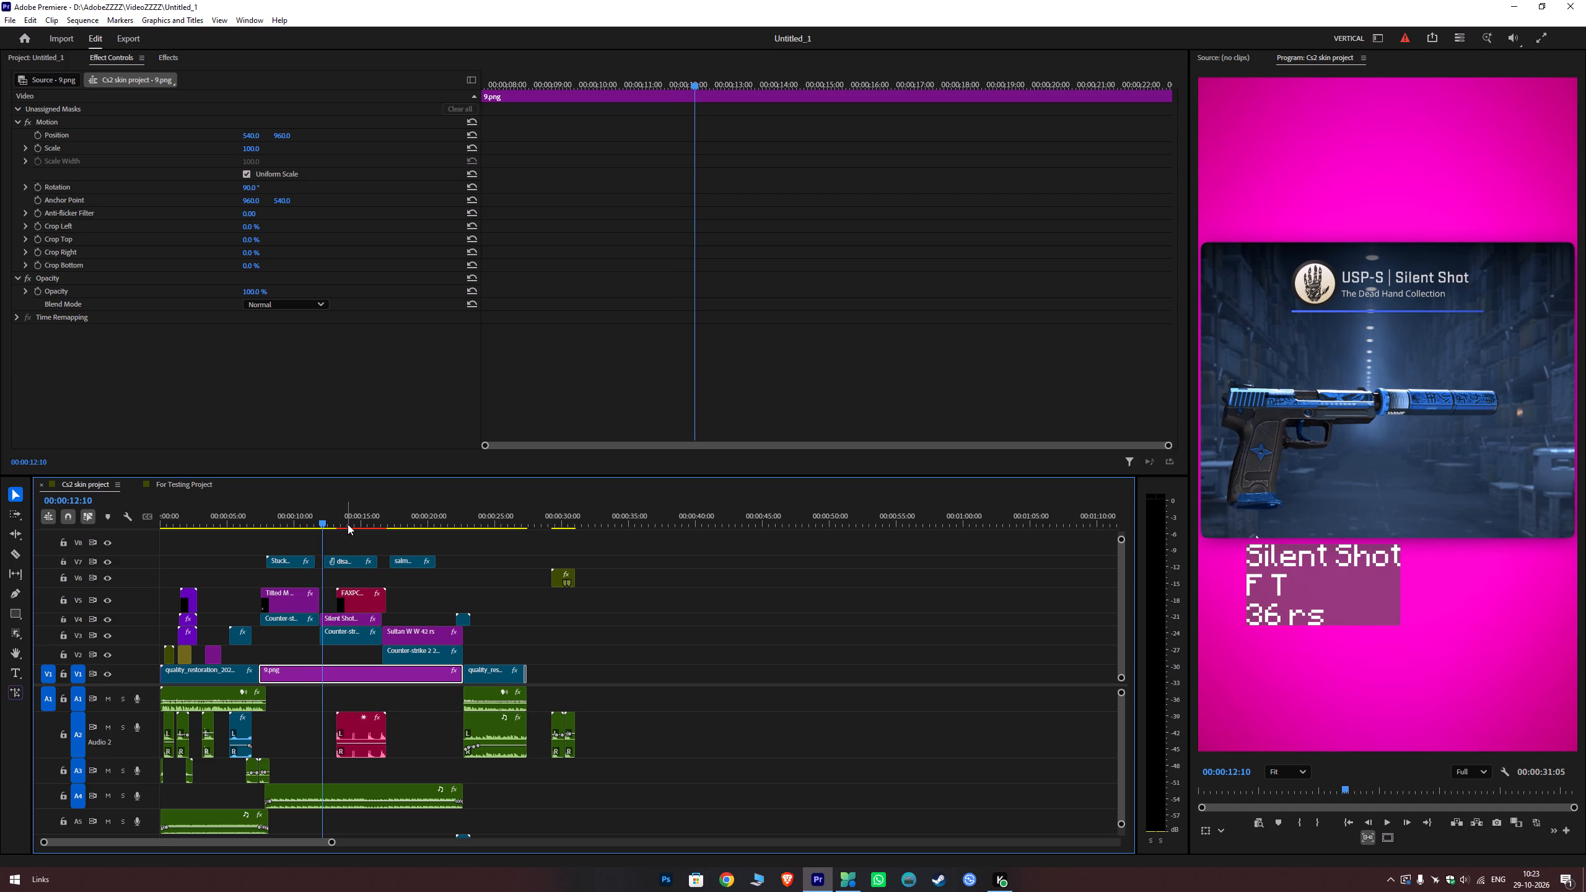
In the export settings of the For Testing Project sequence, set depth to 8-bpc + alpha and enable maximum render quality.
left_click(191, 479)
left_click(130, 40)
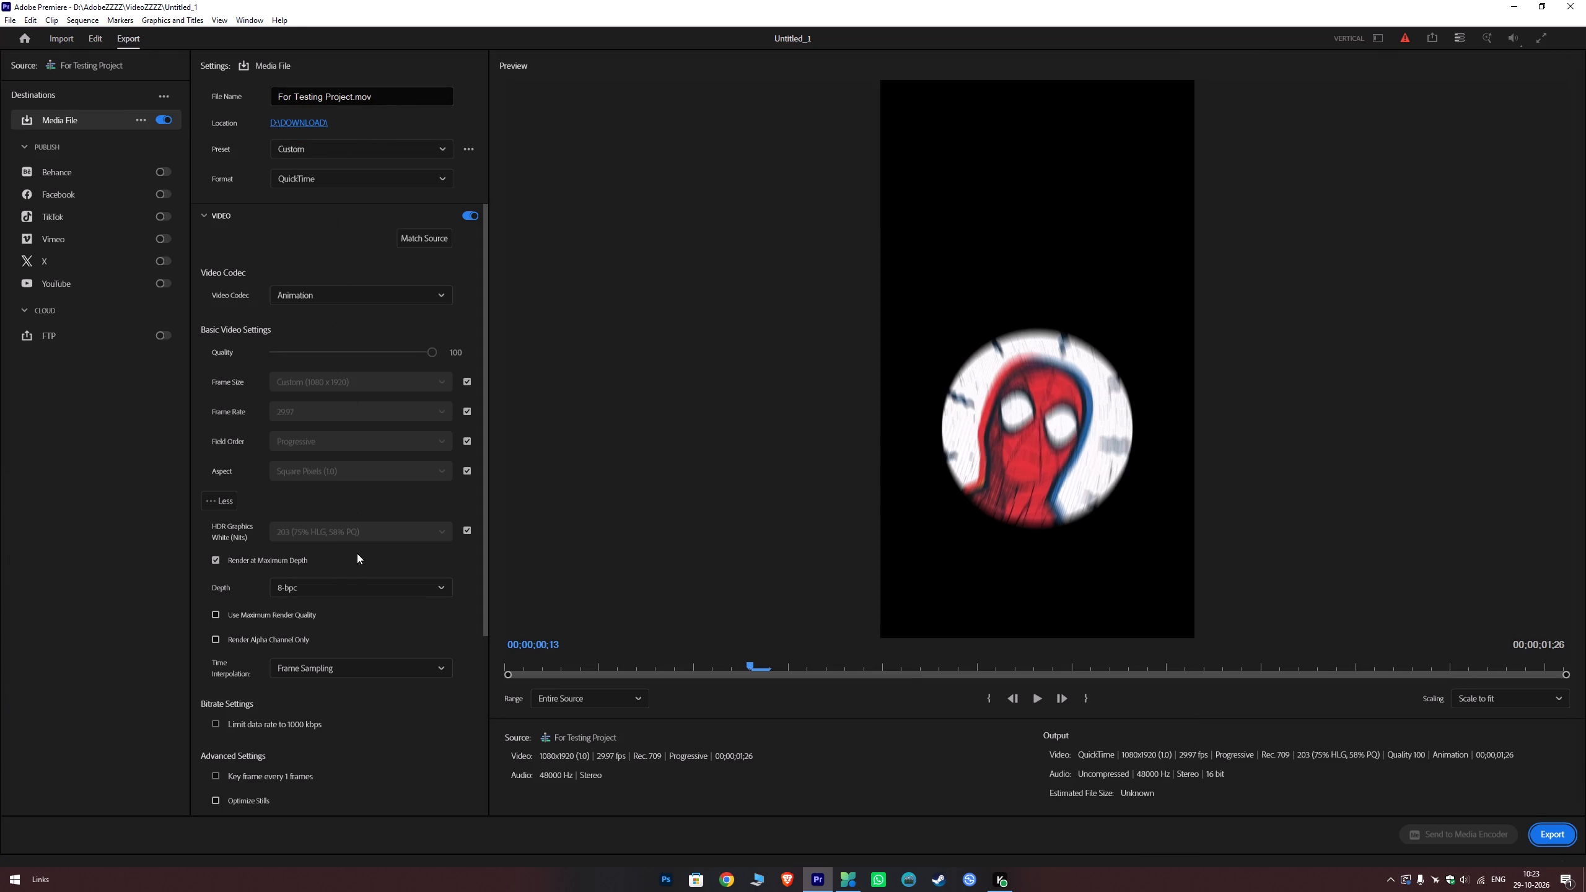
left_click(317, 588)
left_click(318, 636)
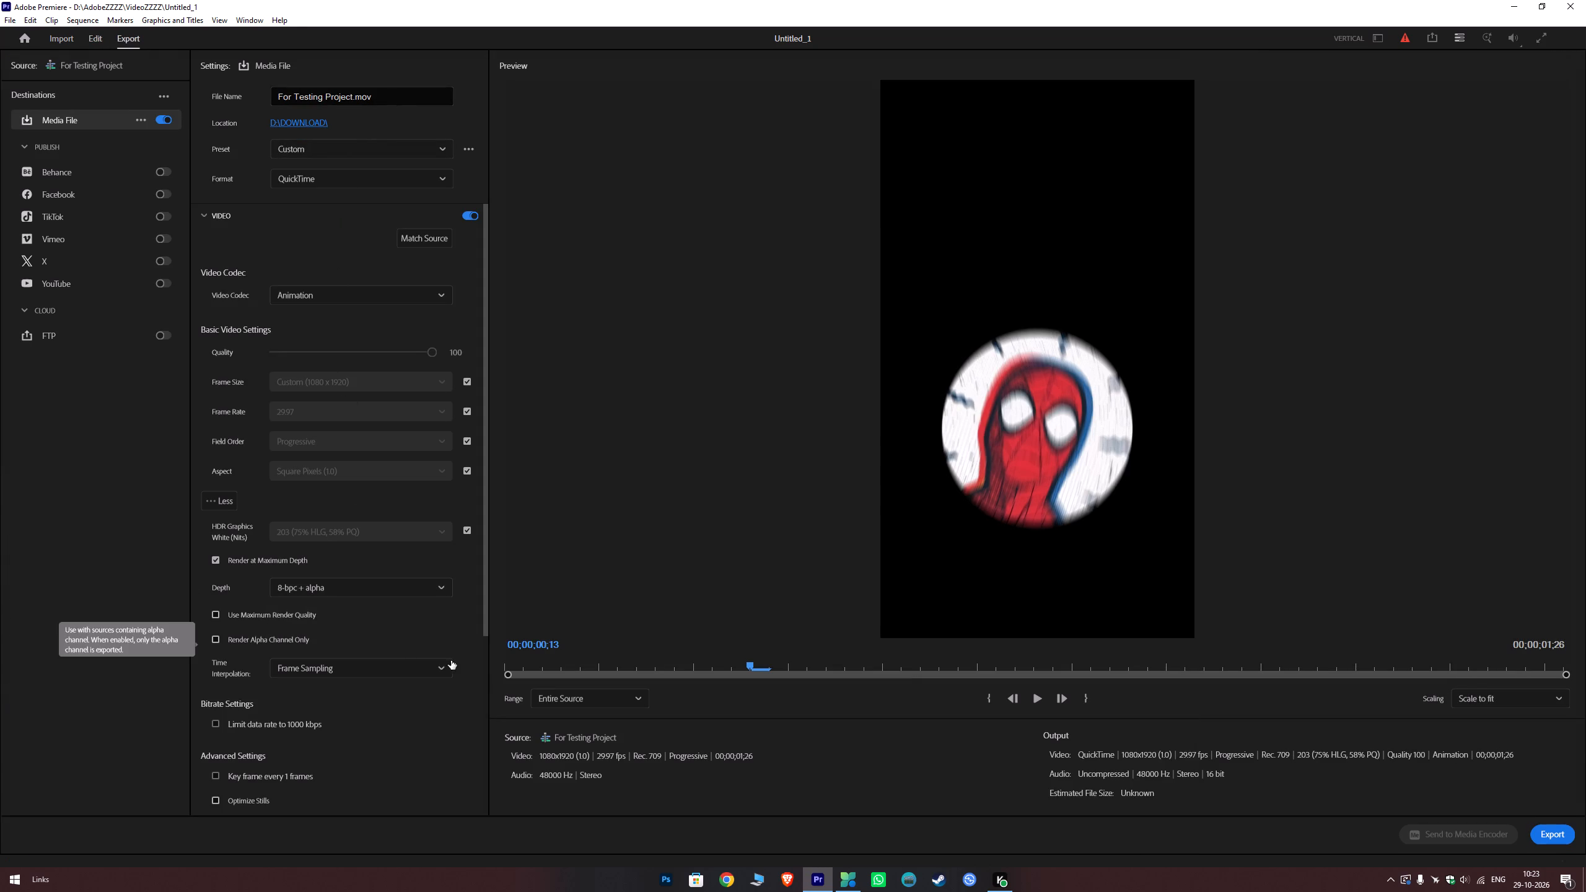
left_click(279, 614)
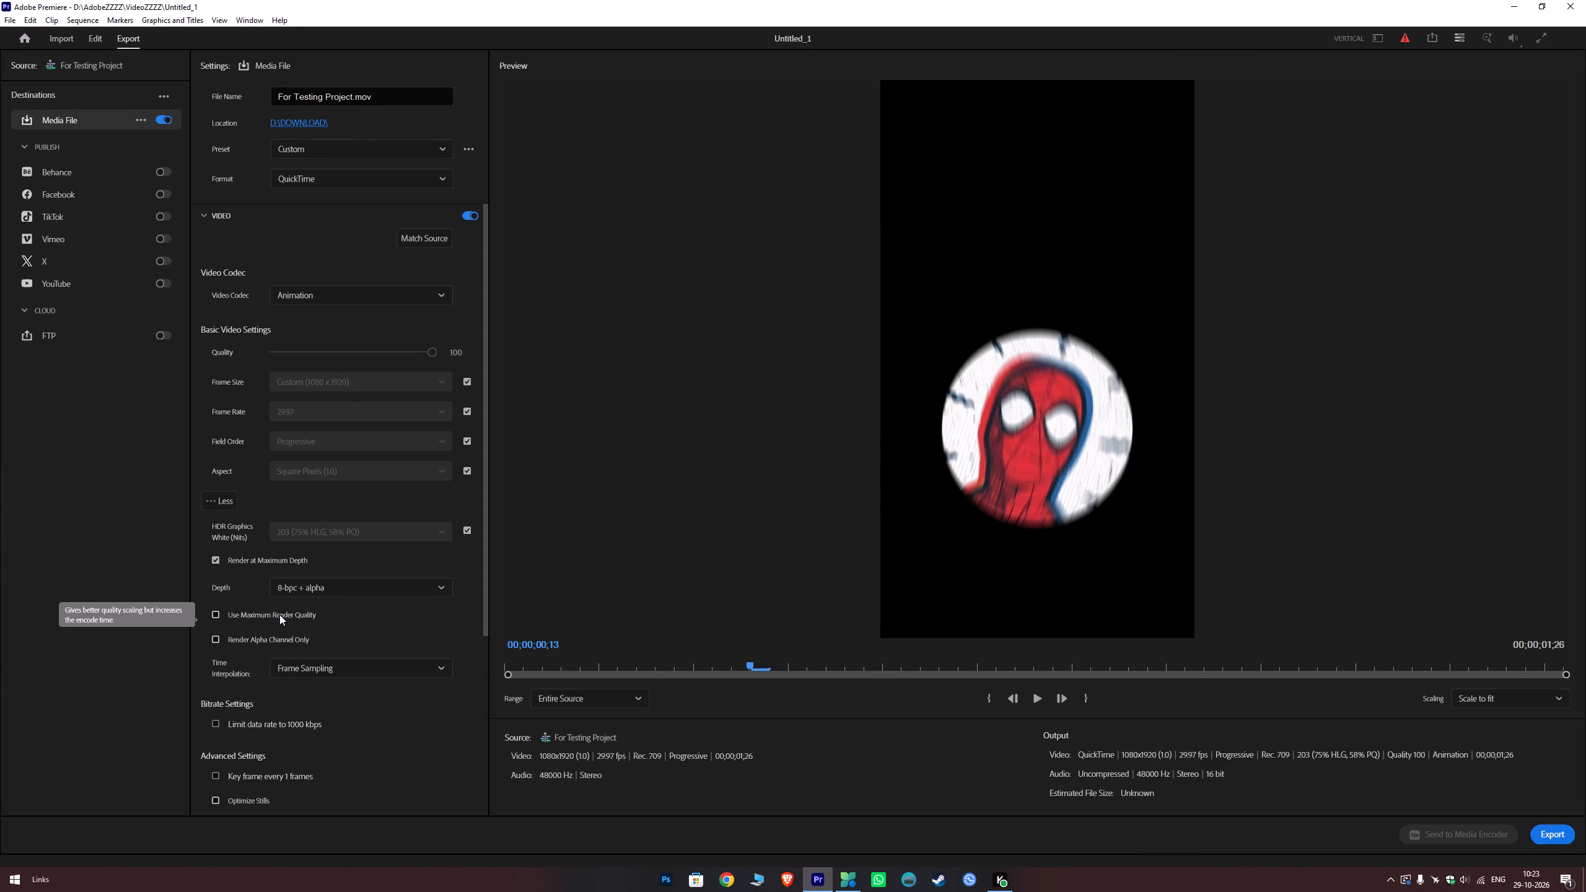
left_click(234, 635)
left_click(233, 639)
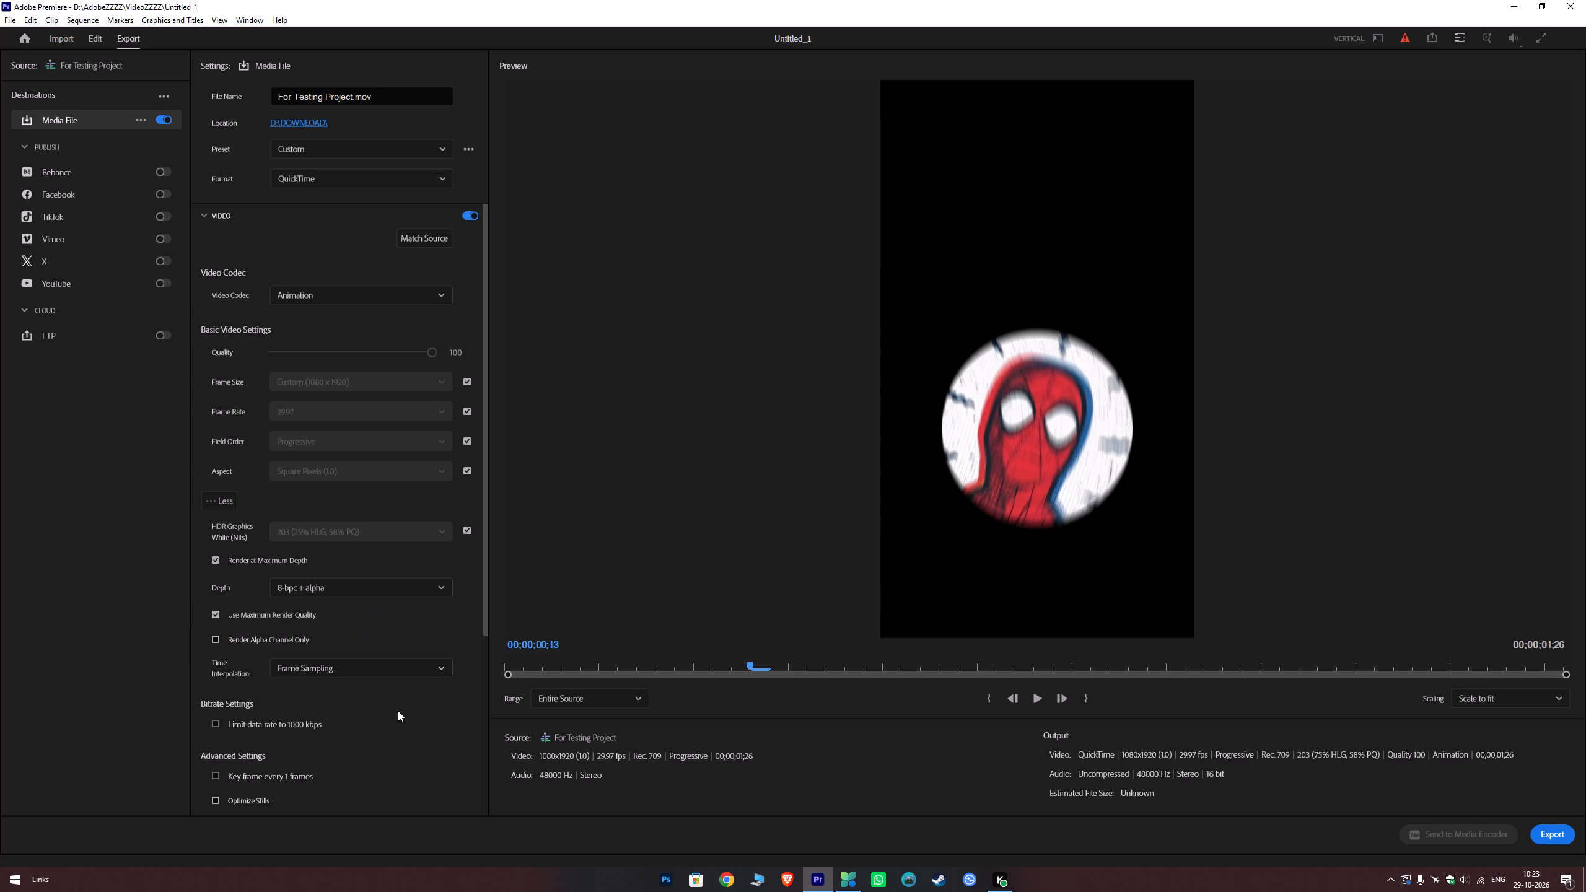
Look over the audio export settings and play the export preview from the start to check the logo animation.
scroll(398, 711, "down", 13)
left_click(247, 688)
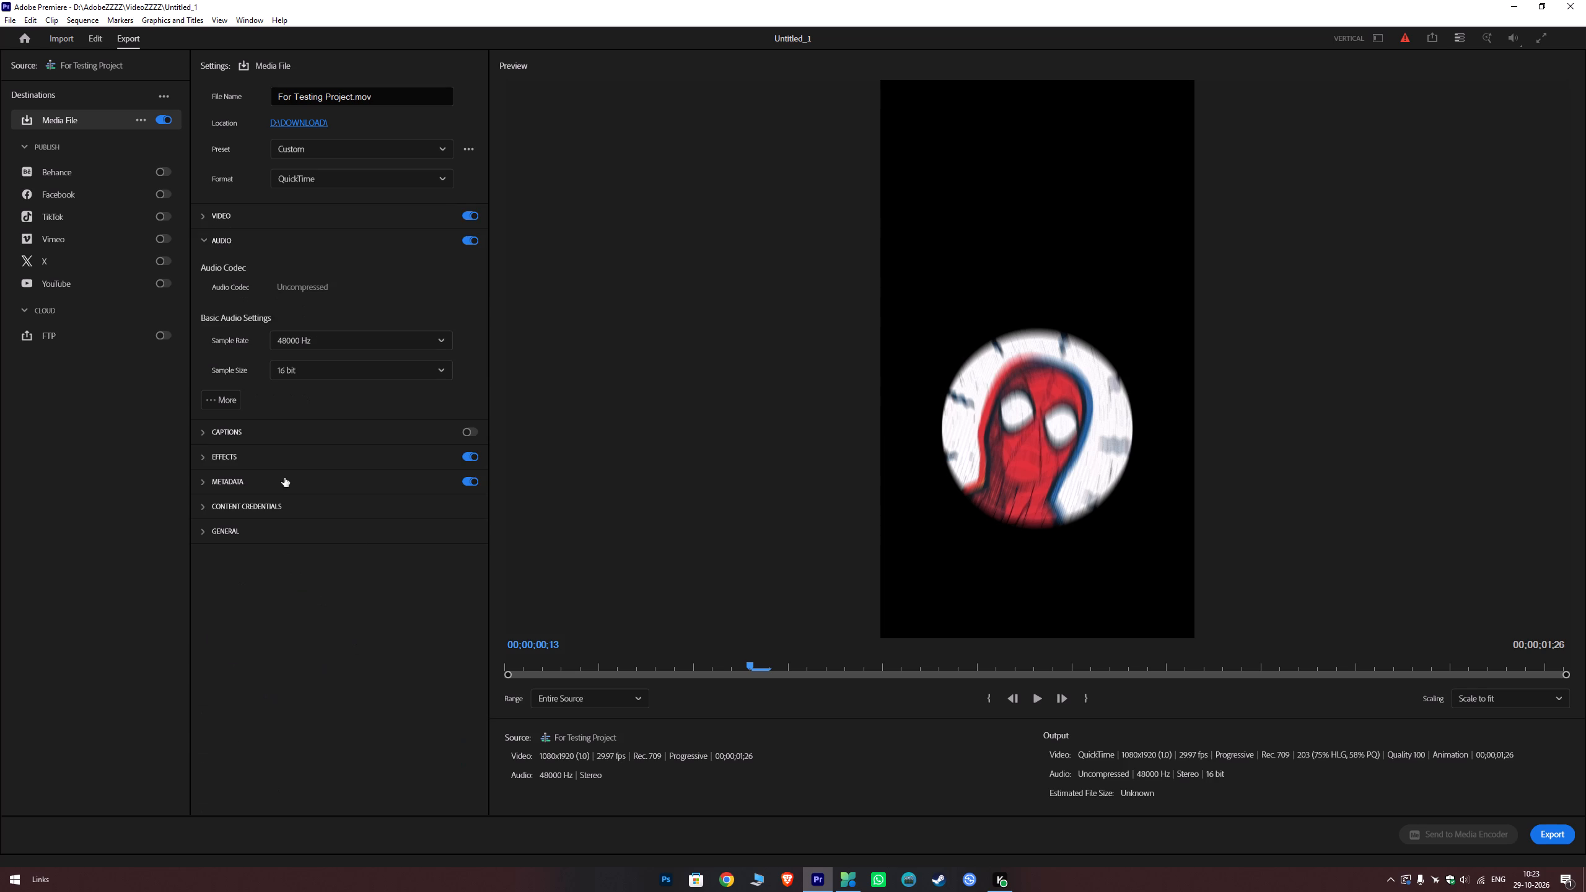
left_click_drag(518, 668, 412, 677)
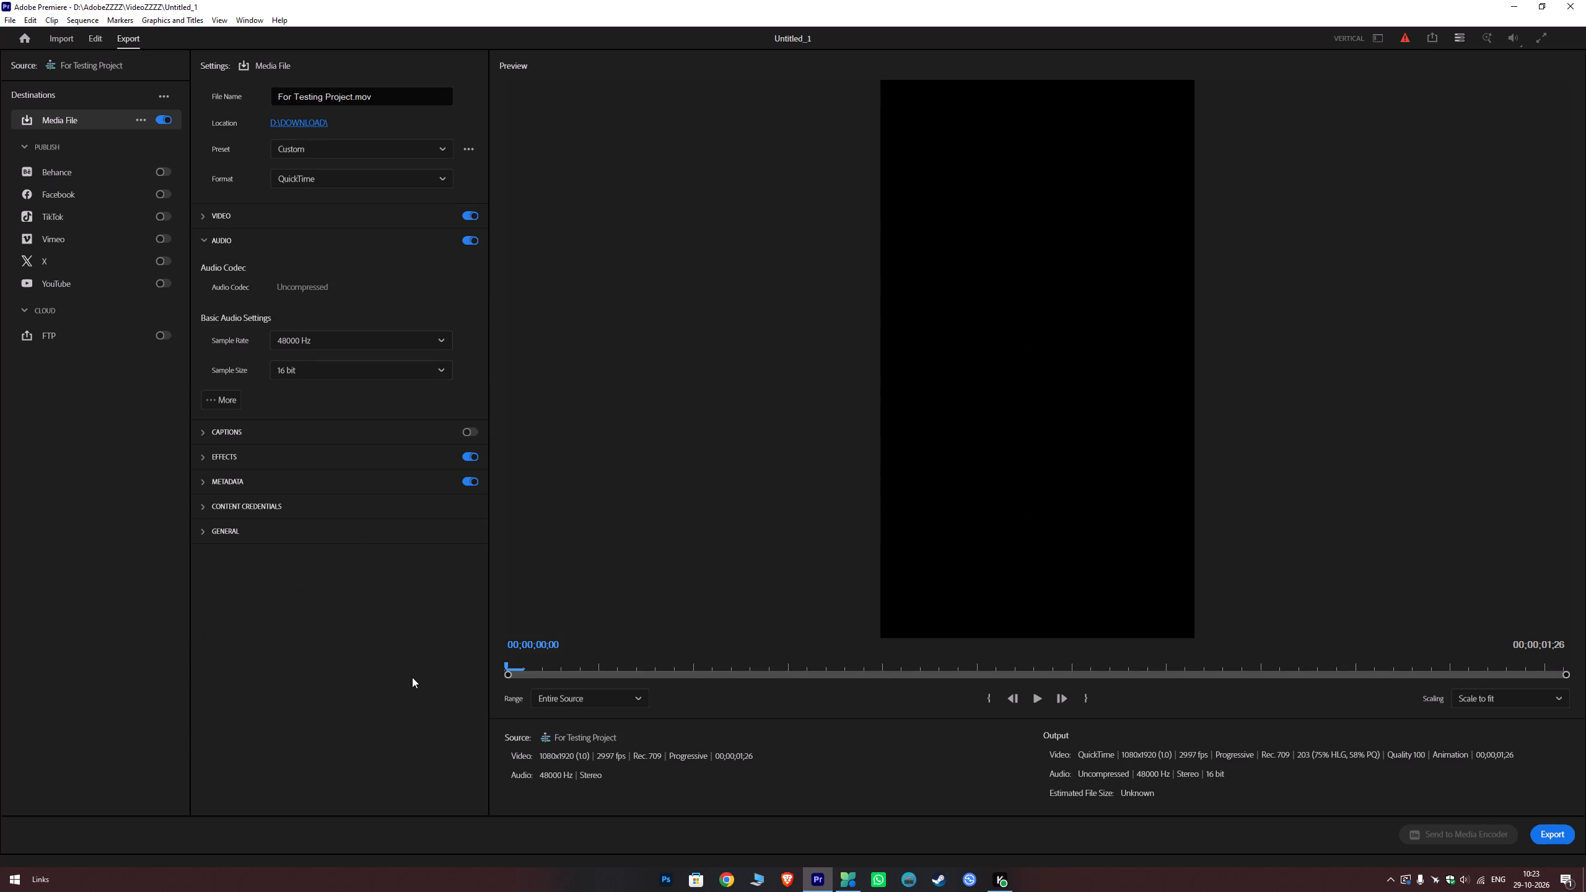
key("space")
key("space")
key("space")
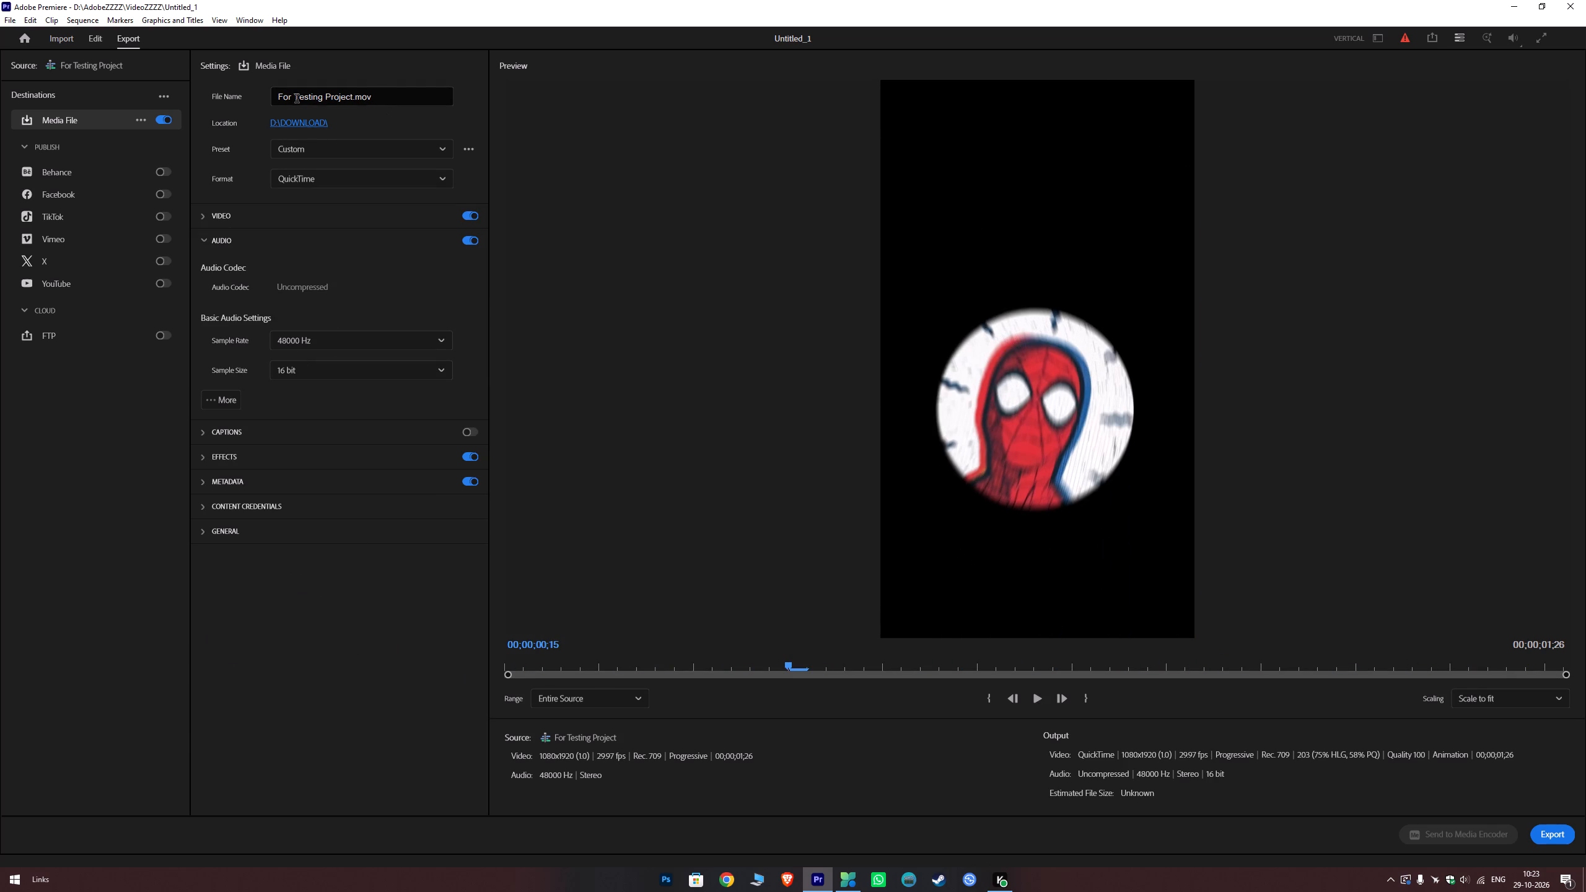
Replace the export file name with Smiley.
left_click_drag(382, 98, 216, 110)
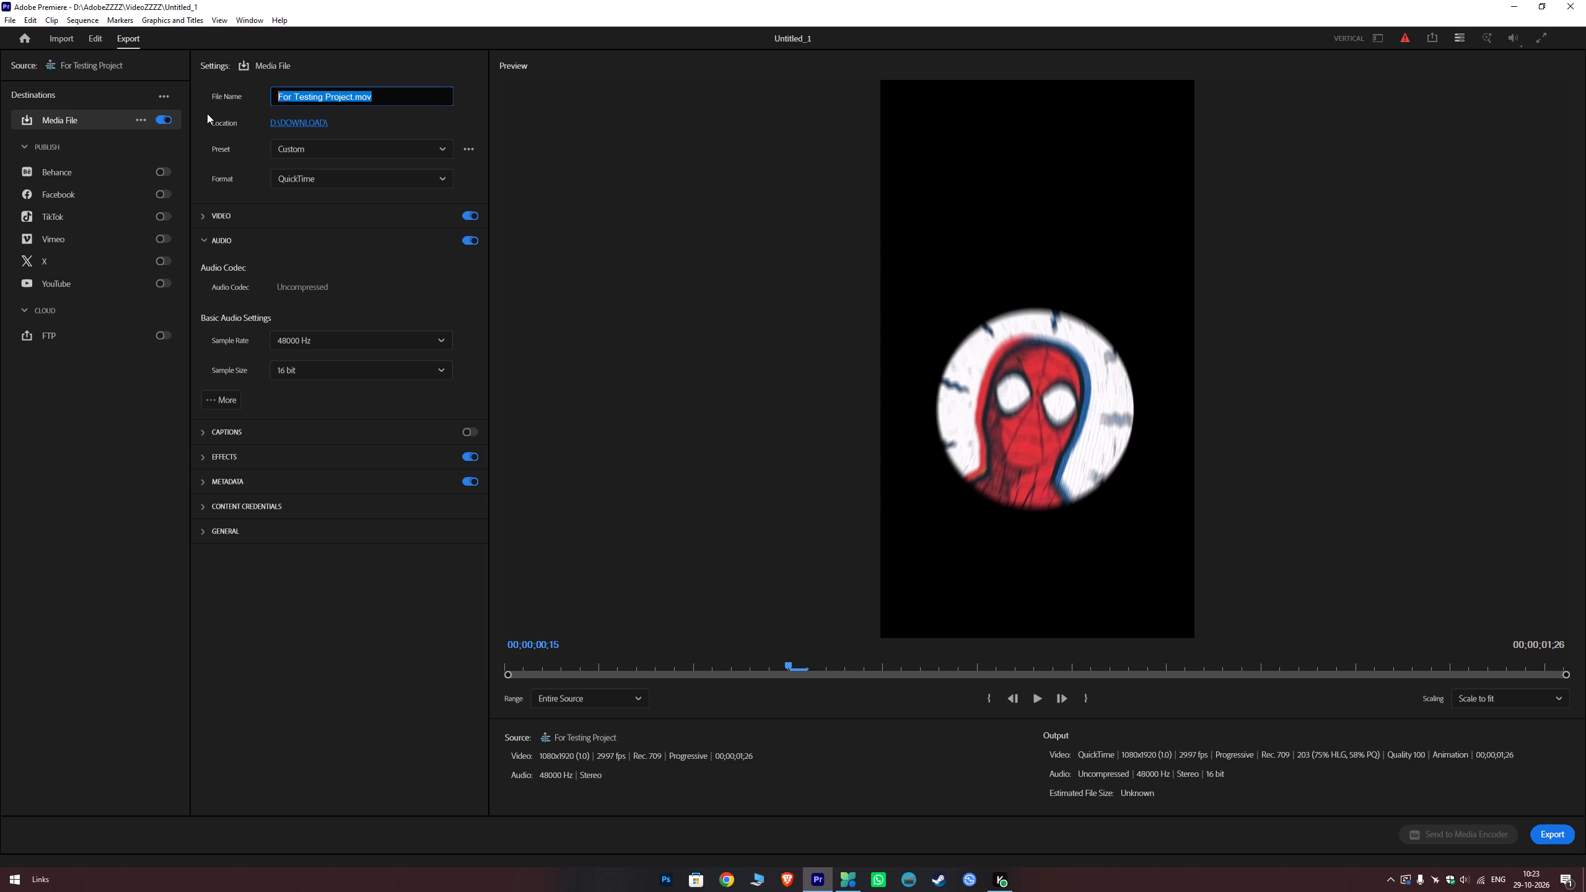
type("Smilet")
key("space")
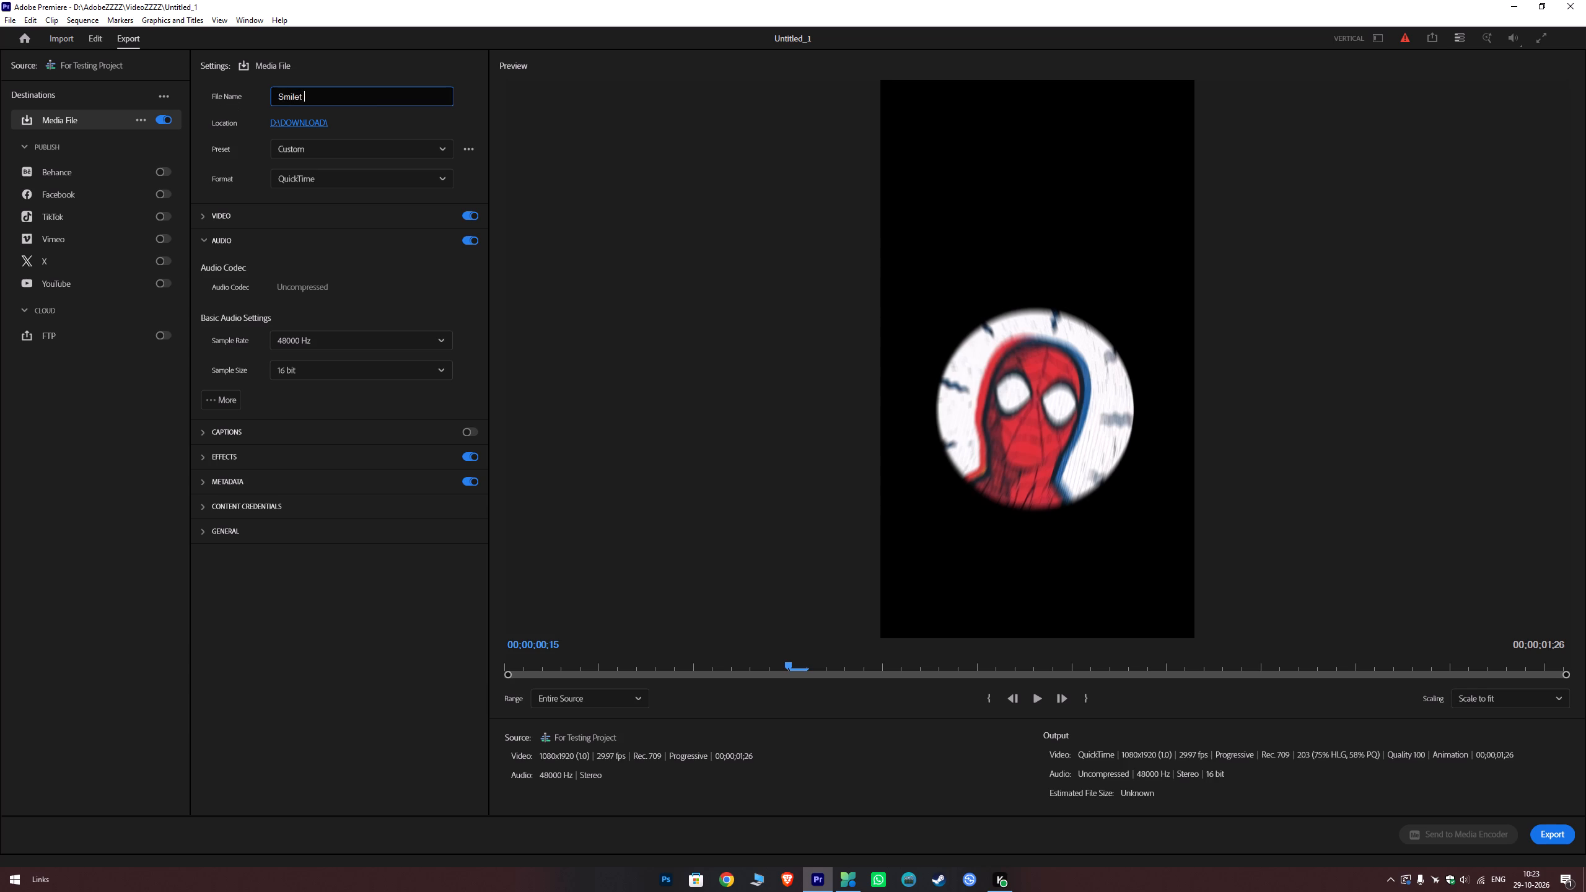
key("BackSpace")
key("BackSpace")
type("y")
key("space")
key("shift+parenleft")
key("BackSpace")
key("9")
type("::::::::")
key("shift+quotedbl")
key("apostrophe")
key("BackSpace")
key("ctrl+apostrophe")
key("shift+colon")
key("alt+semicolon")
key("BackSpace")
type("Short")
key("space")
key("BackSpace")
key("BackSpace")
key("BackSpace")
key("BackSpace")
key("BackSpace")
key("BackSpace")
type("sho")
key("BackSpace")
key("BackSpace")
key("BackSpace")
Complete the export file name as Smiley short logo Transatition.
type("short")
key("space")
key("l")
key("BackSpace")
type("logo TR")
key("BackSpace")
key("a")
key("BackSpace")
type("ran")
key("s")
type("atit")
type("io")
key("n")
key("Return")
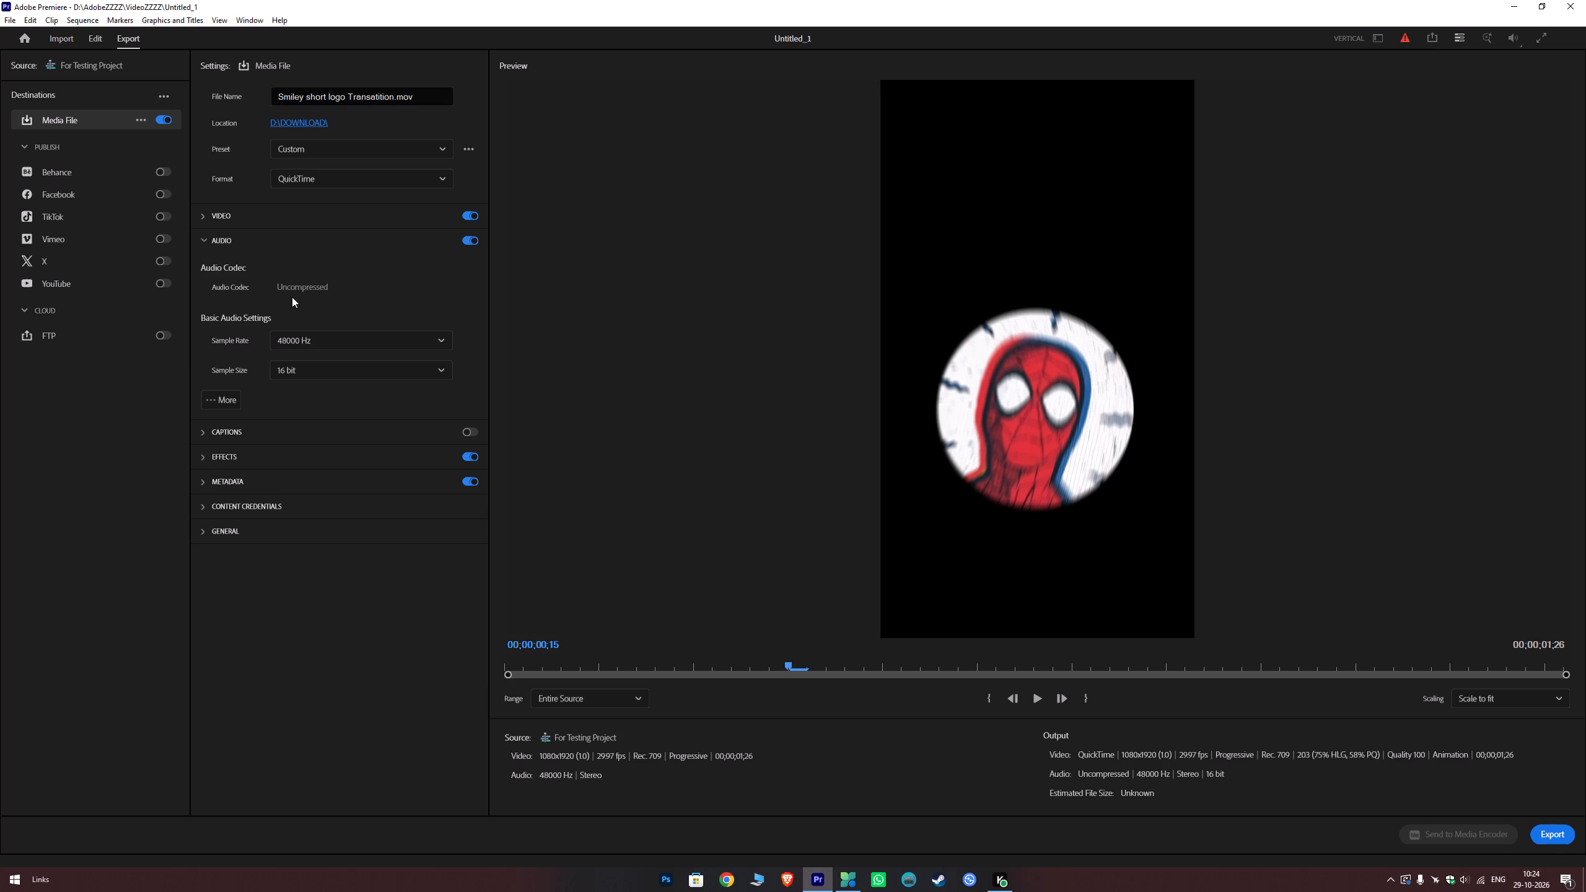
Play the export preview of the logo animation from the start.
left_click_drag(522, 668, 431, 694)
key("space")
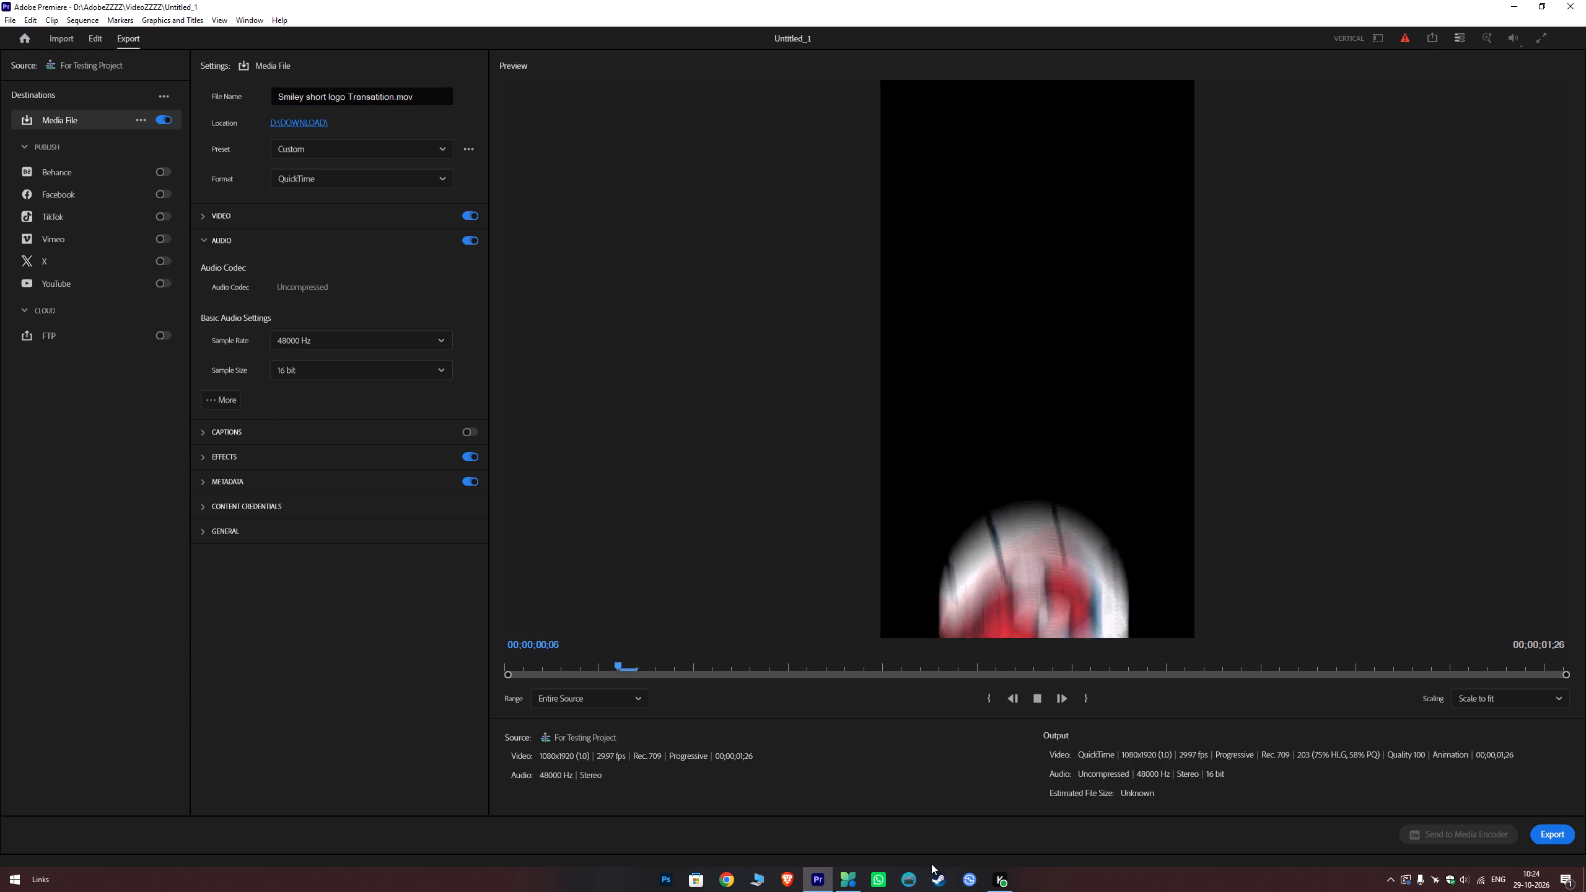
Export the For Testing Project sequence with the chosen QuickTime settings.
left_click(1550, 839)
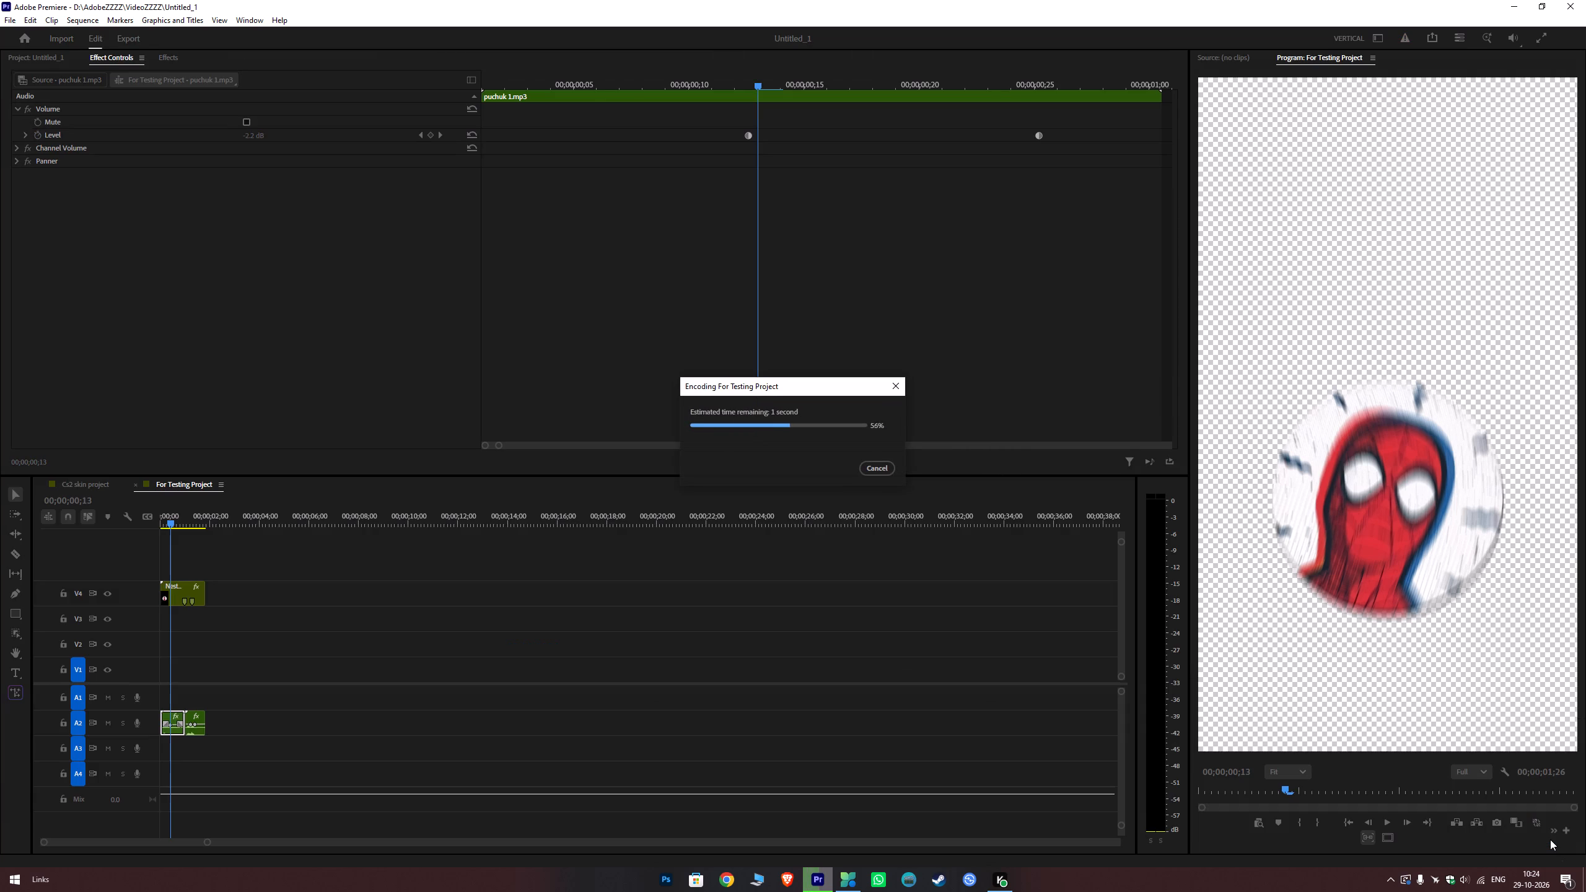
Save the project.
key("ctrl+s")
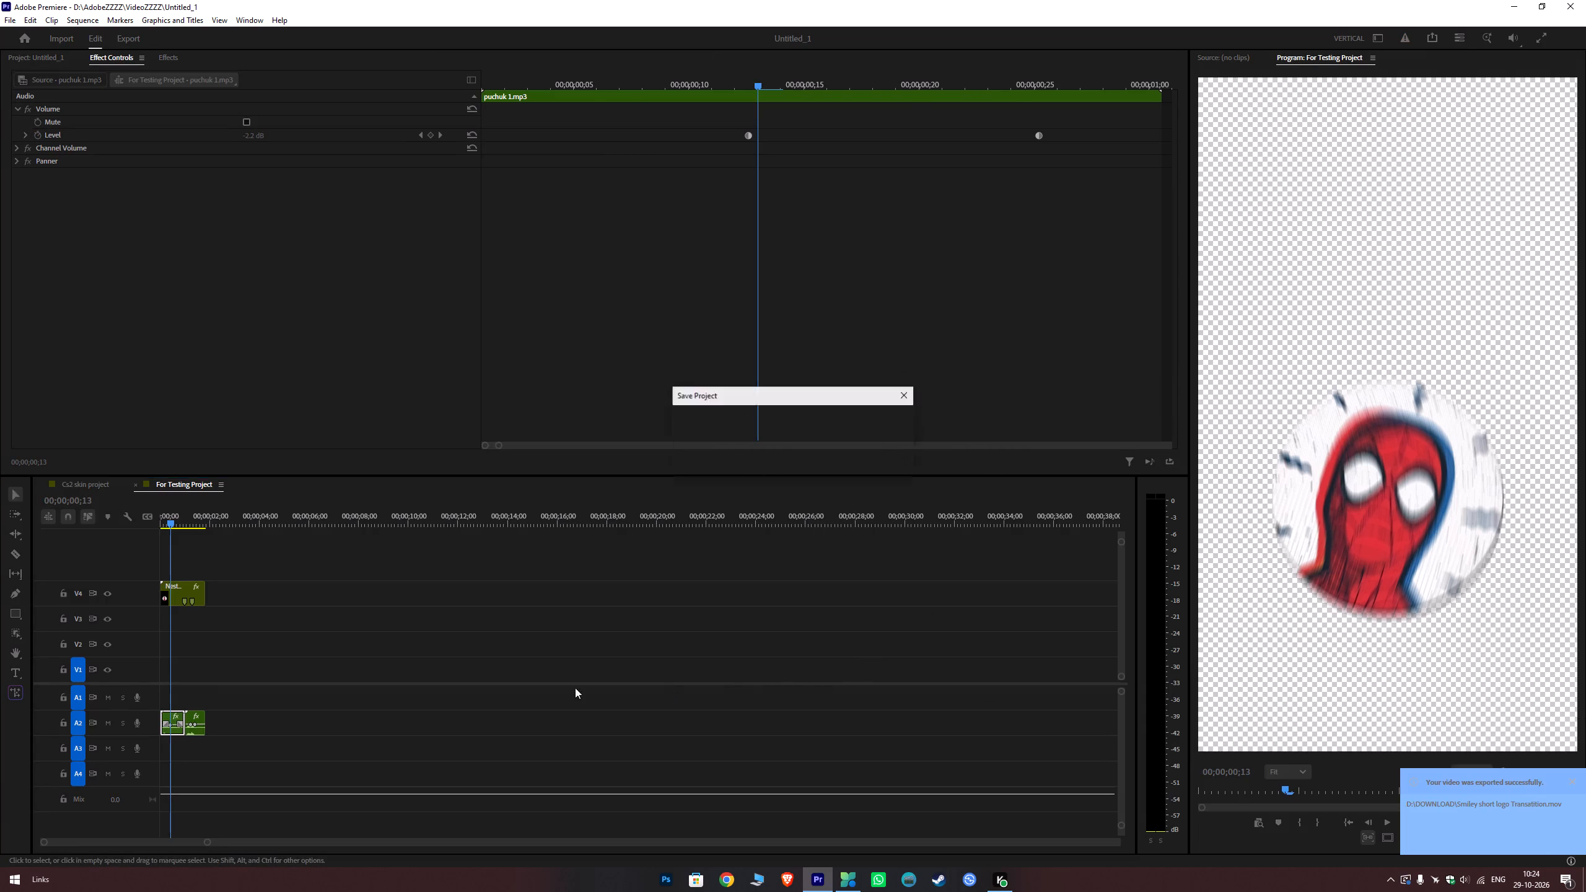
Undo the recent edits until the logo clips are back around 7 seconds in Cs2 skin project and the For Testing Project sequence is empty.
left_click(73, 479)
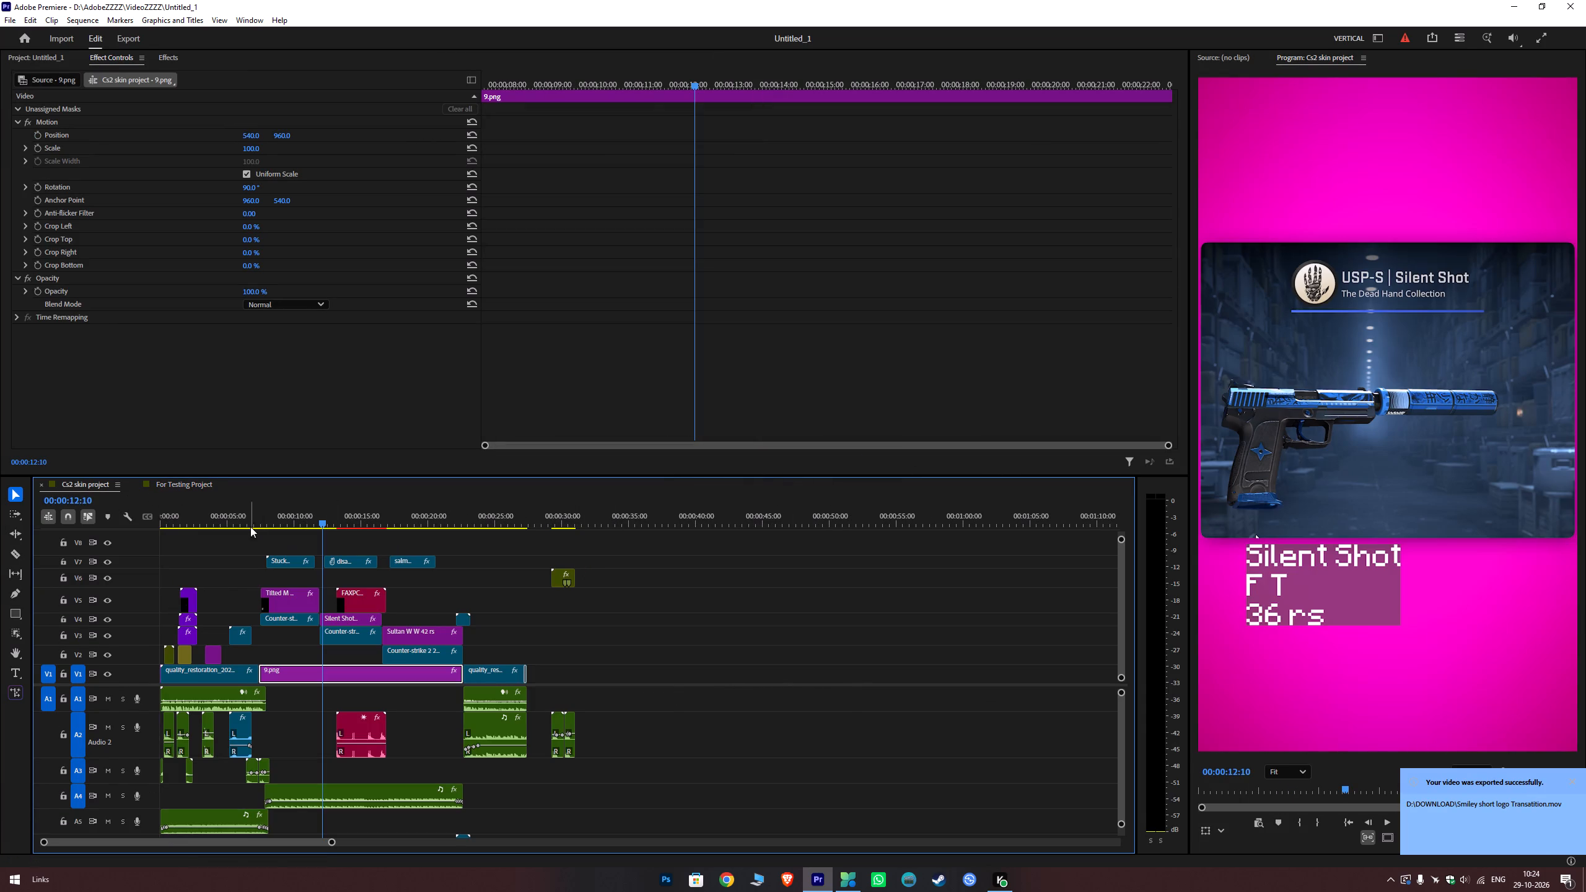
left_click(180, 484)
left_click(79, 486)
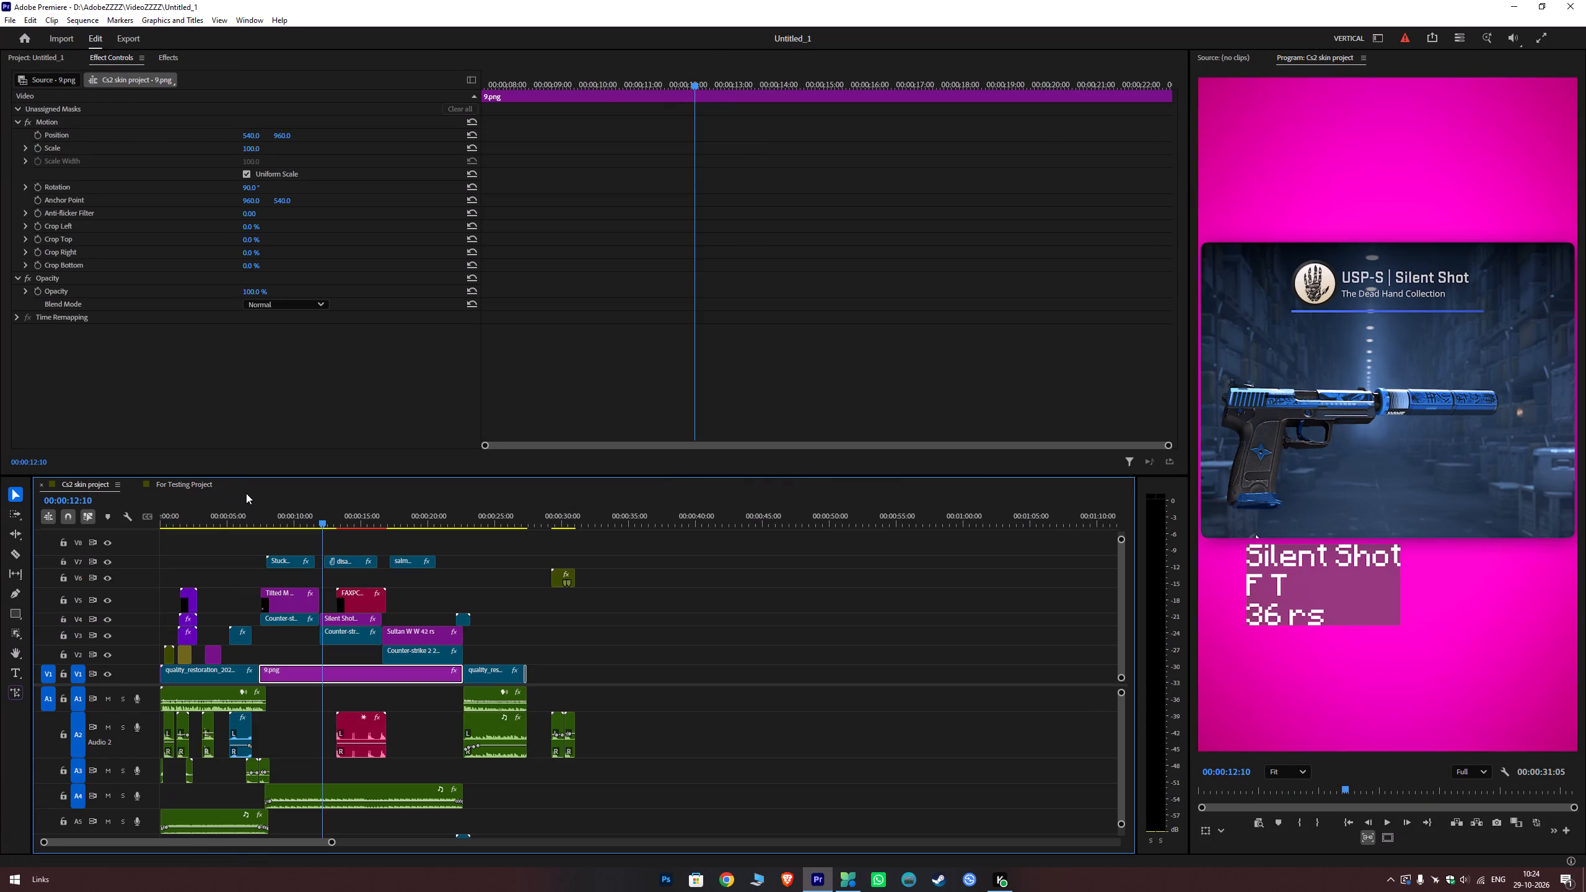
key("ctrl+z")
key("ctrl+z")
key("ctrl+z")
key("ctrl+z")
key("ctrl+z")
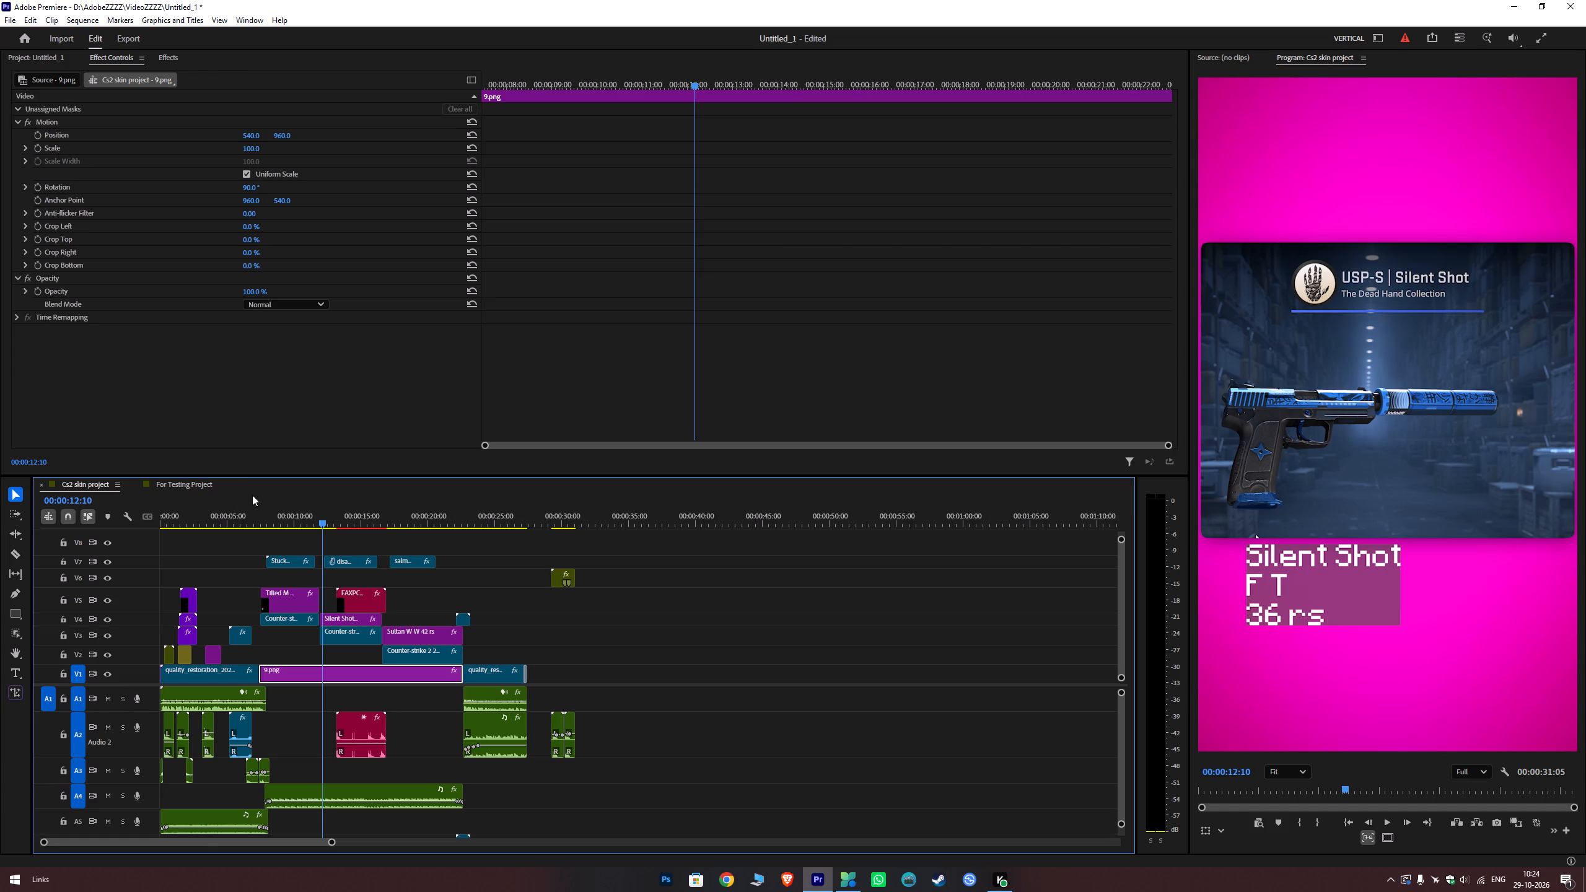
key("ctrl+z")
key("ctrl+z")
key("ctrl+z")
left_click(186, 489)
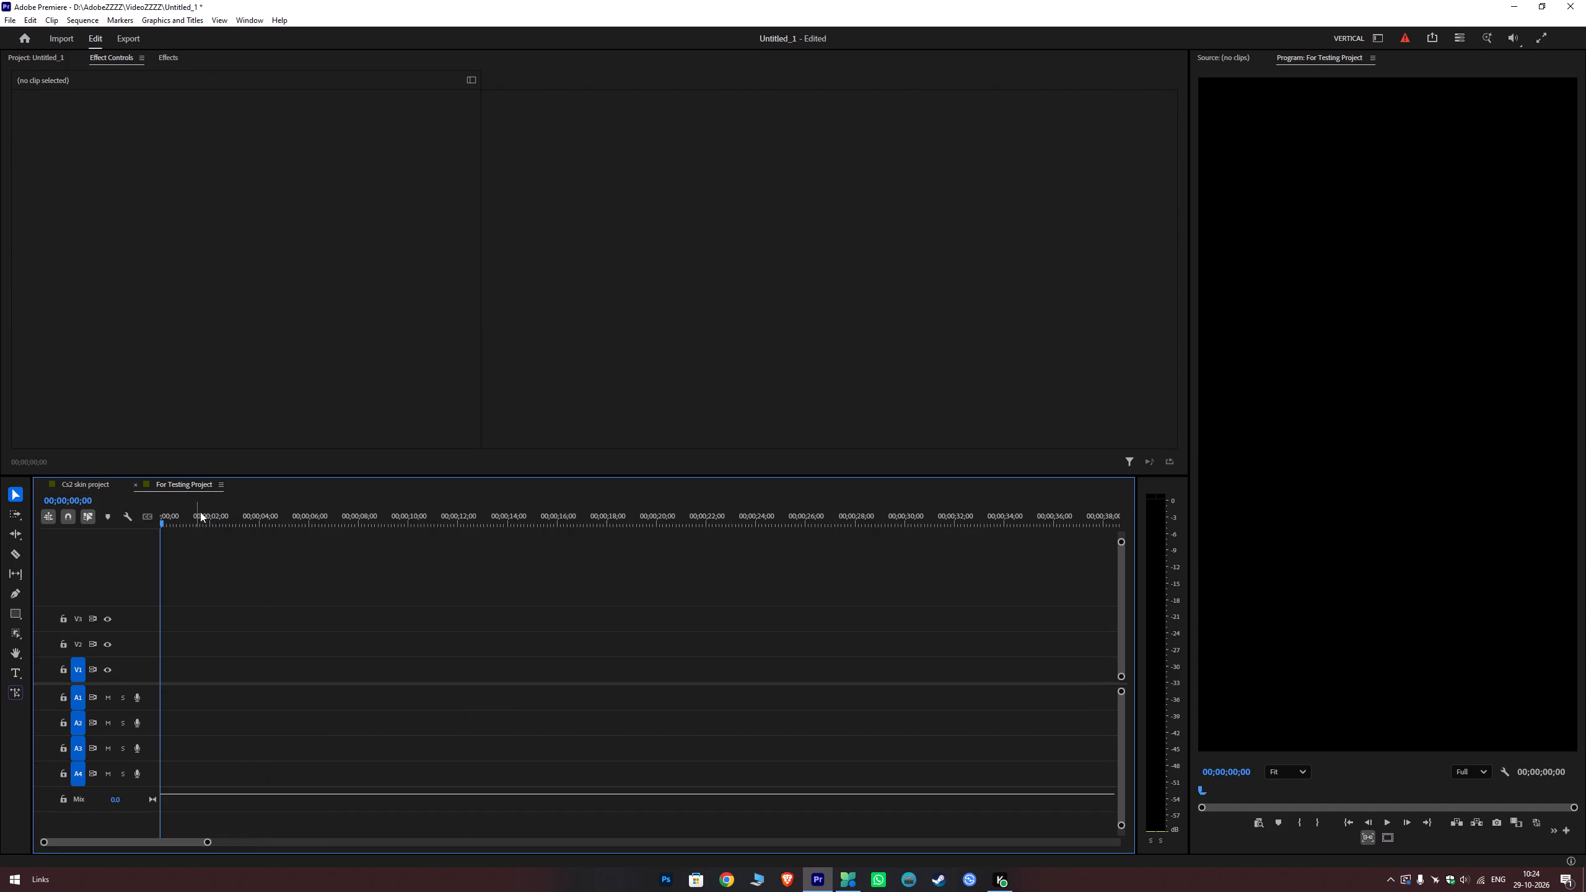
Play the Cs2 skin project sequence from about 4 seconds and look over the section up to about 12 seconds.
left_click(83, 483)
key("space")
left_click_drag(240, 510, 208, 523)
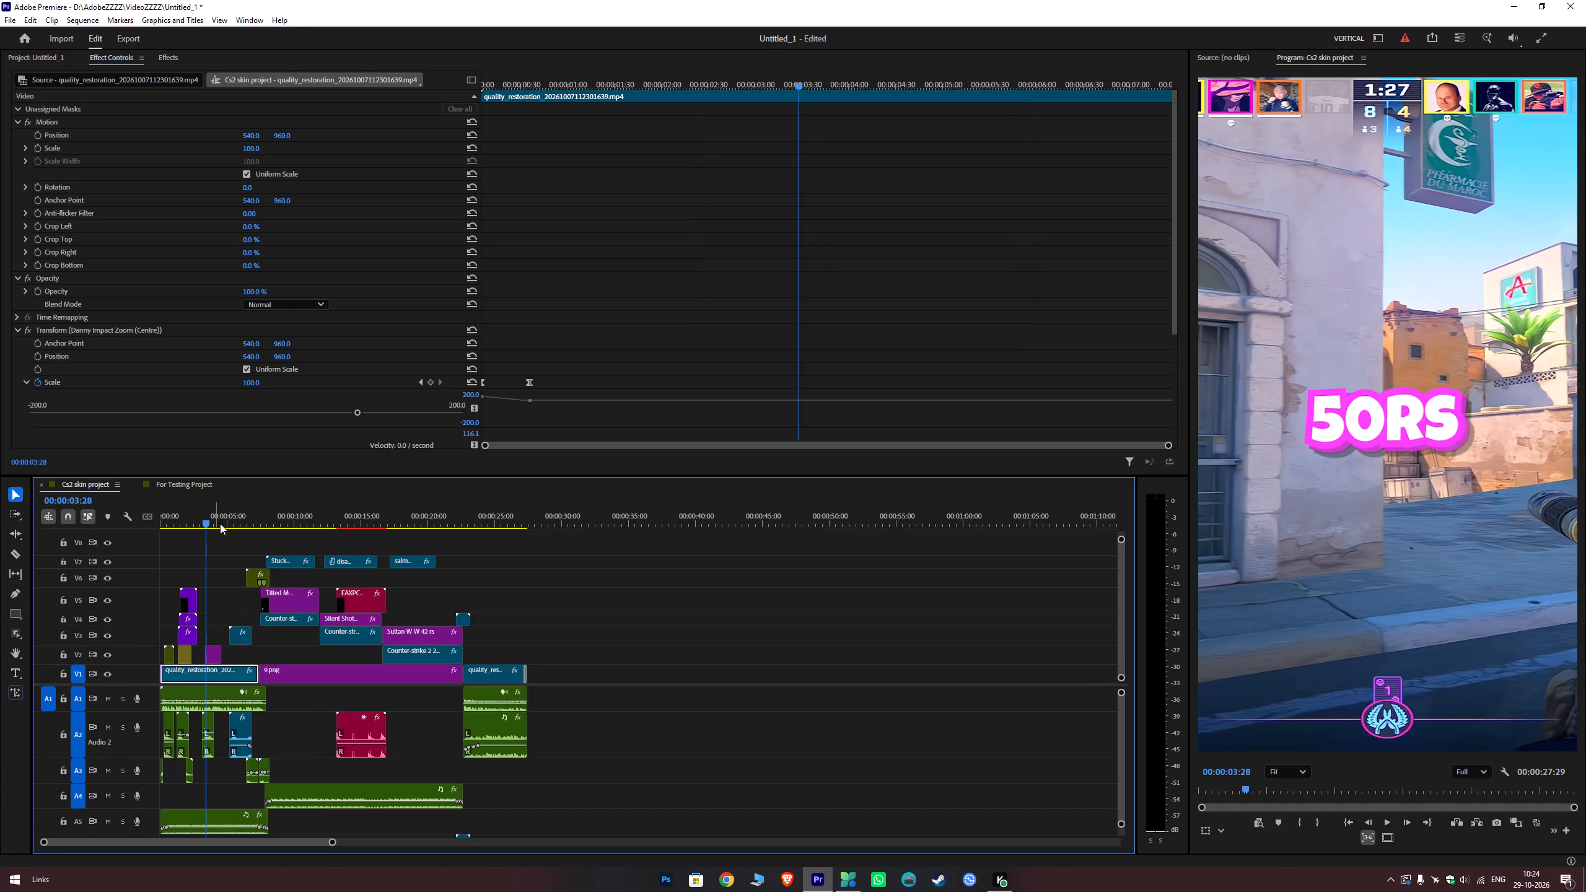
key("space")
left_click(547, 600)
scroll(548, 603, "up", 3, "alt")
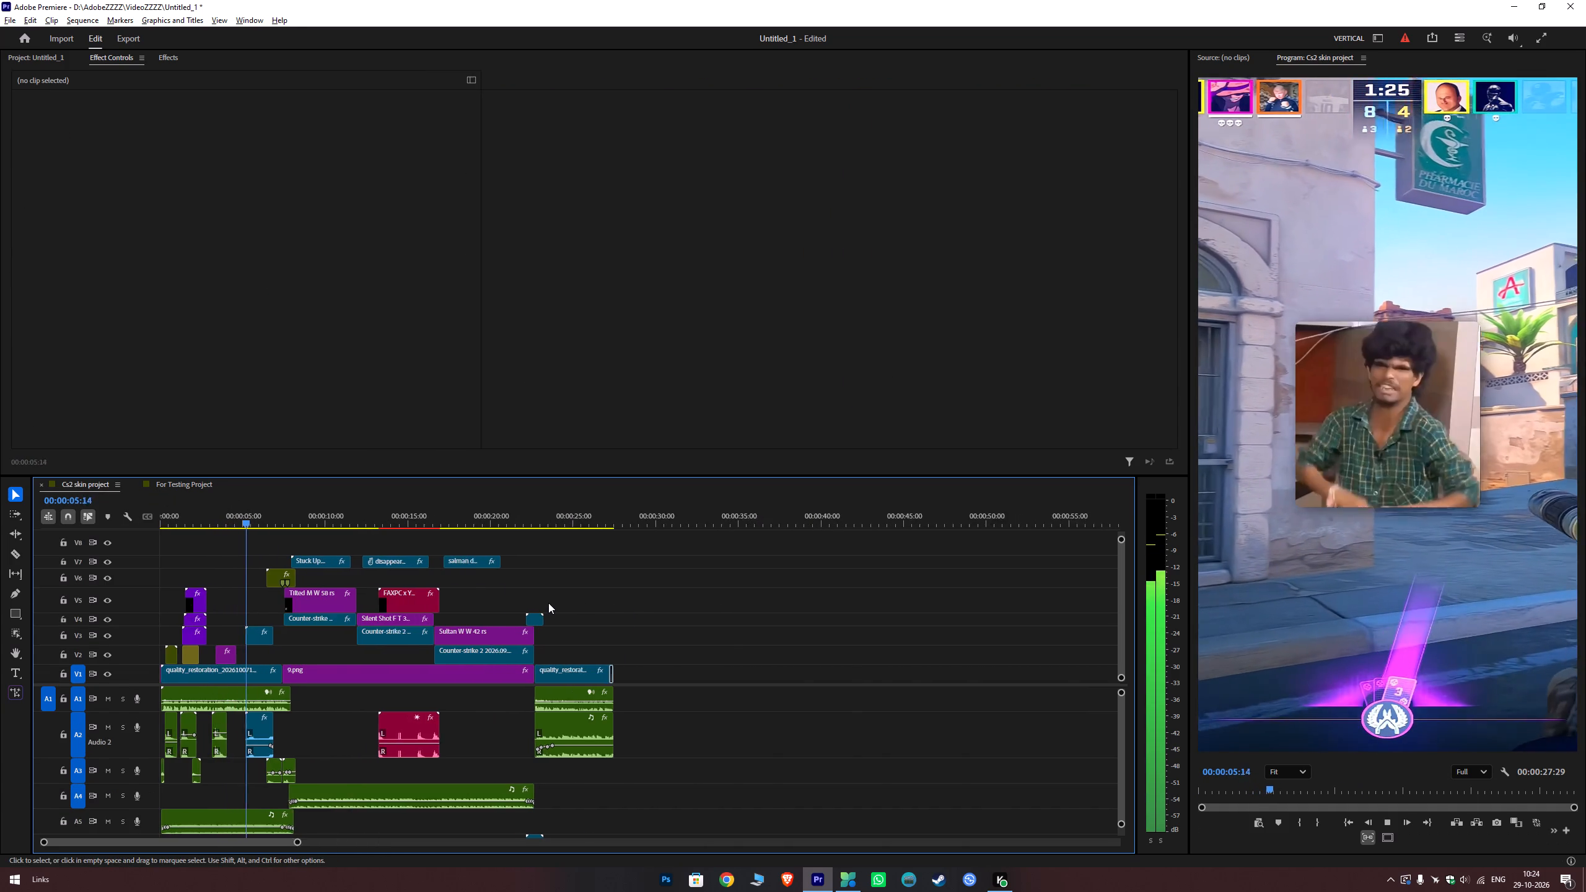
scroll(548, 603, "up", 3, "alt")
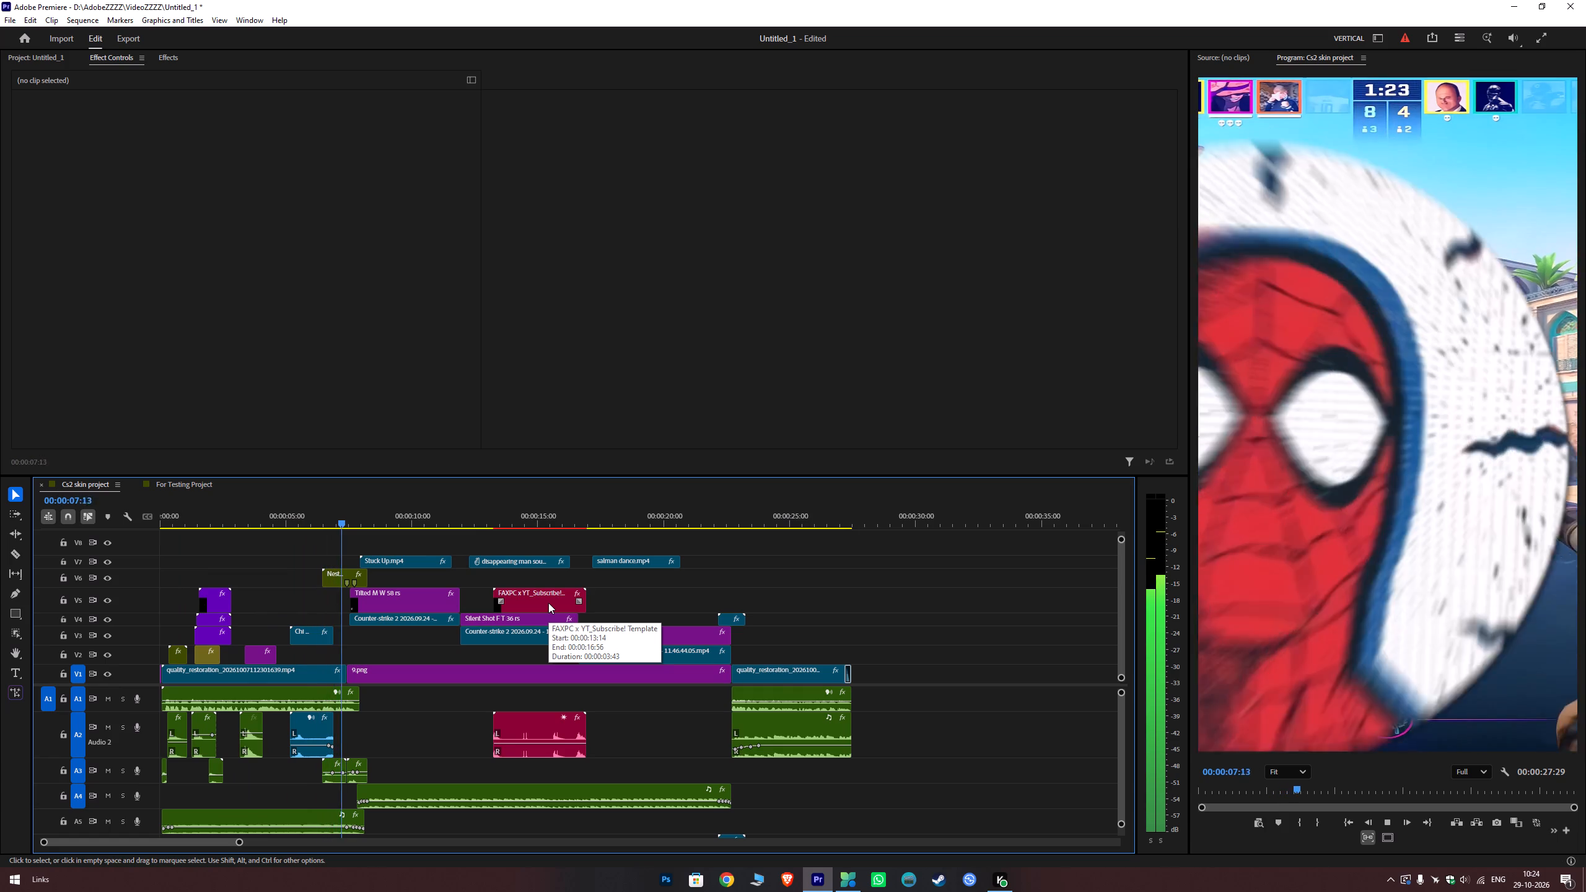
key("space")
left_click_drag(366, 523, 418, 516)
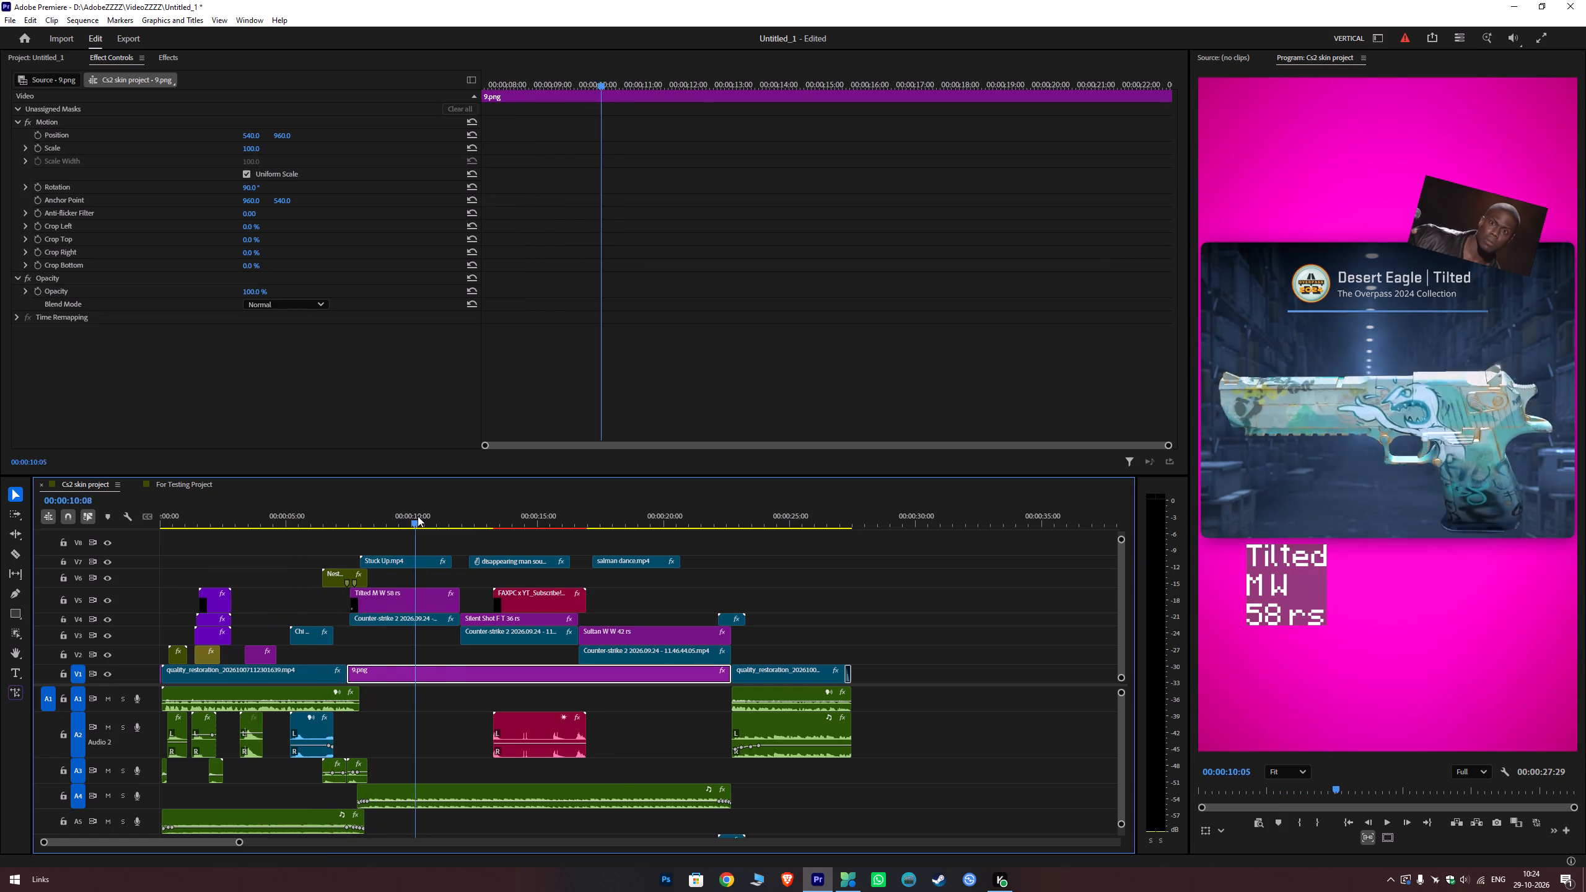
left_click_drag(418, 516, 470, 523)
Copy the FAXPC x YT_Subscribe! Template clip from the Cs2 skin project sequence and paste it at the start of the For Testing Project sequence.
left_click(524, 592)
left_click(550, 722, "ctrl+shift")
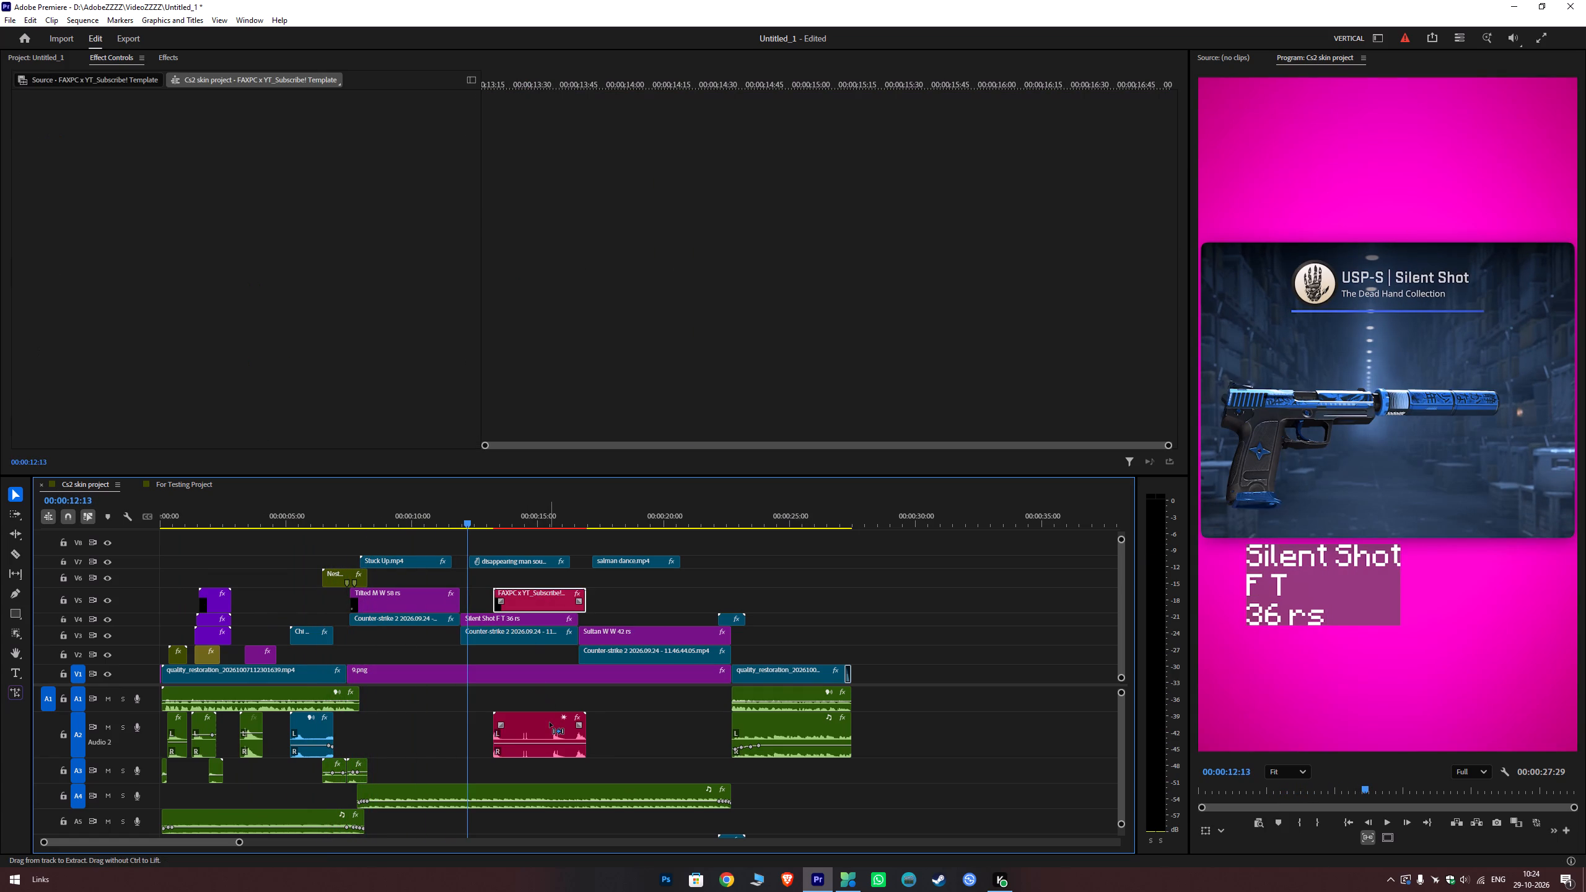
key("ctrl+c")
left_click(183, 486)
left_click(302, 587)
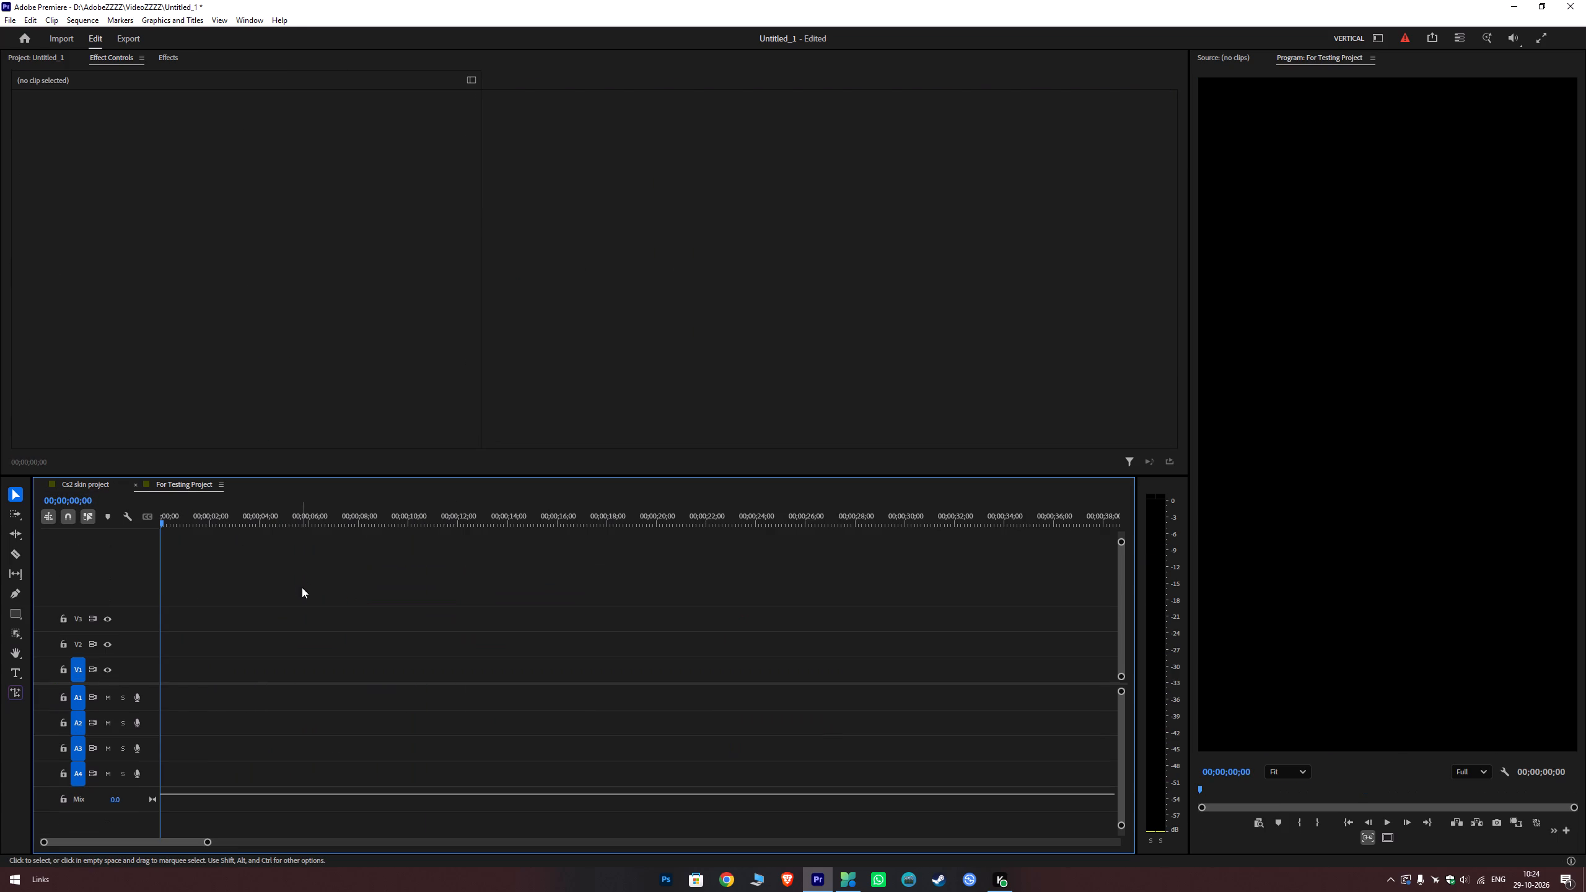
key("ctrl+v")
Play the pasted subscribe animation from the start of the sequence.
left_click_drag(173, 510, 21, 541)
key("space")
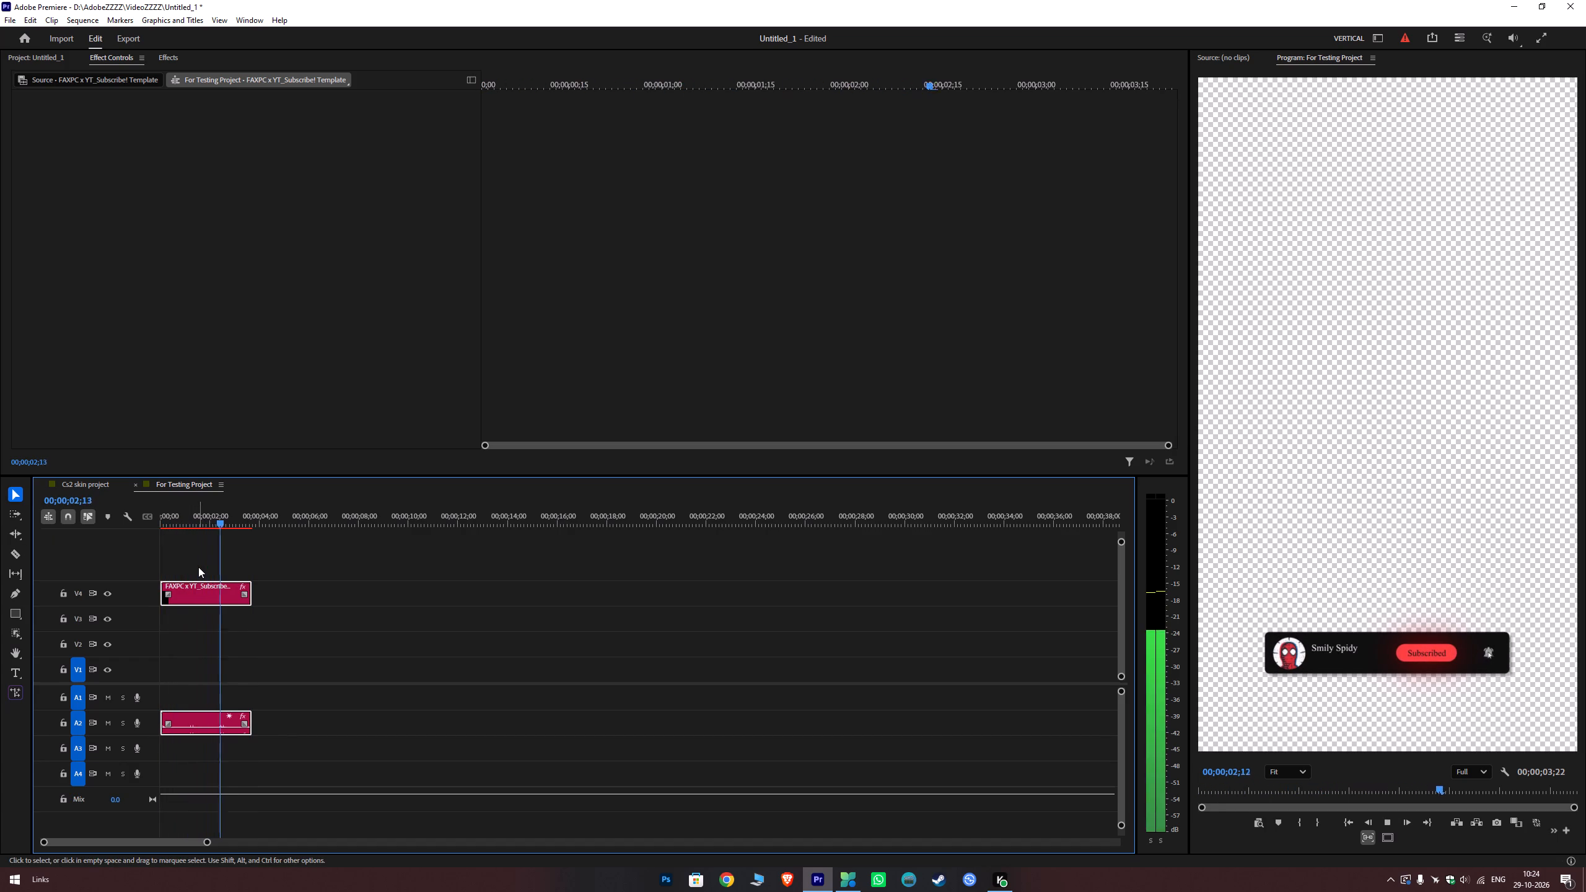
key("space")
Set the vertical position of the subscribe template's video clip to 1037.5.
left_click(25, 56)
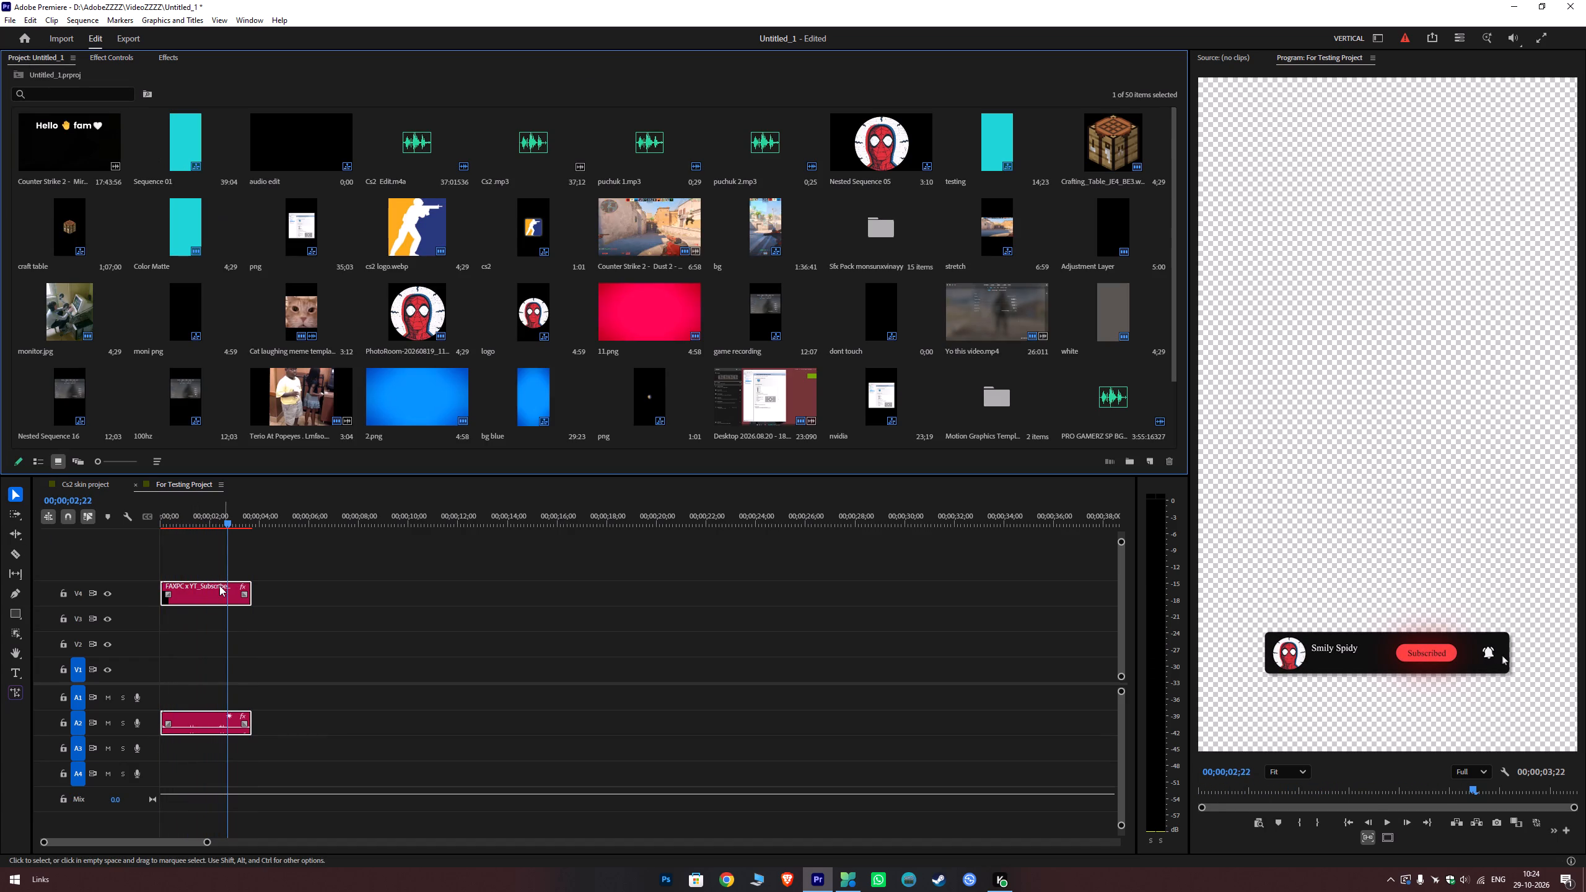
left_click(322, 625)
left_click(184, 592)
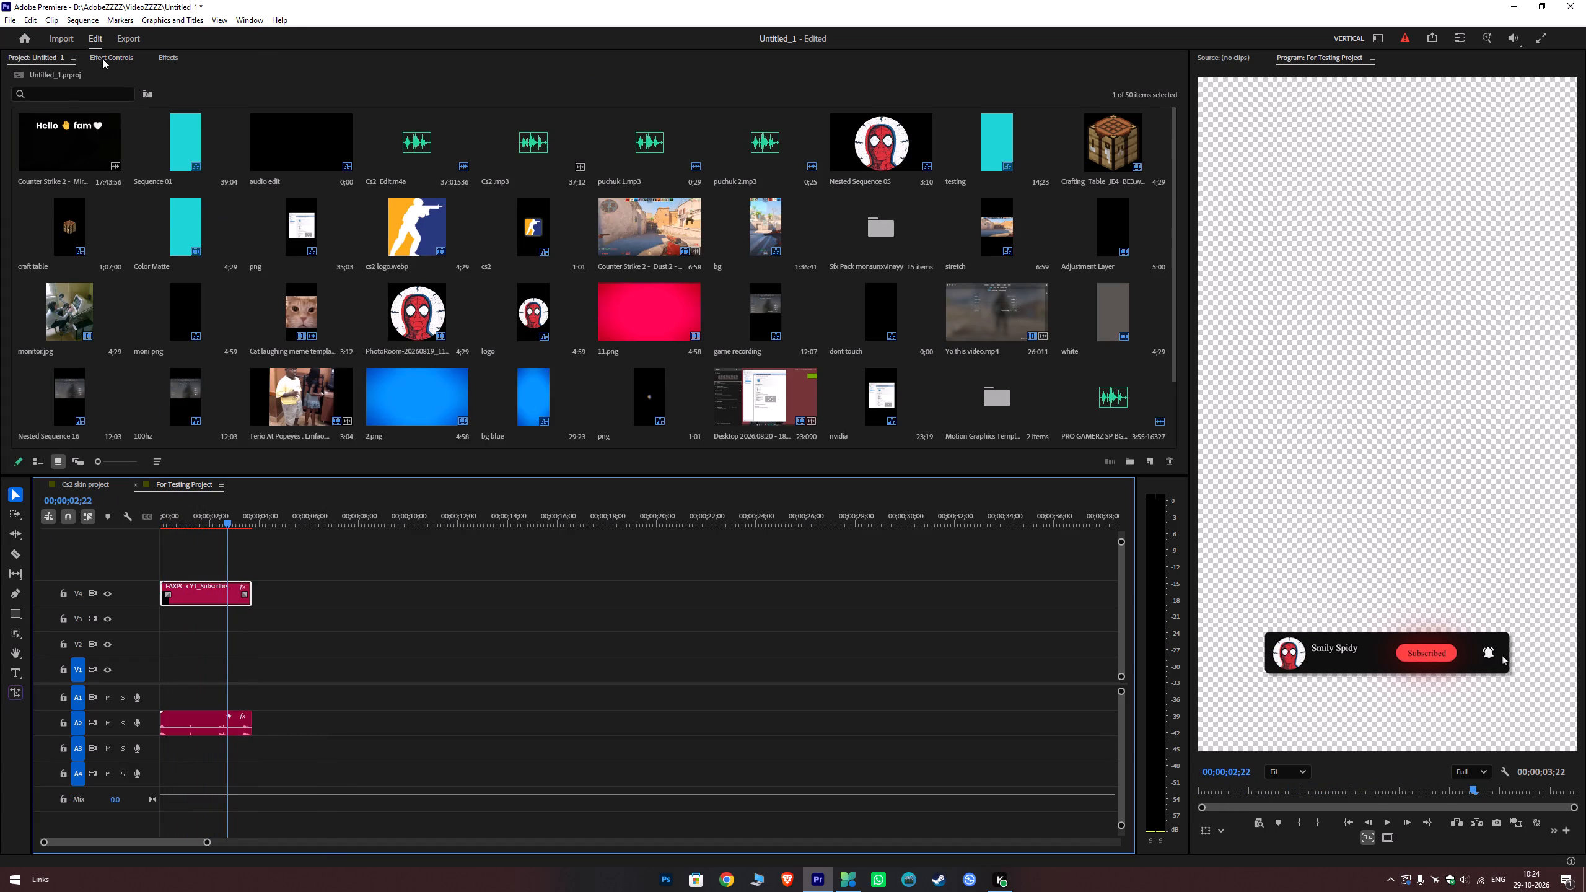
left_click(102, 58)
left_click_drag(287, 282, 349, 657)
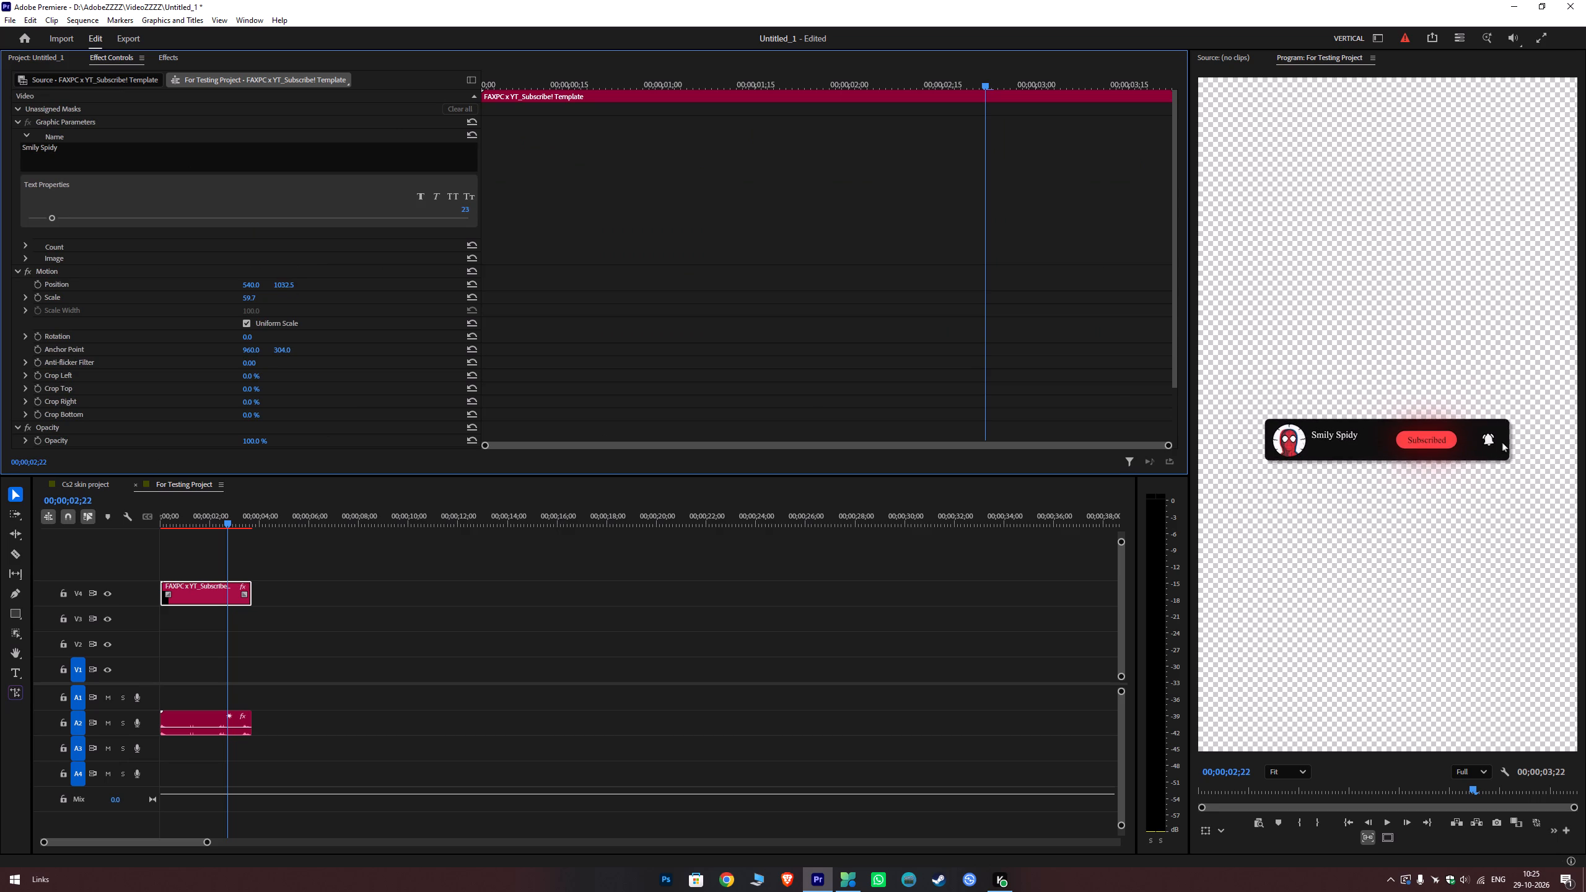
left_click_drag(349, 657, 357, 656)
Play the repositioned subscribe animation from the start of the For Testing Project sequence.
left_click_drag(213, 509, 92, 518)
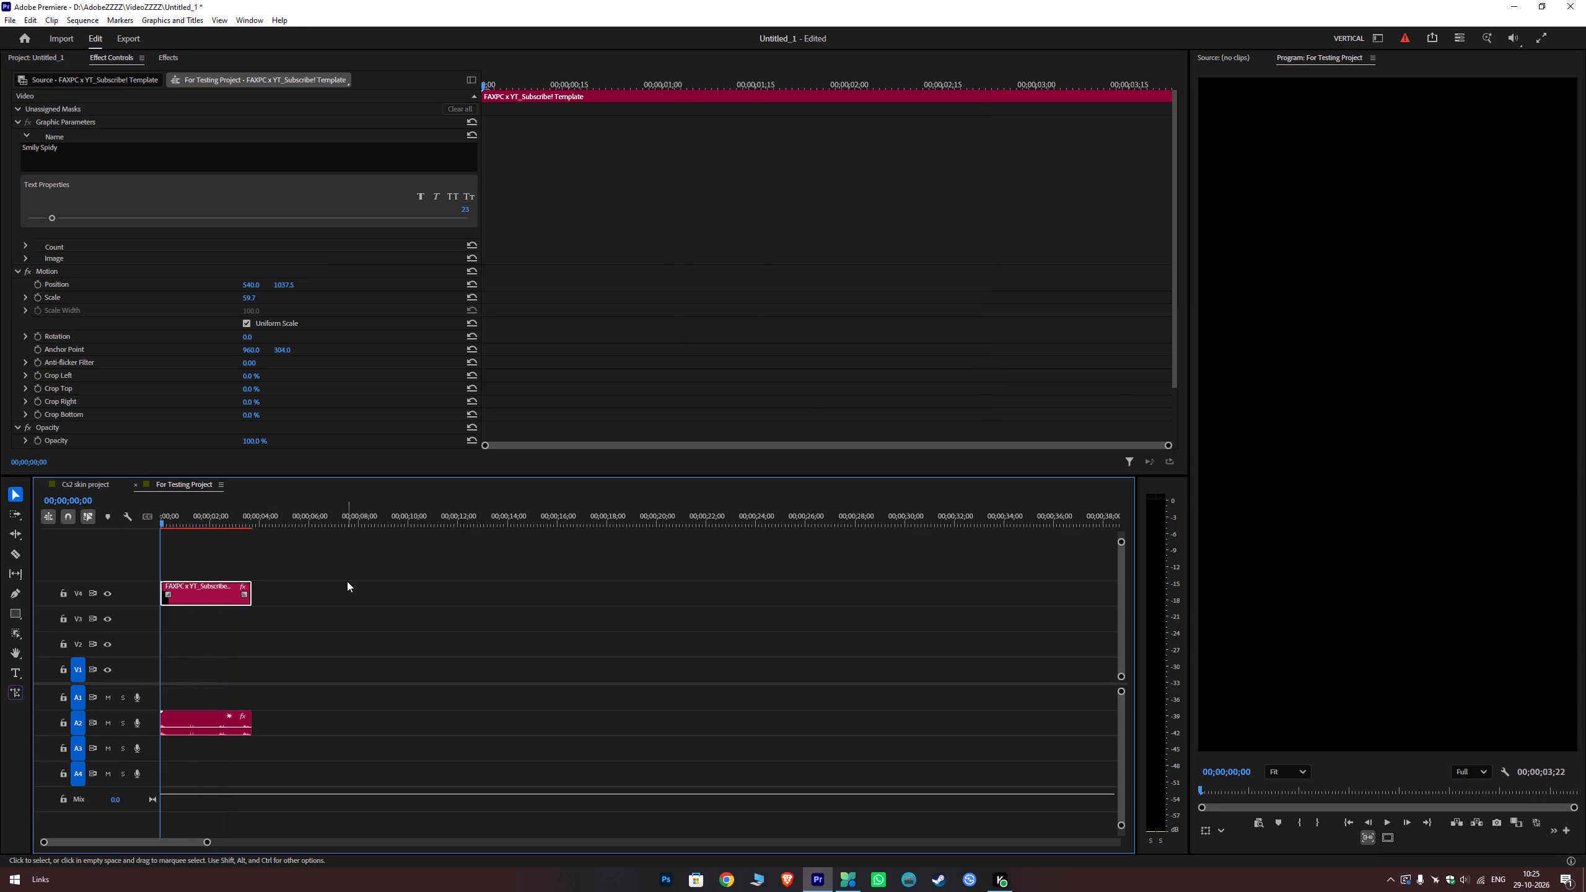
left_click(347, 581)
key("space")
key("space")
key("space")
key("space")
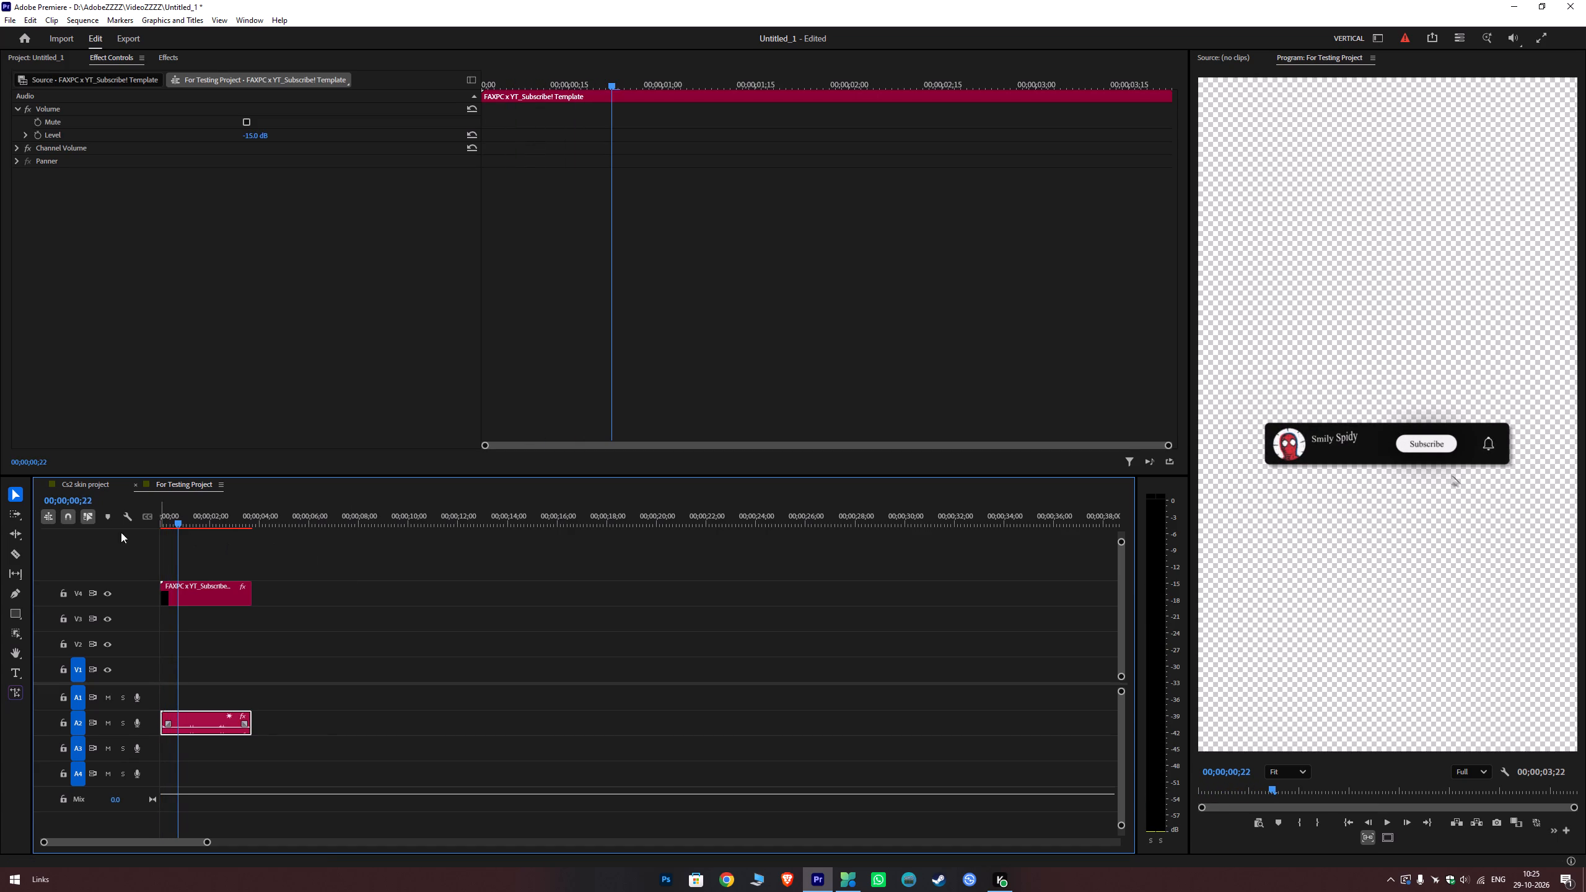
left_click_drag(180, 521, 63, 540)
key("space")
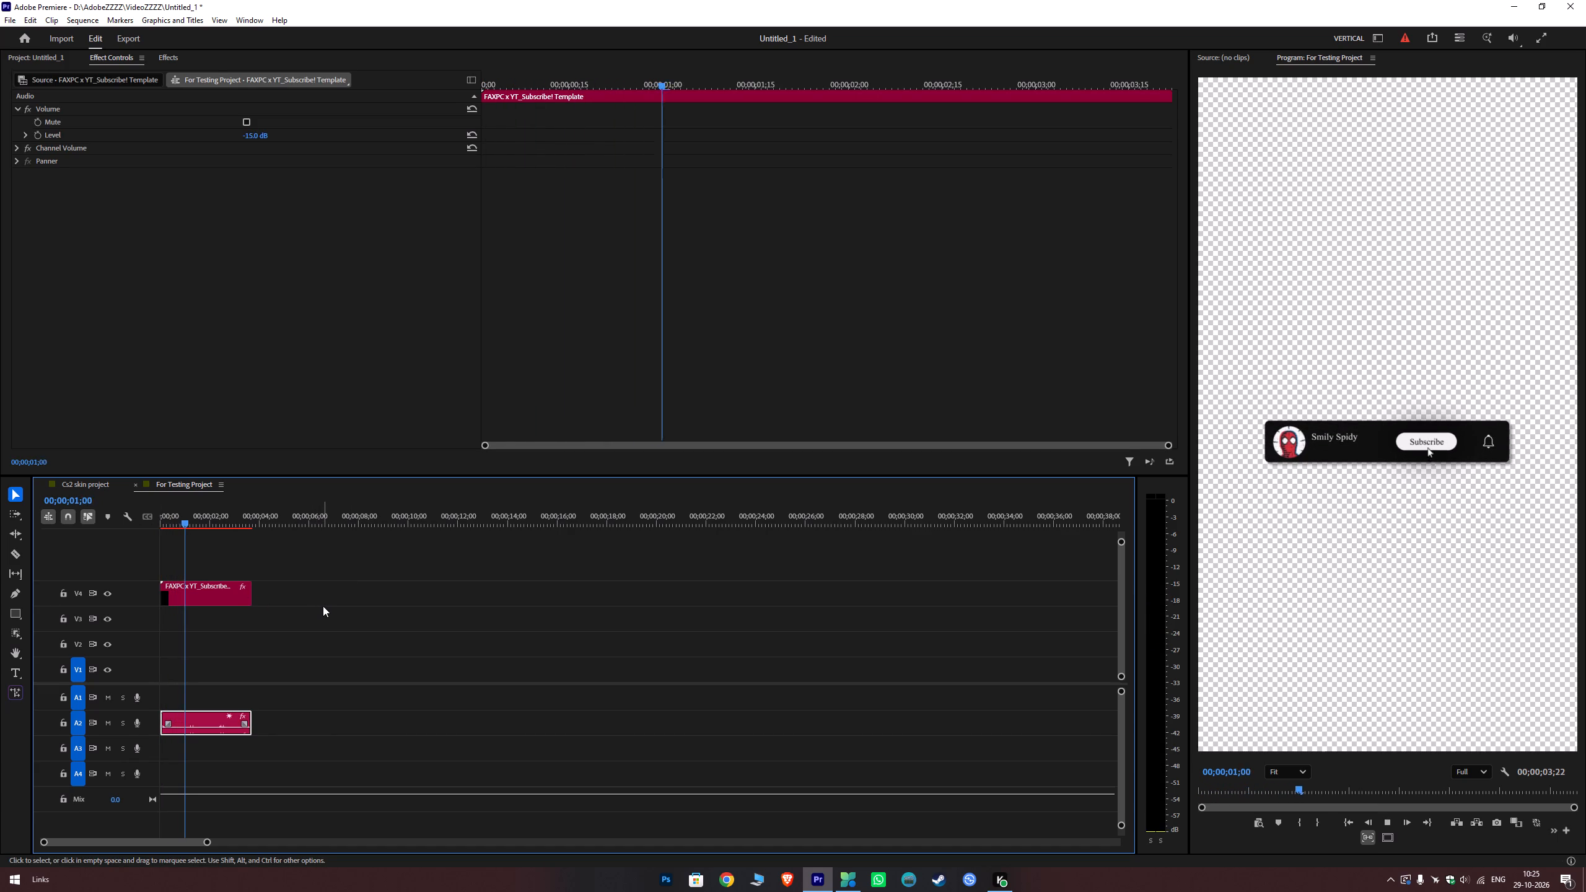
key("space")
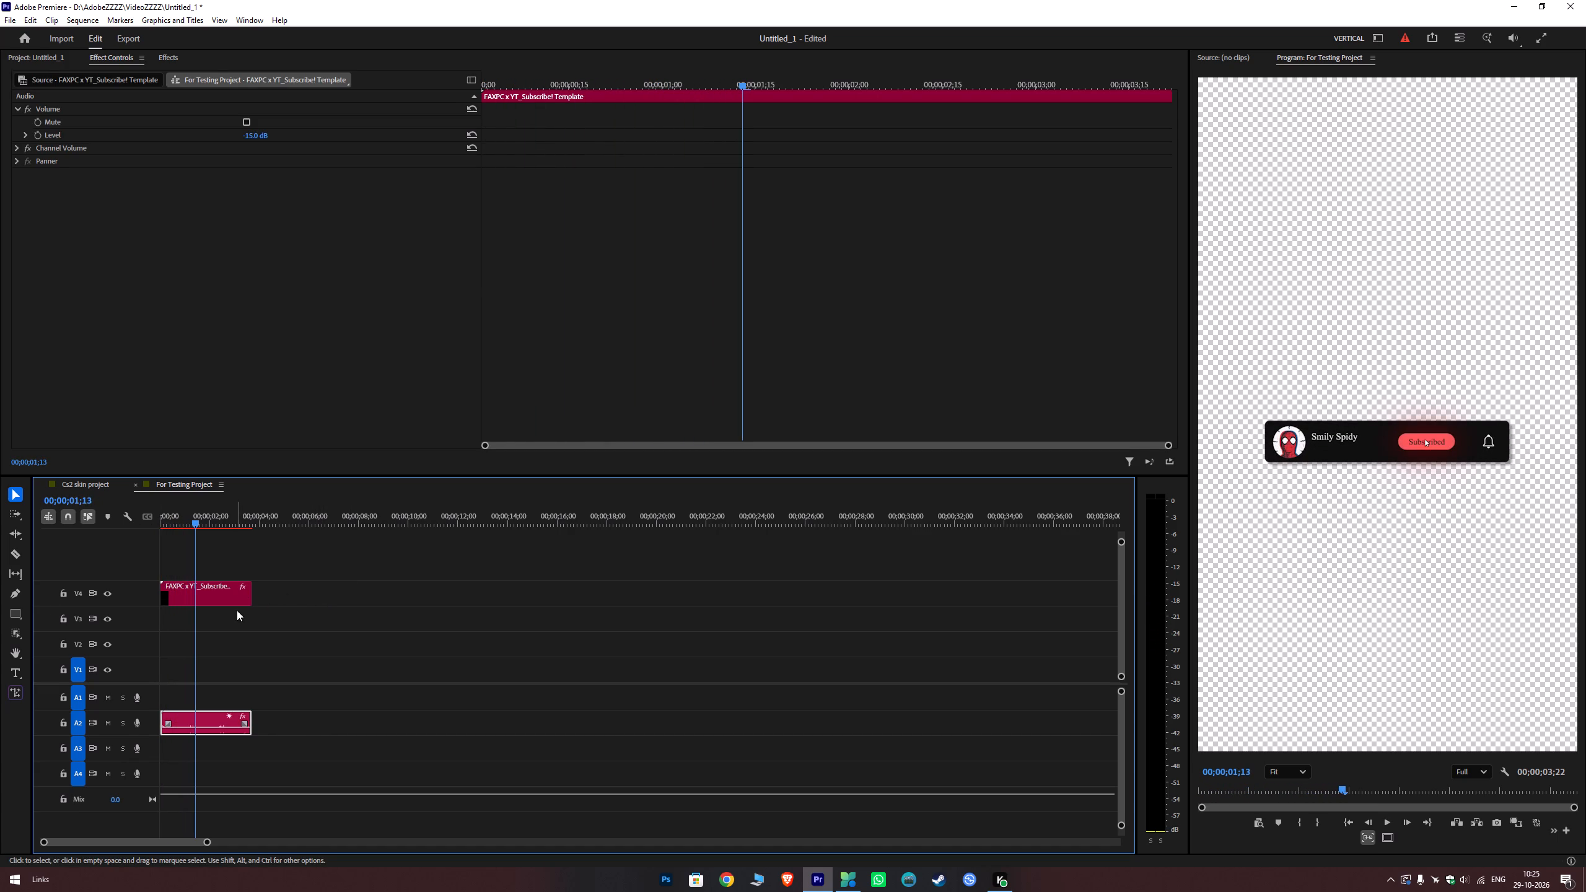
Change the Name text of the subscribe template's video clip to "Smiley Spidey".
left_click(222, 593)
left_click(67, 150)
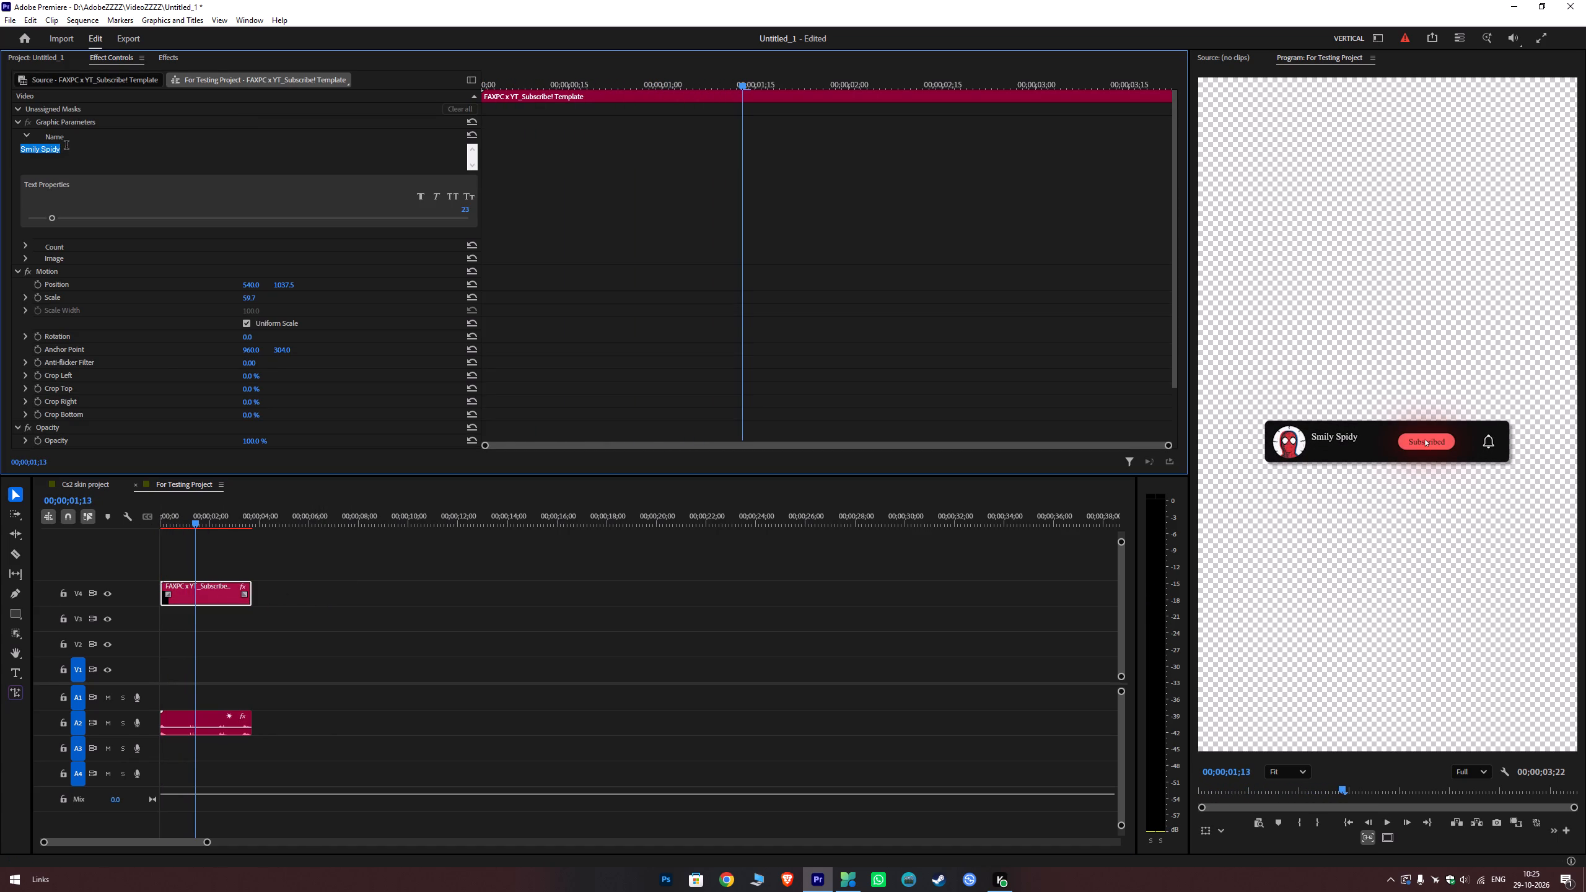
type("Smil")
type("ey")
key("space")
type("Spidey")
left_click(319, 560)
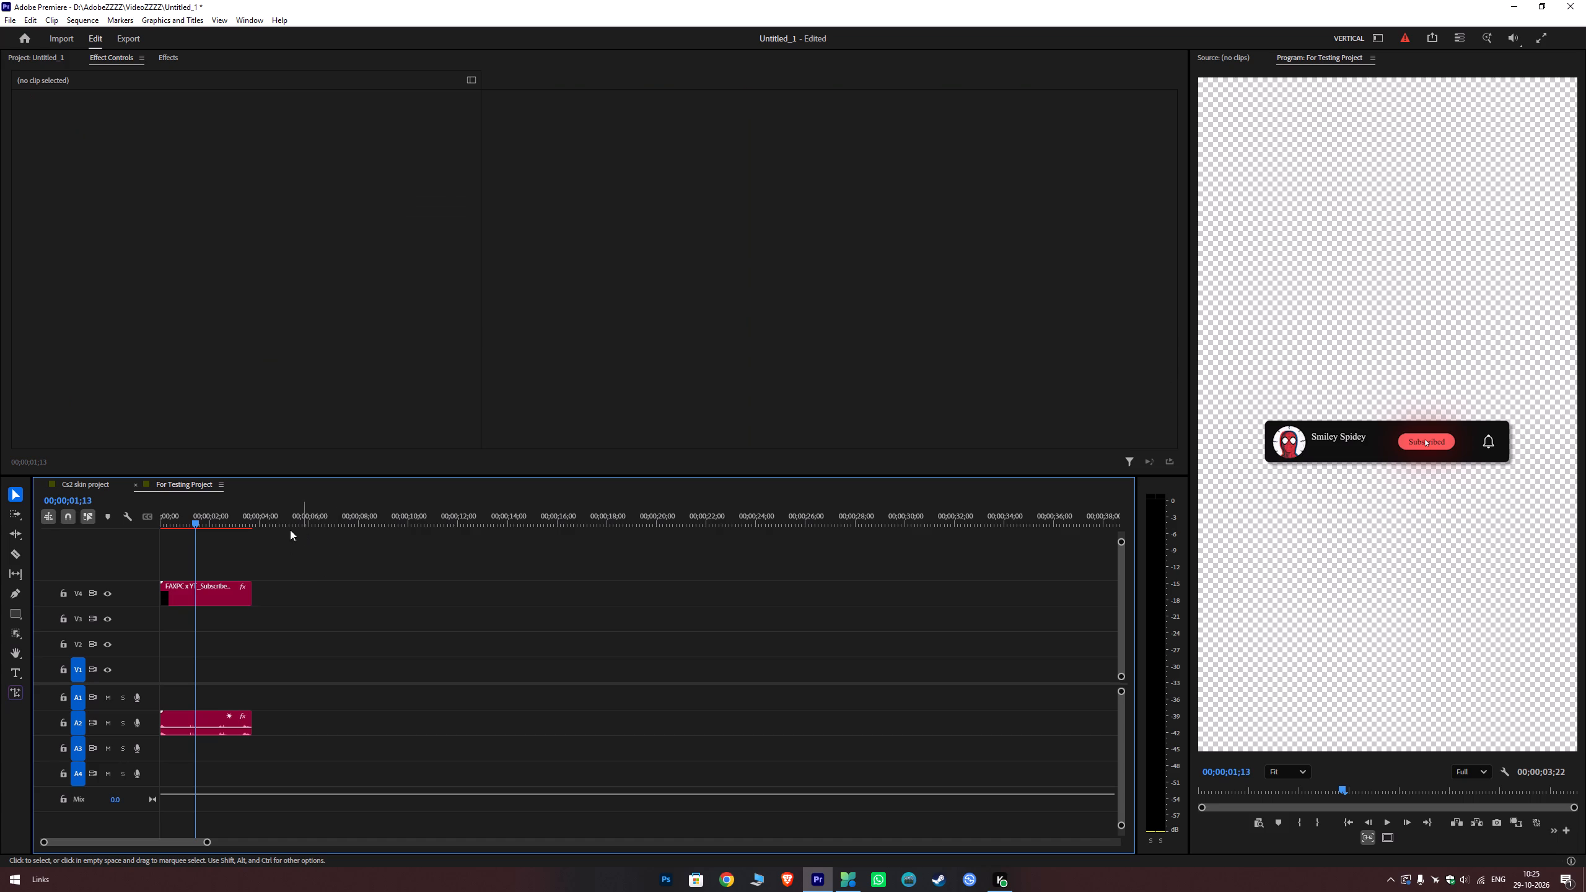
Play the subscribe animation from the start of the sequence to check the new name text.
left_click_drag(196, 523, 126, 518)
key("space")
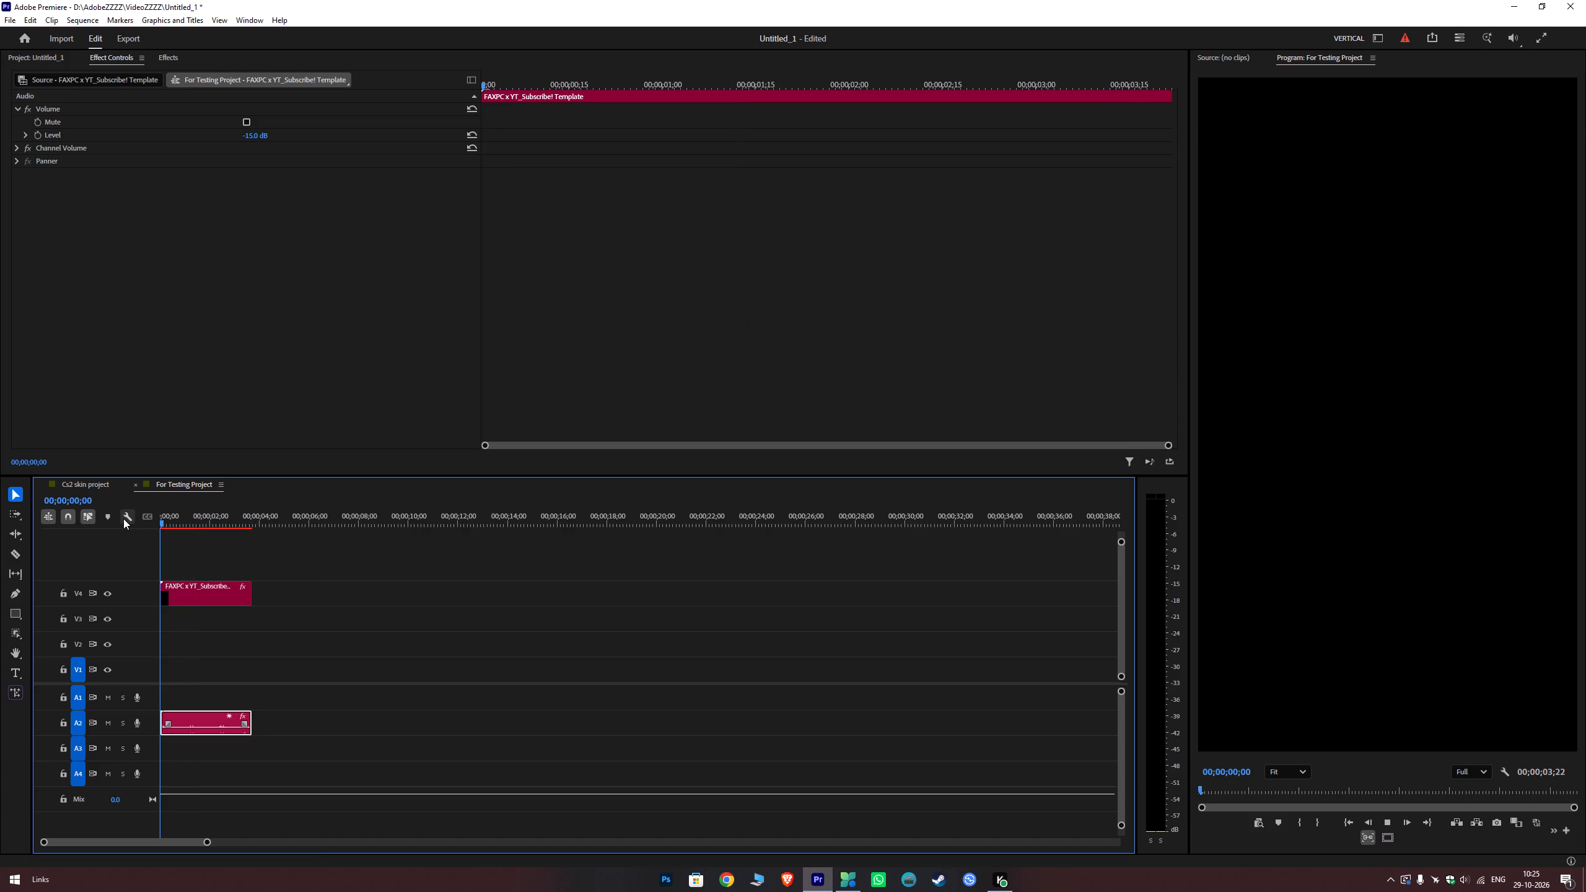
key("space")
key("space")
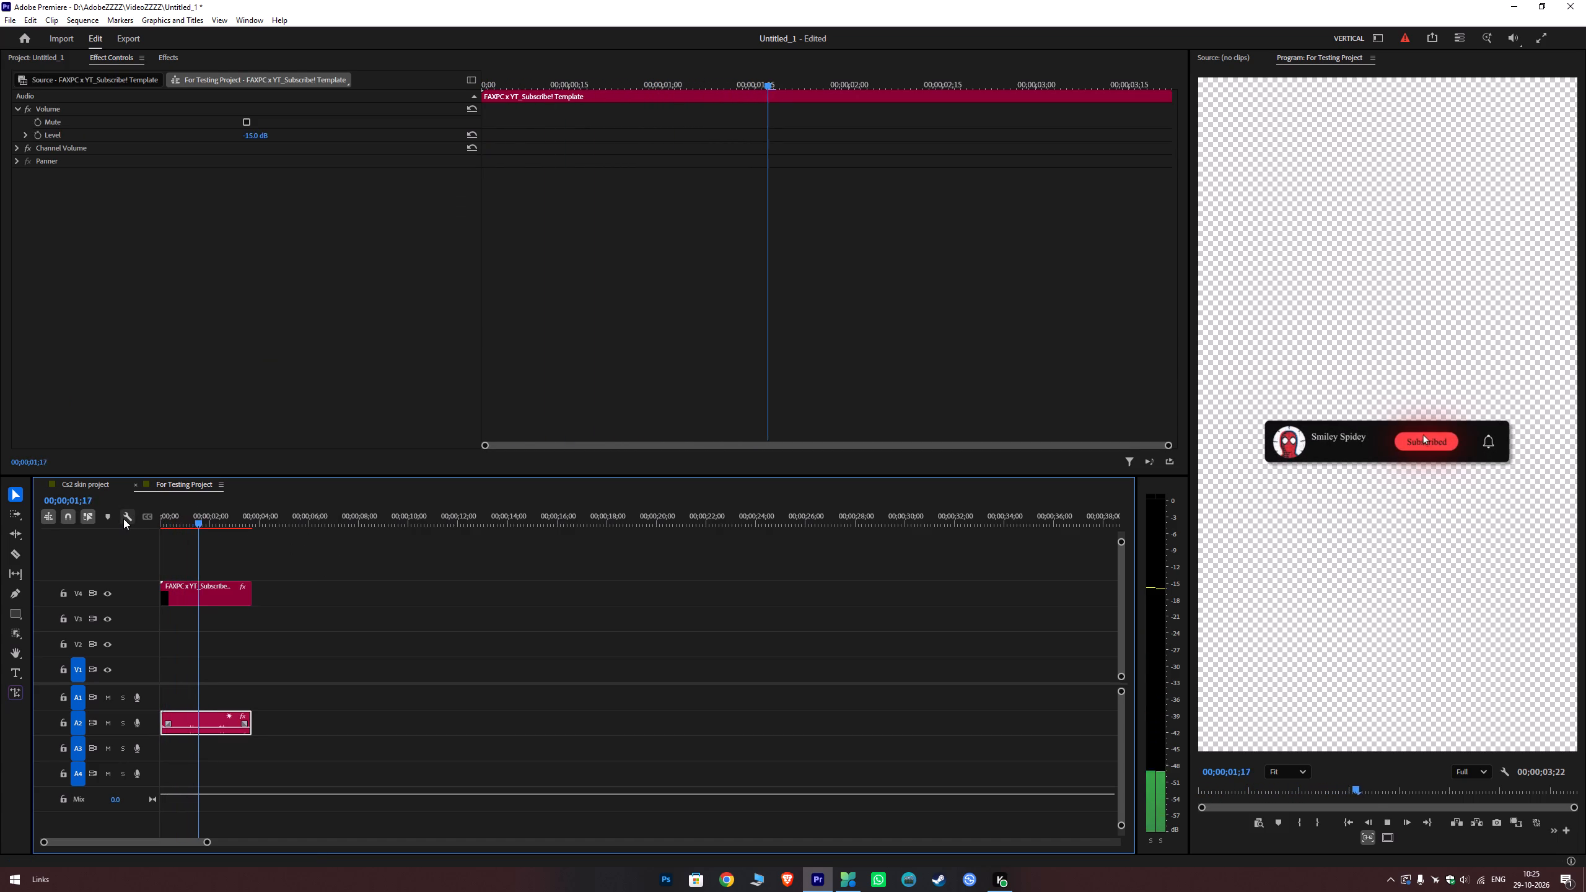
key("space")
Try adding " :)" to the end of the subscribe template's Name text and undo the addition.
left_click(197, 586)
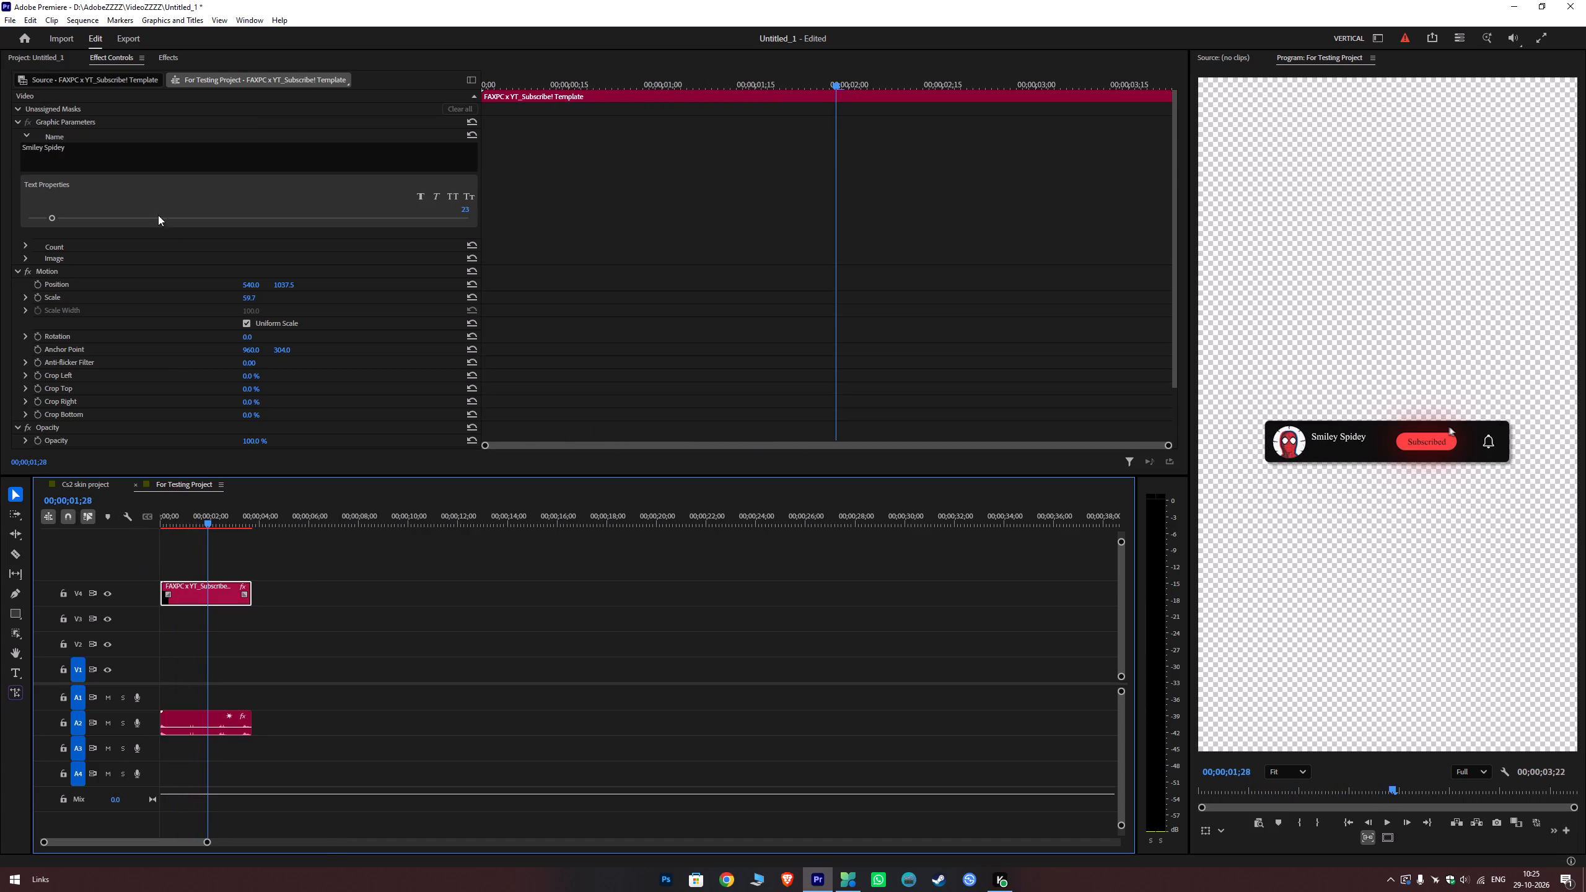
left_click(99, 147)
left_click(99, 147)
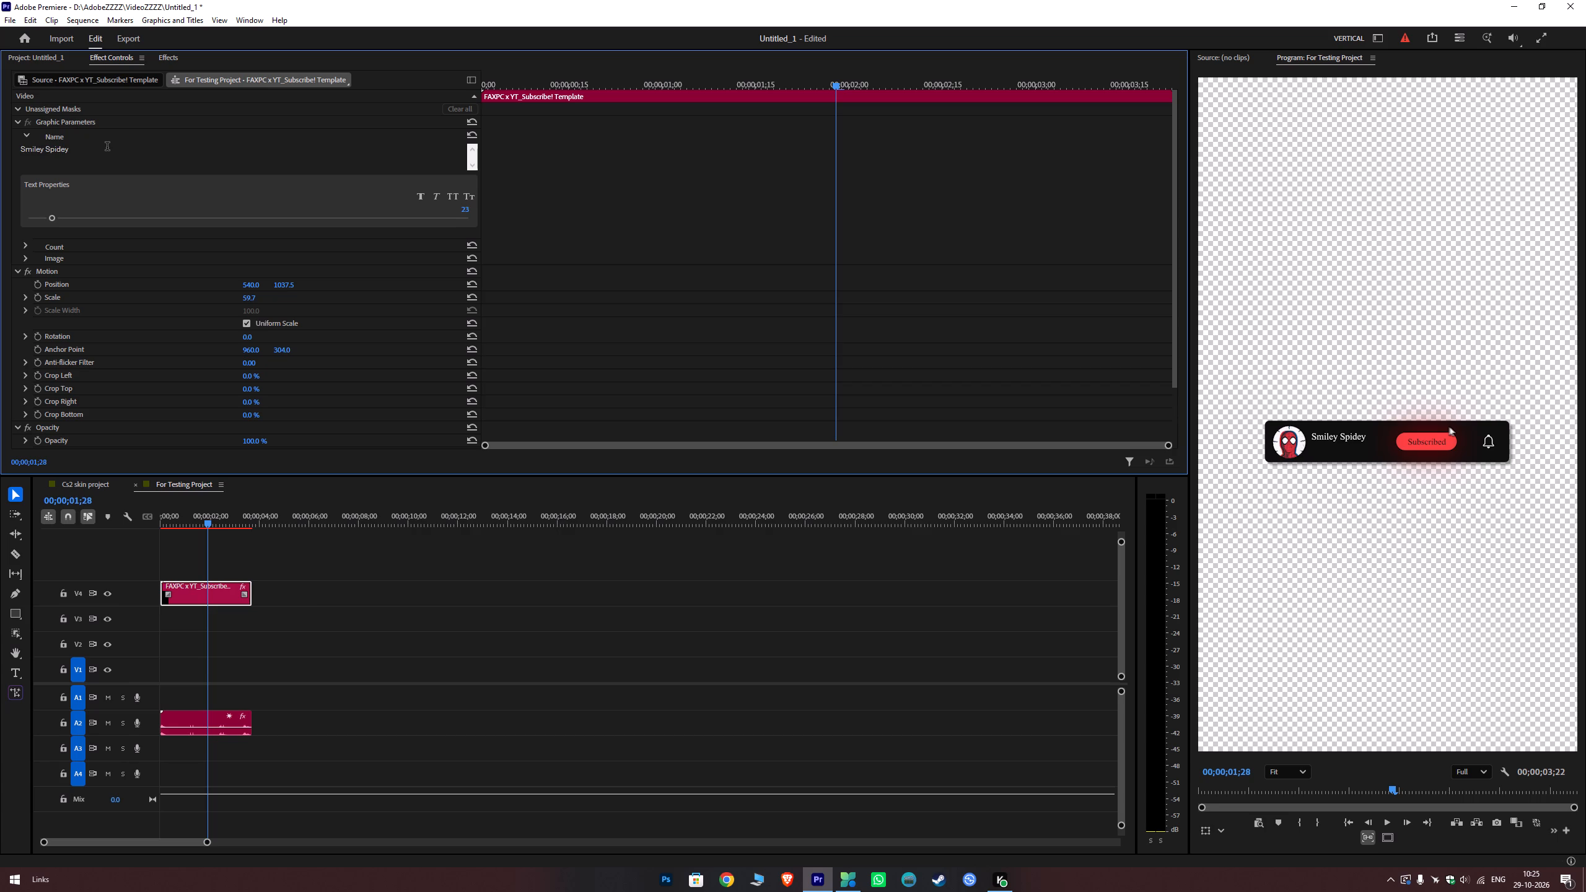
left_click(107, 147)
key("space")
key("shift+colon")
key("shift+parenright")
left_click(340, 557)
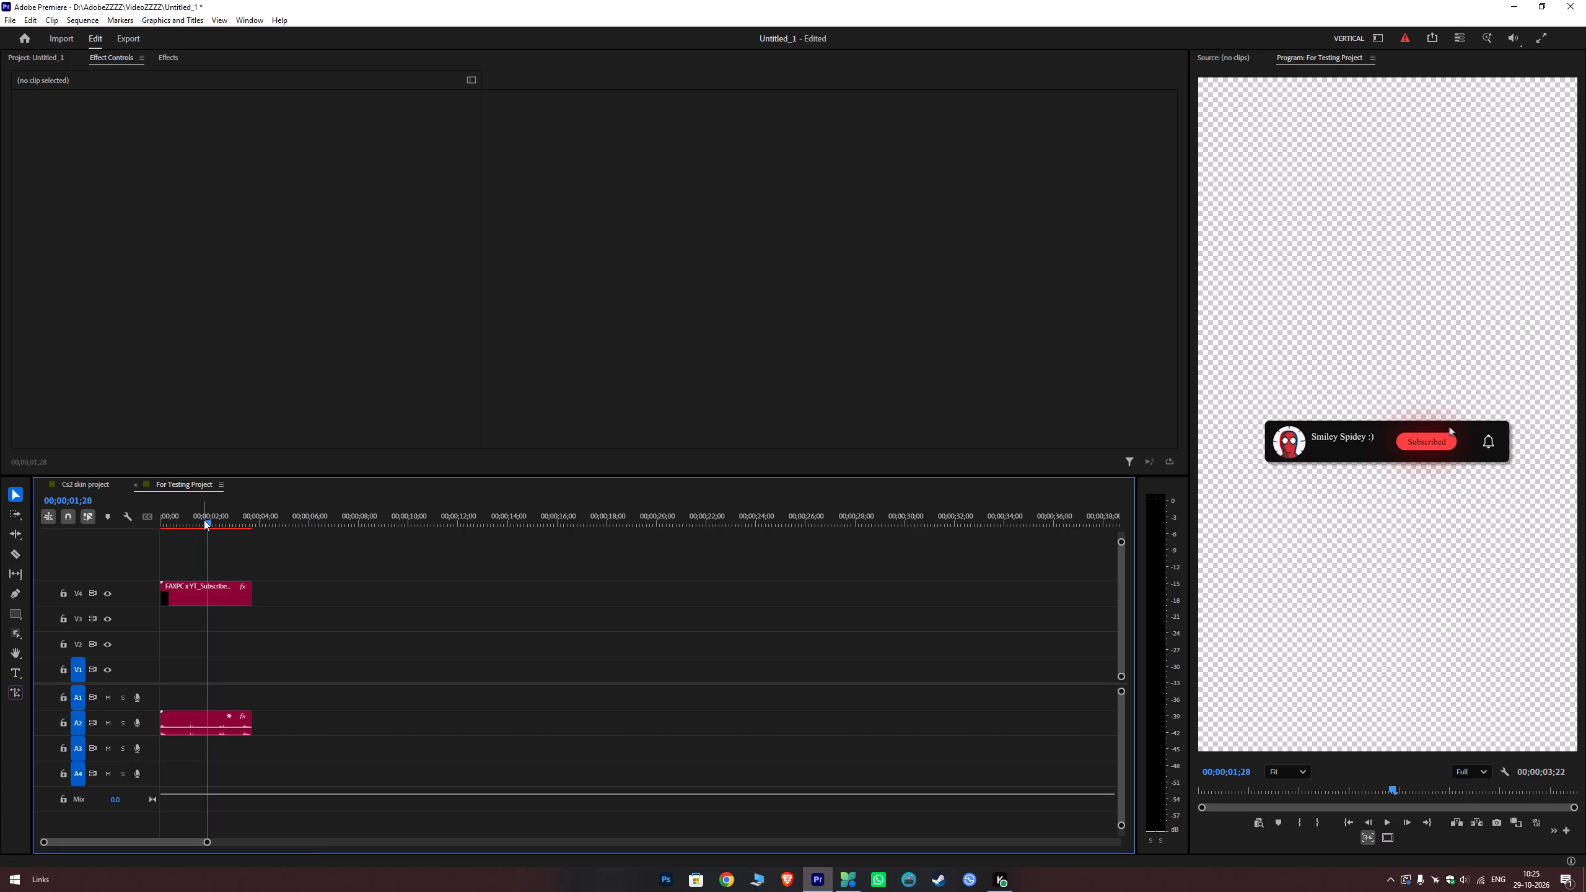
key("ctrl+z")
Play the subscribe animation from the start of the sequence to about 2 seconds 21 frames.
left_click_drag(182, 521, 79, 532)
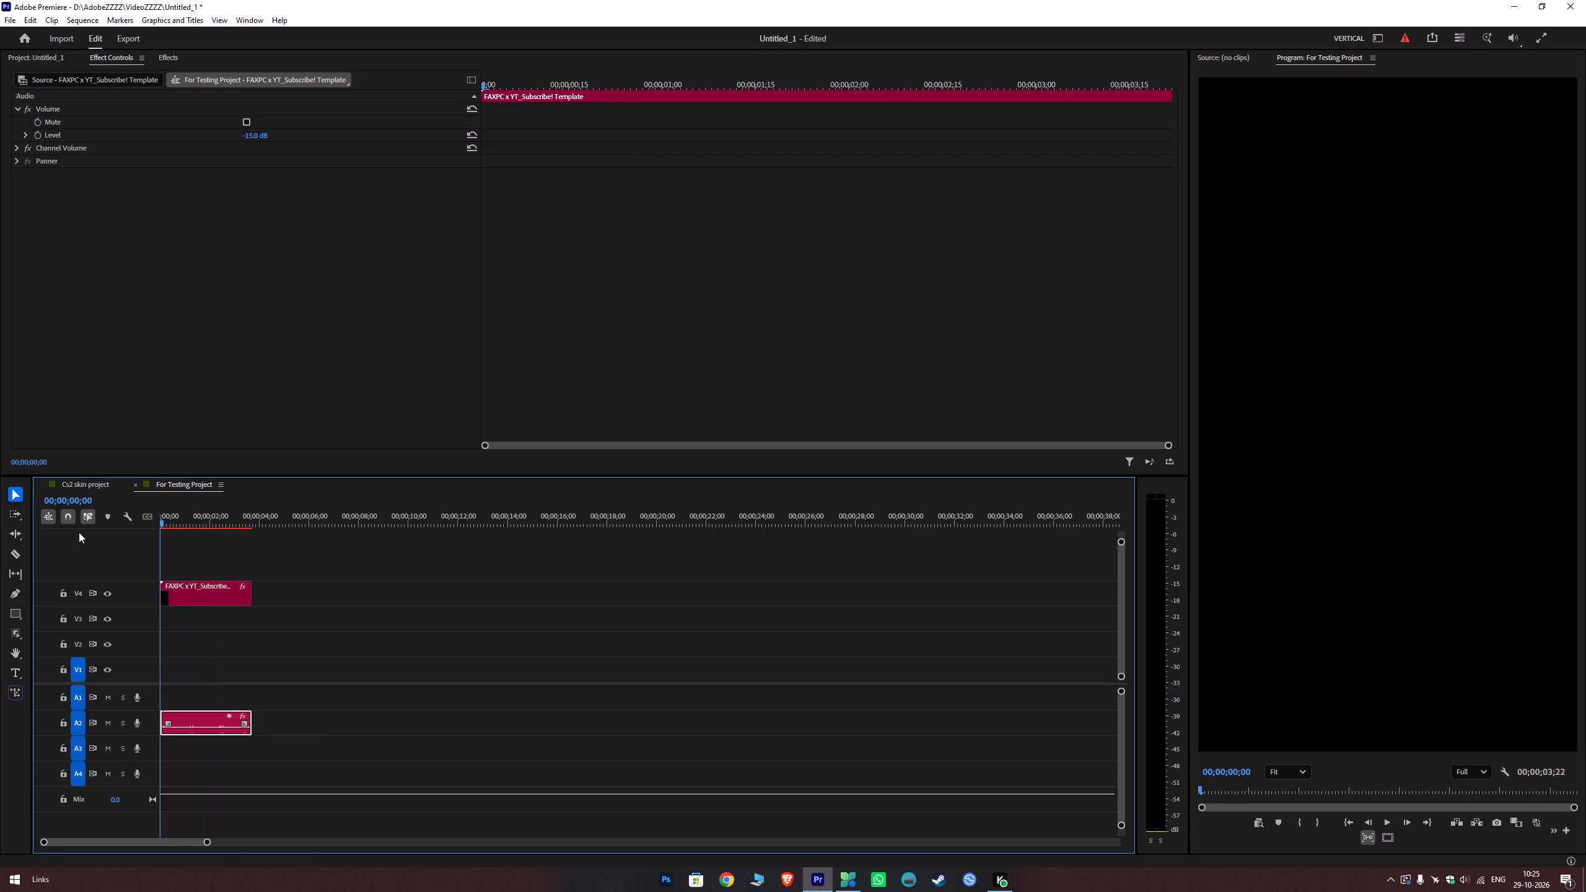
left_click_drag(79, 532, 77, 532)
key("space")
left_click(371, 553)
key("space")
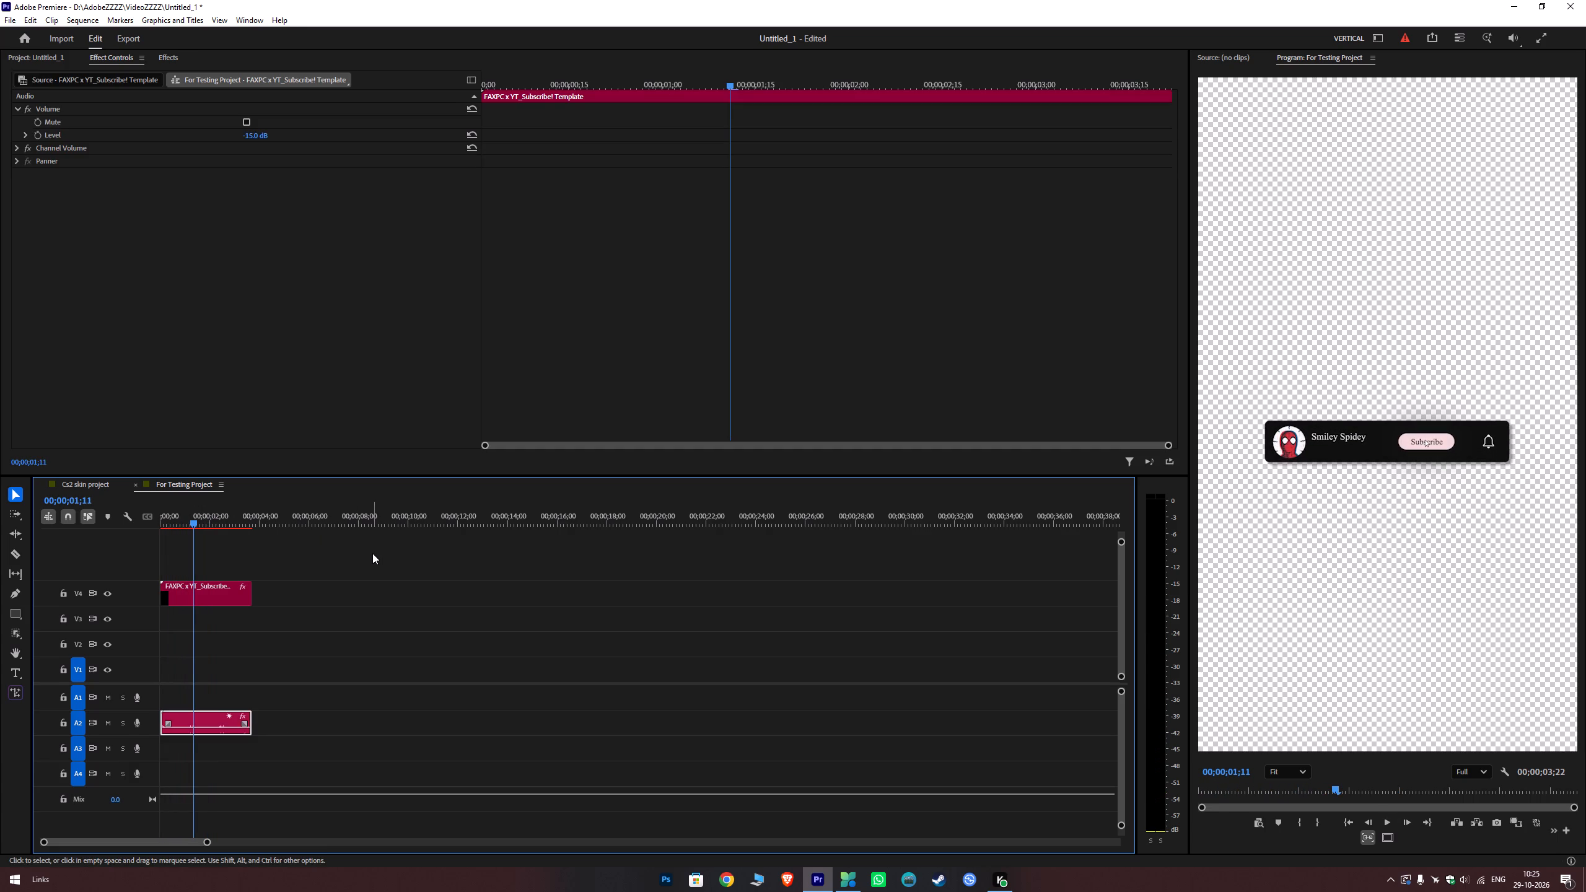
key("space")
key("space")
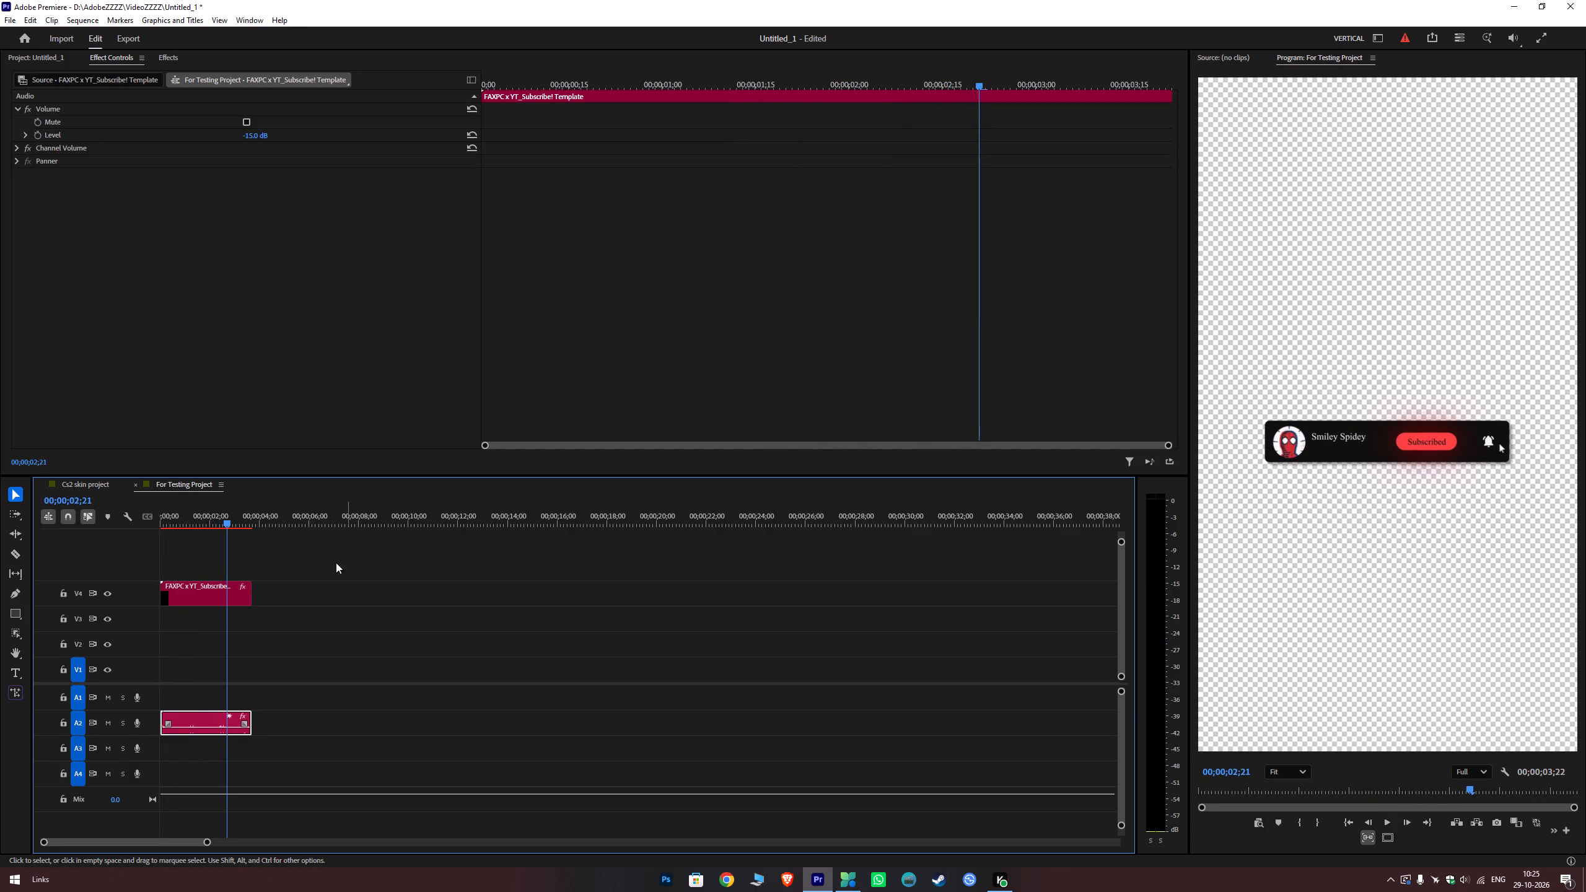
Look over the subscribe template video clip's effect settings and collapse its Graphic Parameters group.
left_click(204, 584)
scroll(535, 255, "down", 5)
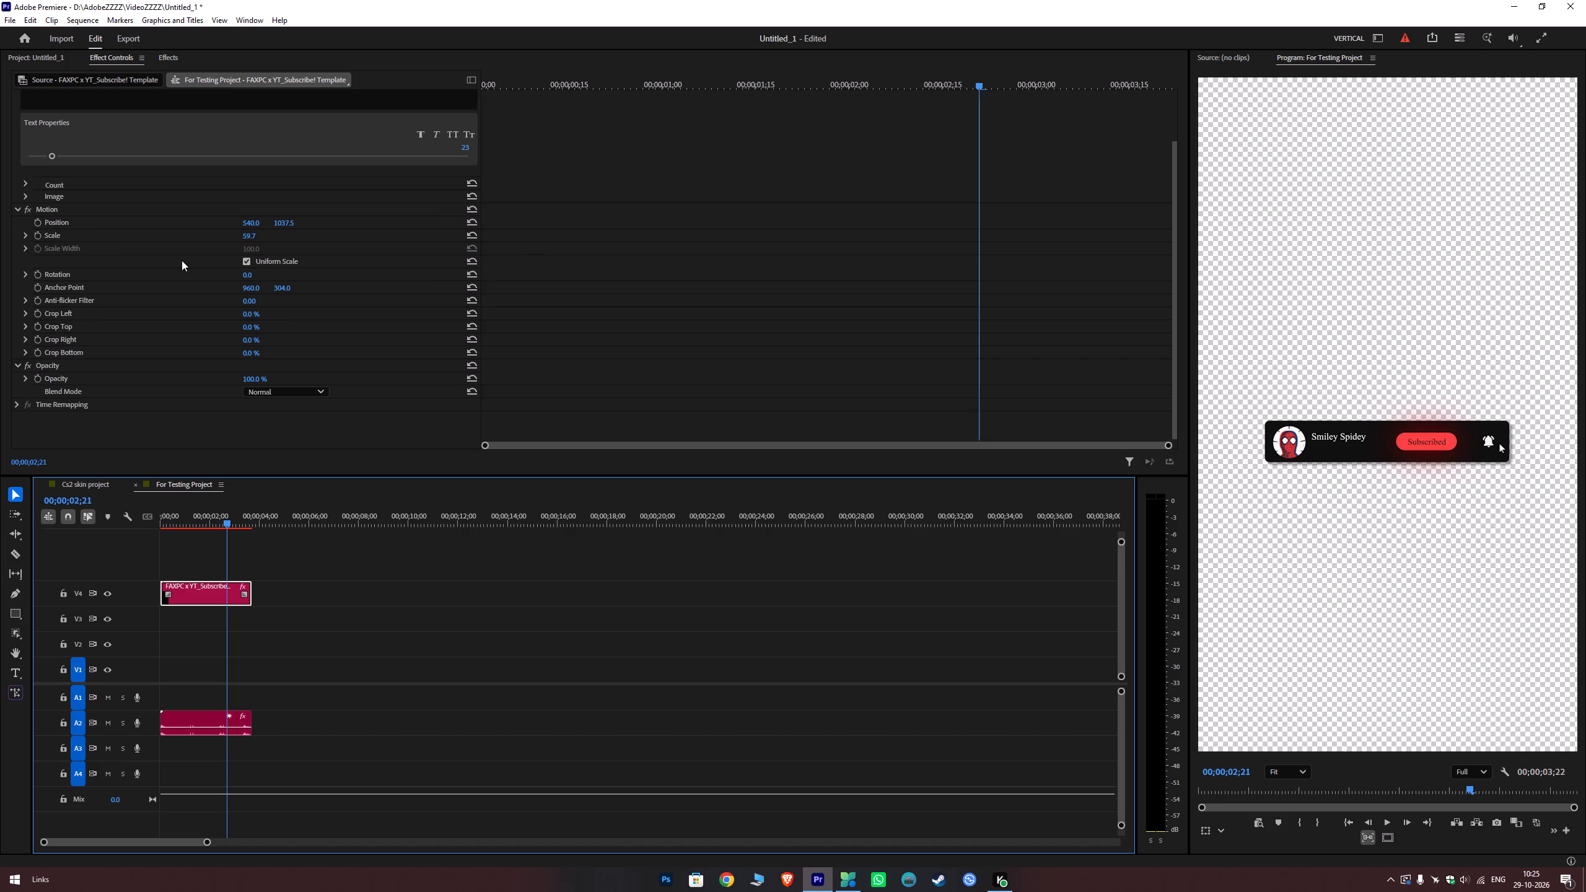
scroll(69, 234, "up", 6)
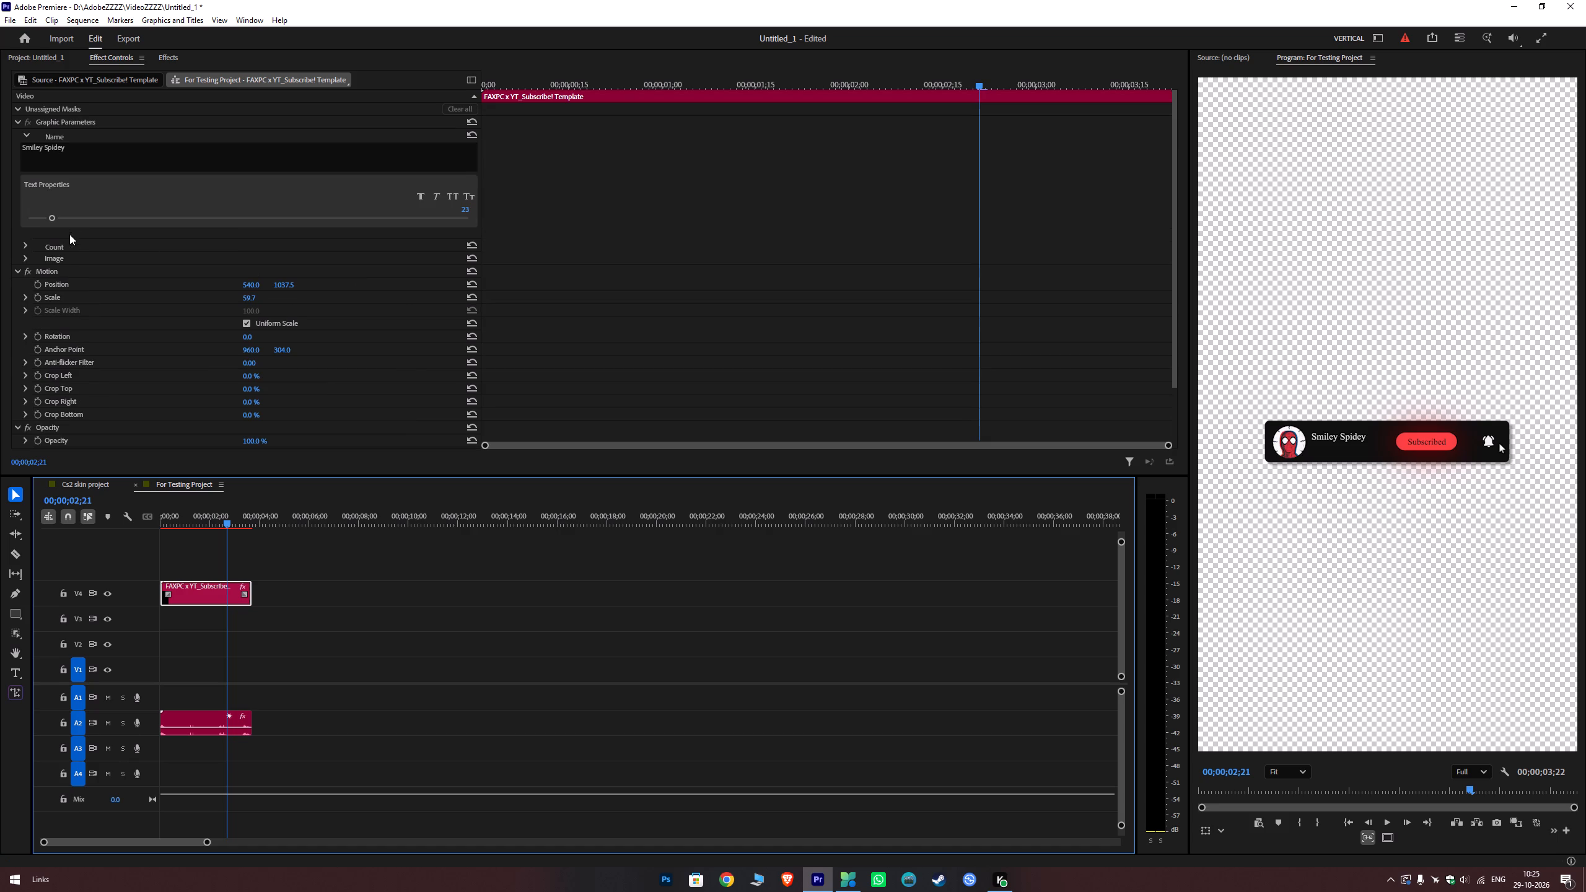
scroll(61, 245, "up", 4)
left_click(12, 118)
left_click(15, 121)
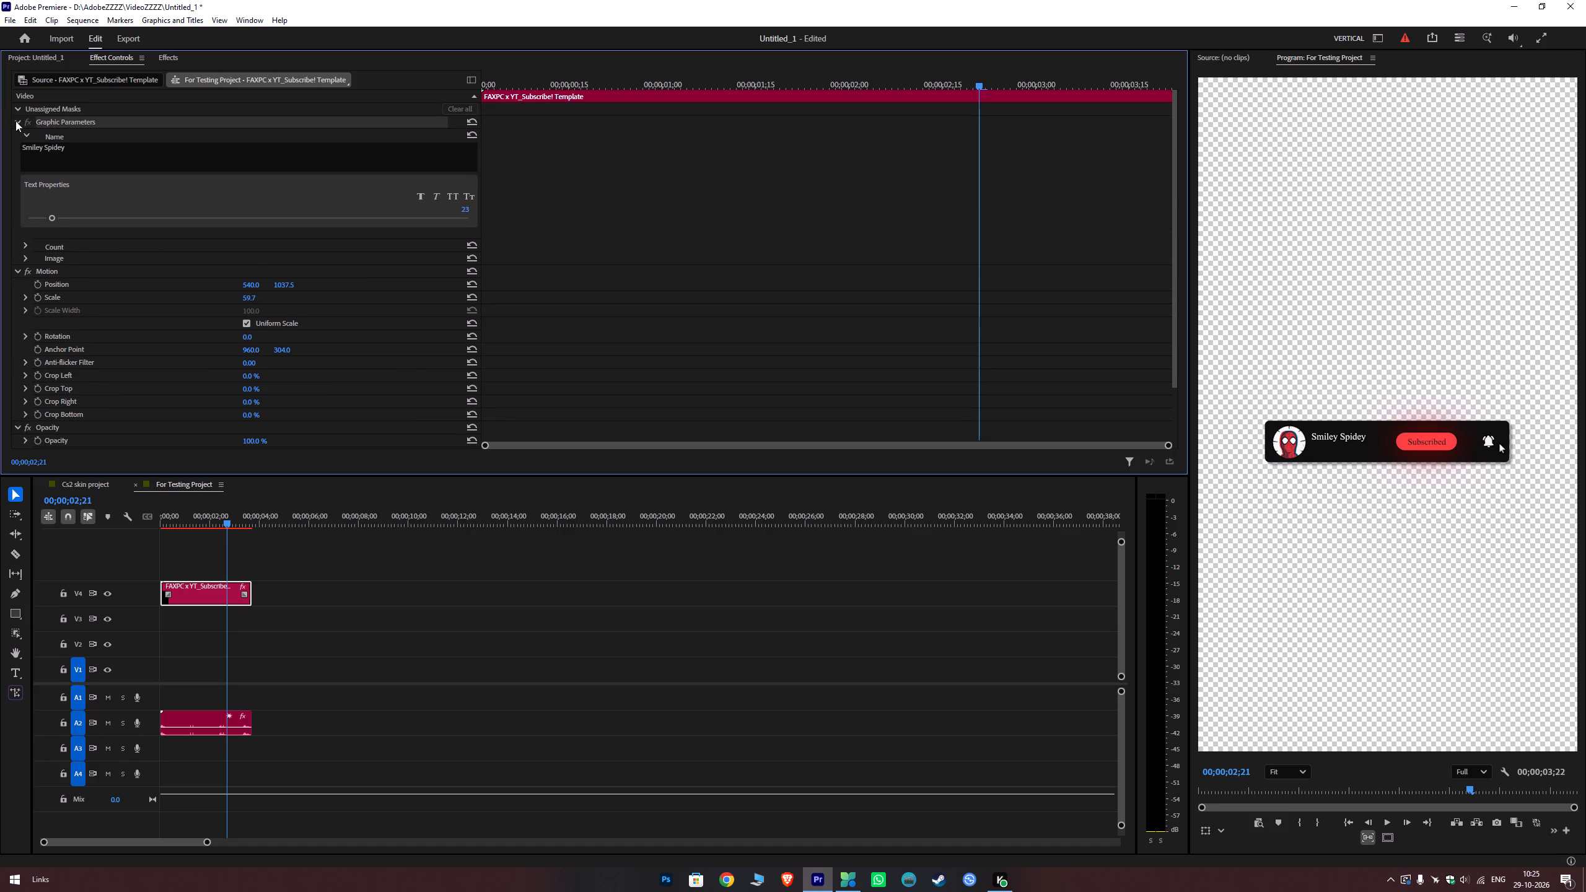
left_click(15, 120)
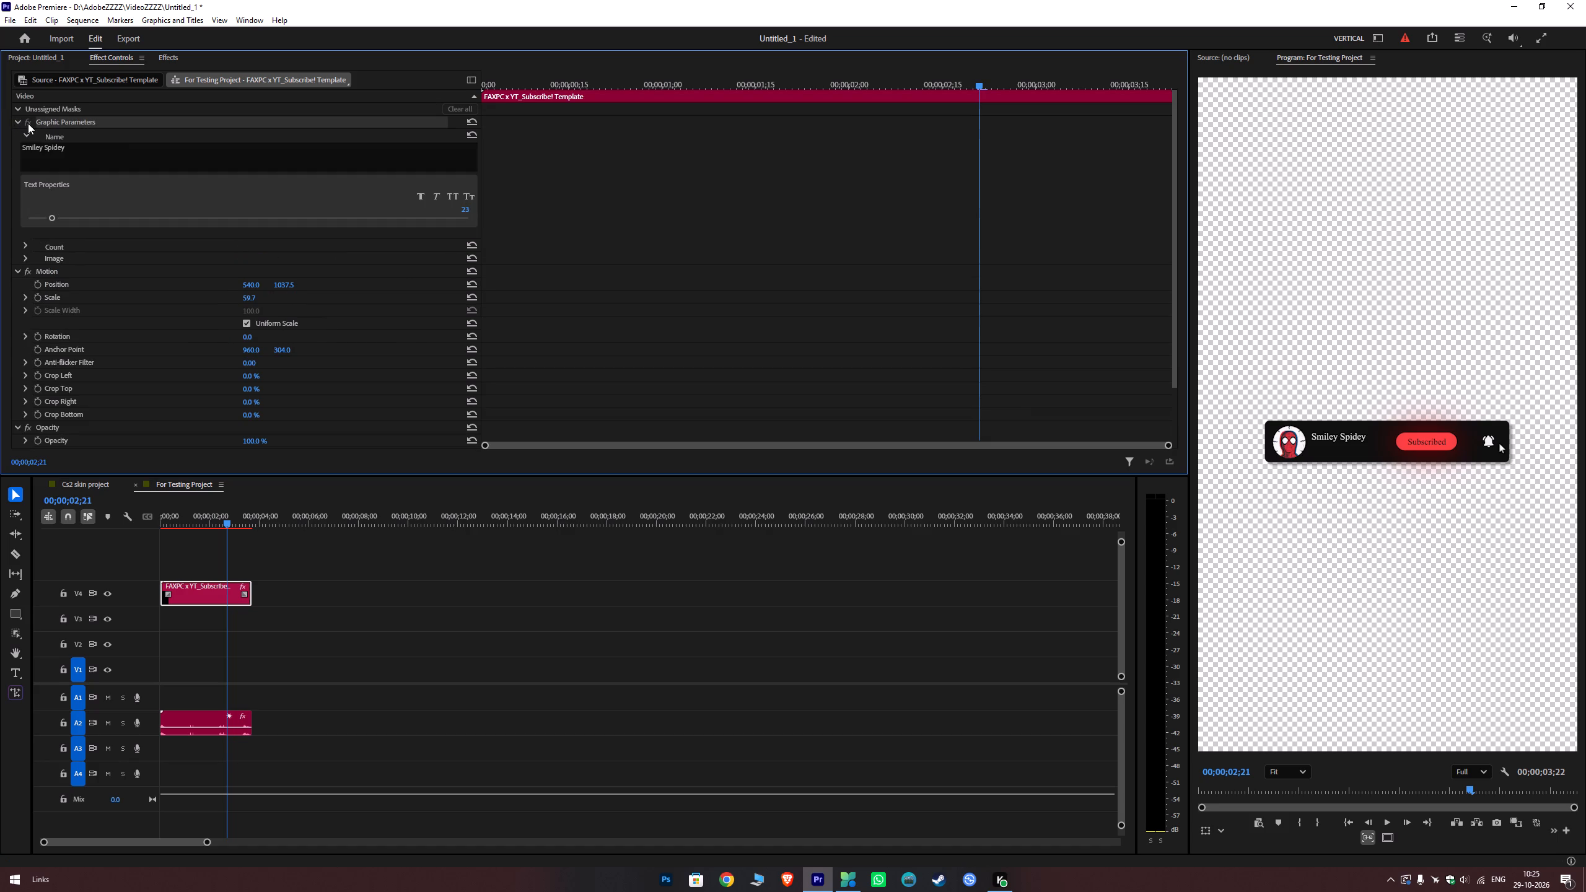
left_click(28, 123)
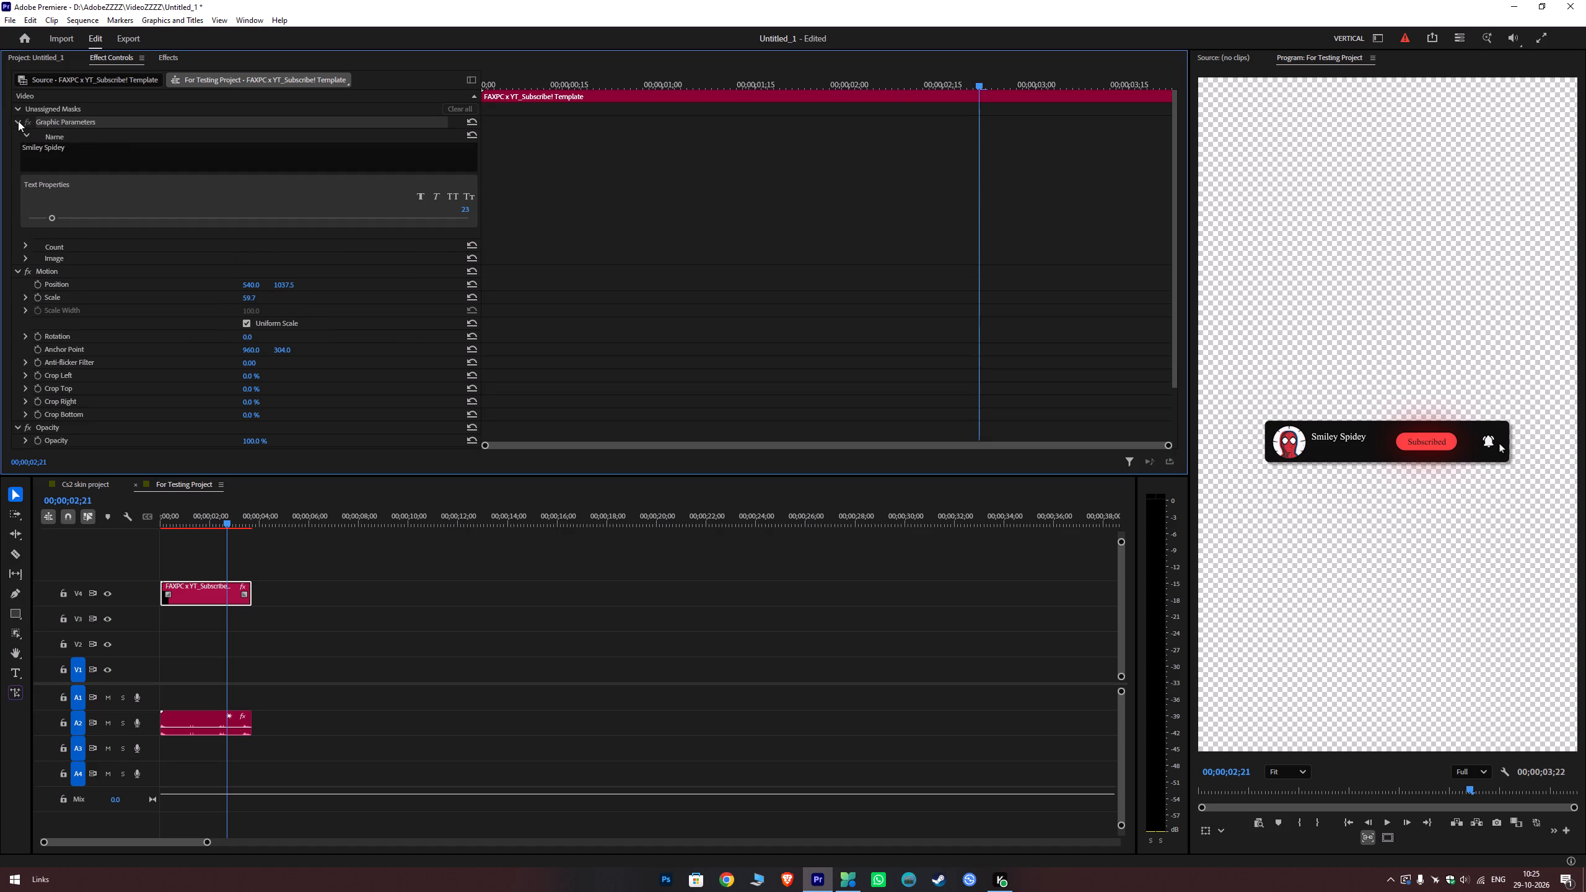
left_click(18, 120)
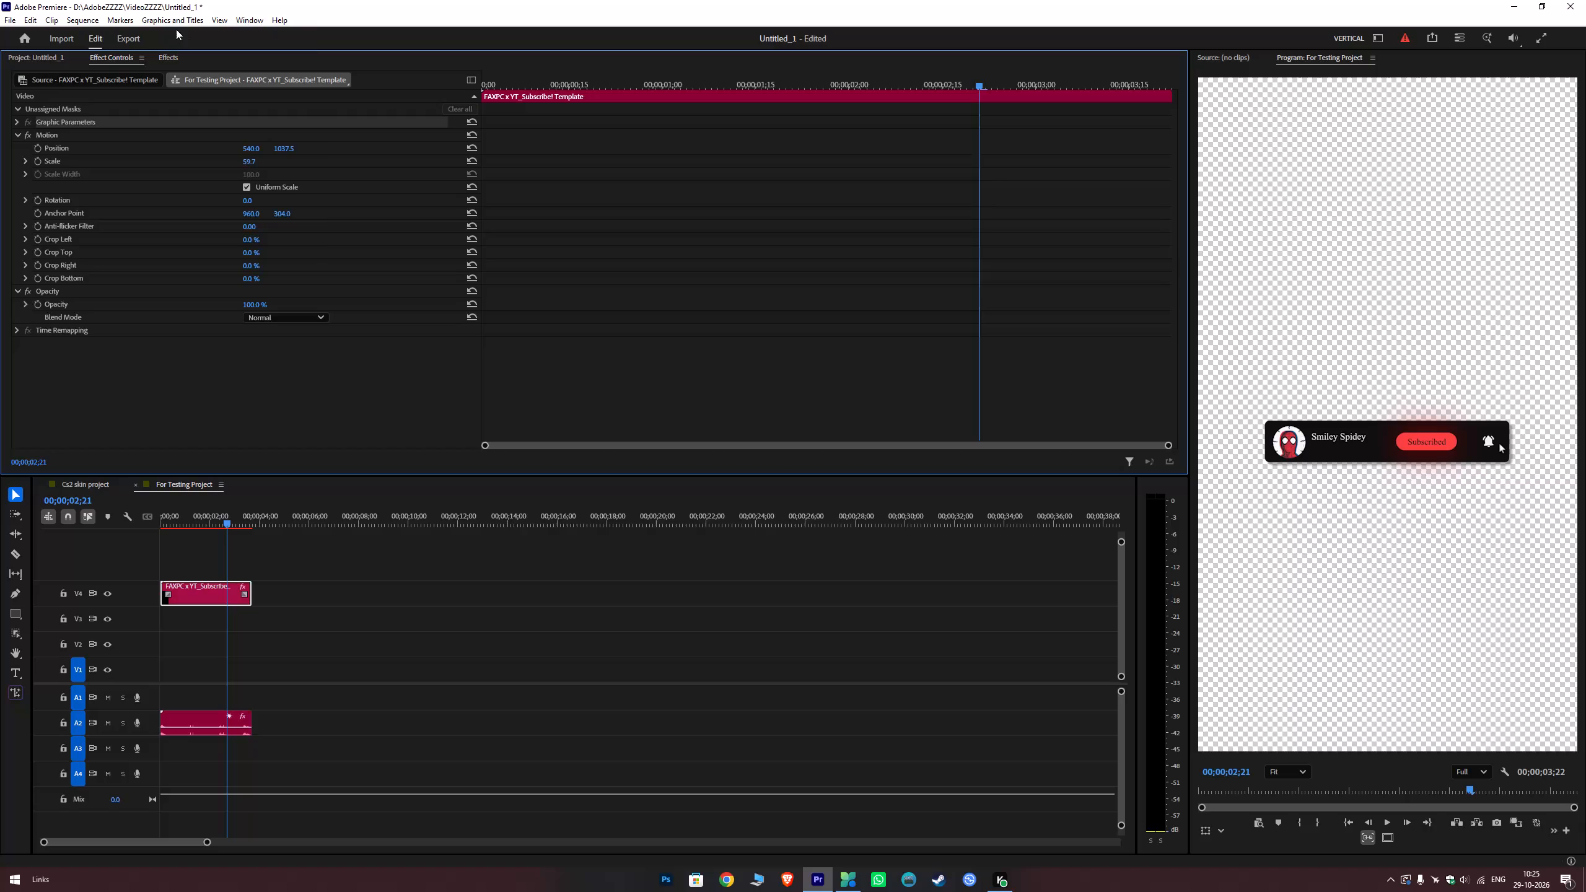
Open an additional workspace panel with the subscribe template's video clip selected.
left_click(151, 22)
left_click(284, 267)
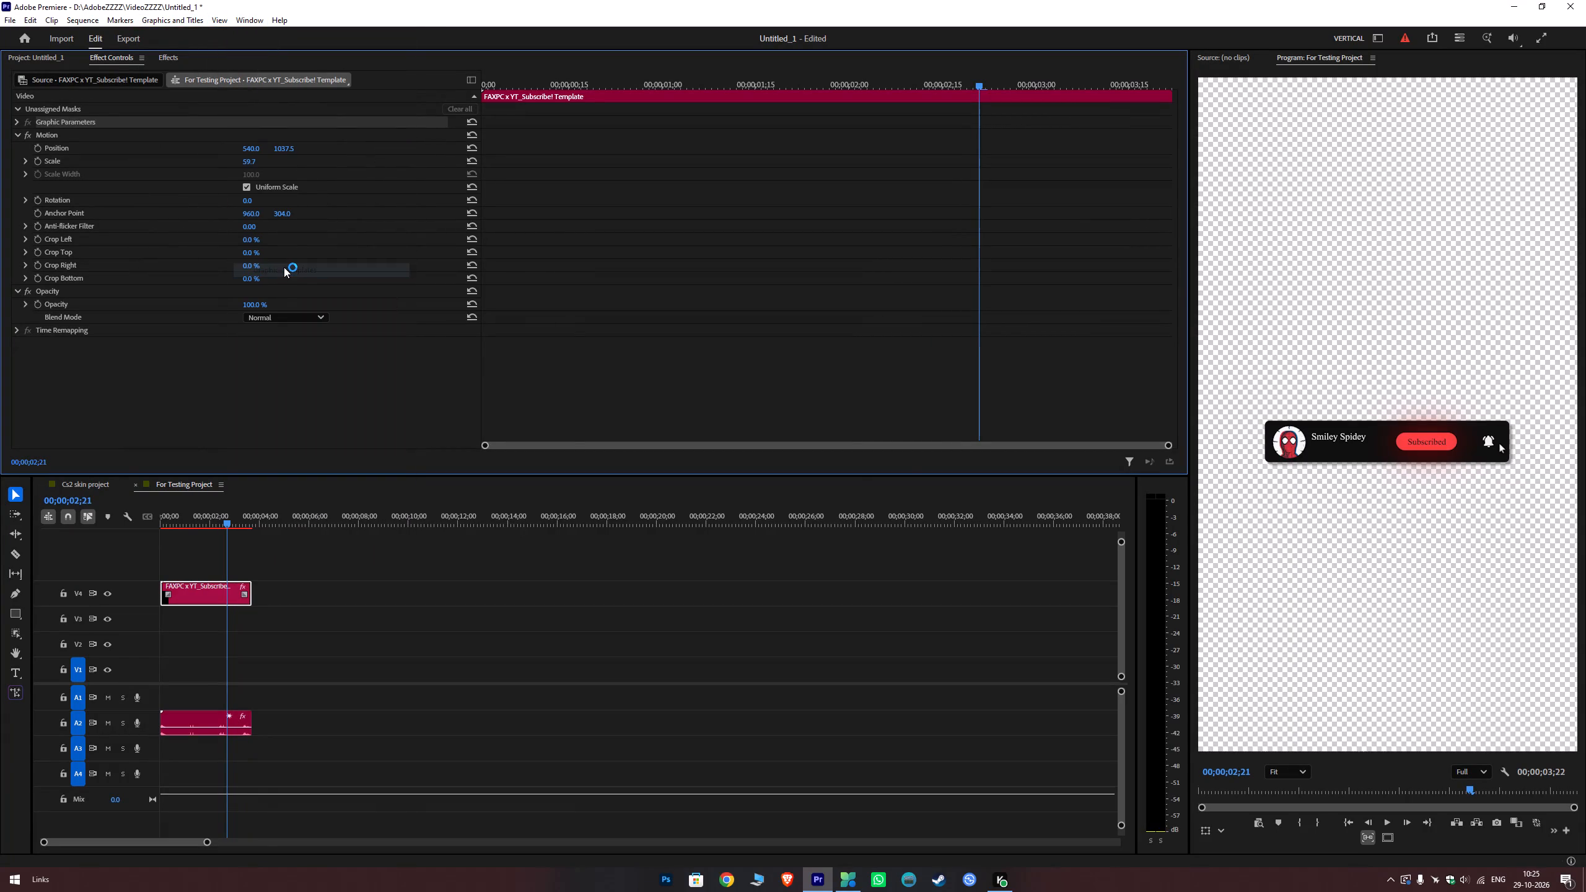
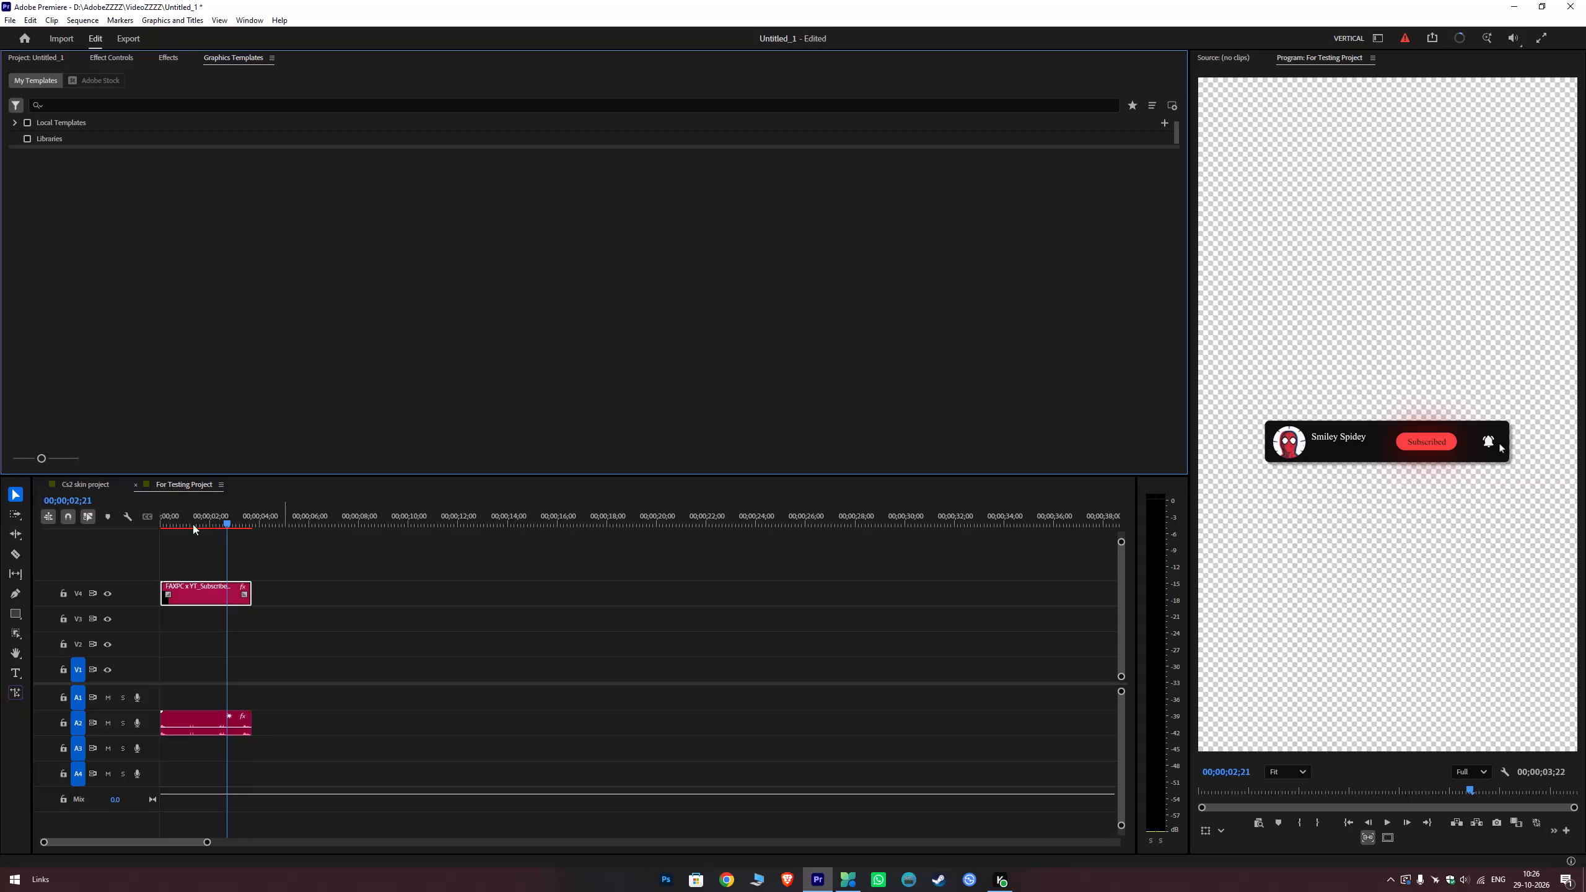
Play the subscribe animation from the start of the sequence to about 1 second 11 frames.
left_click_drag(221, 520, 131, 523)
left_click(263, 540)
left_click_drag(227, 520, 151, 528)
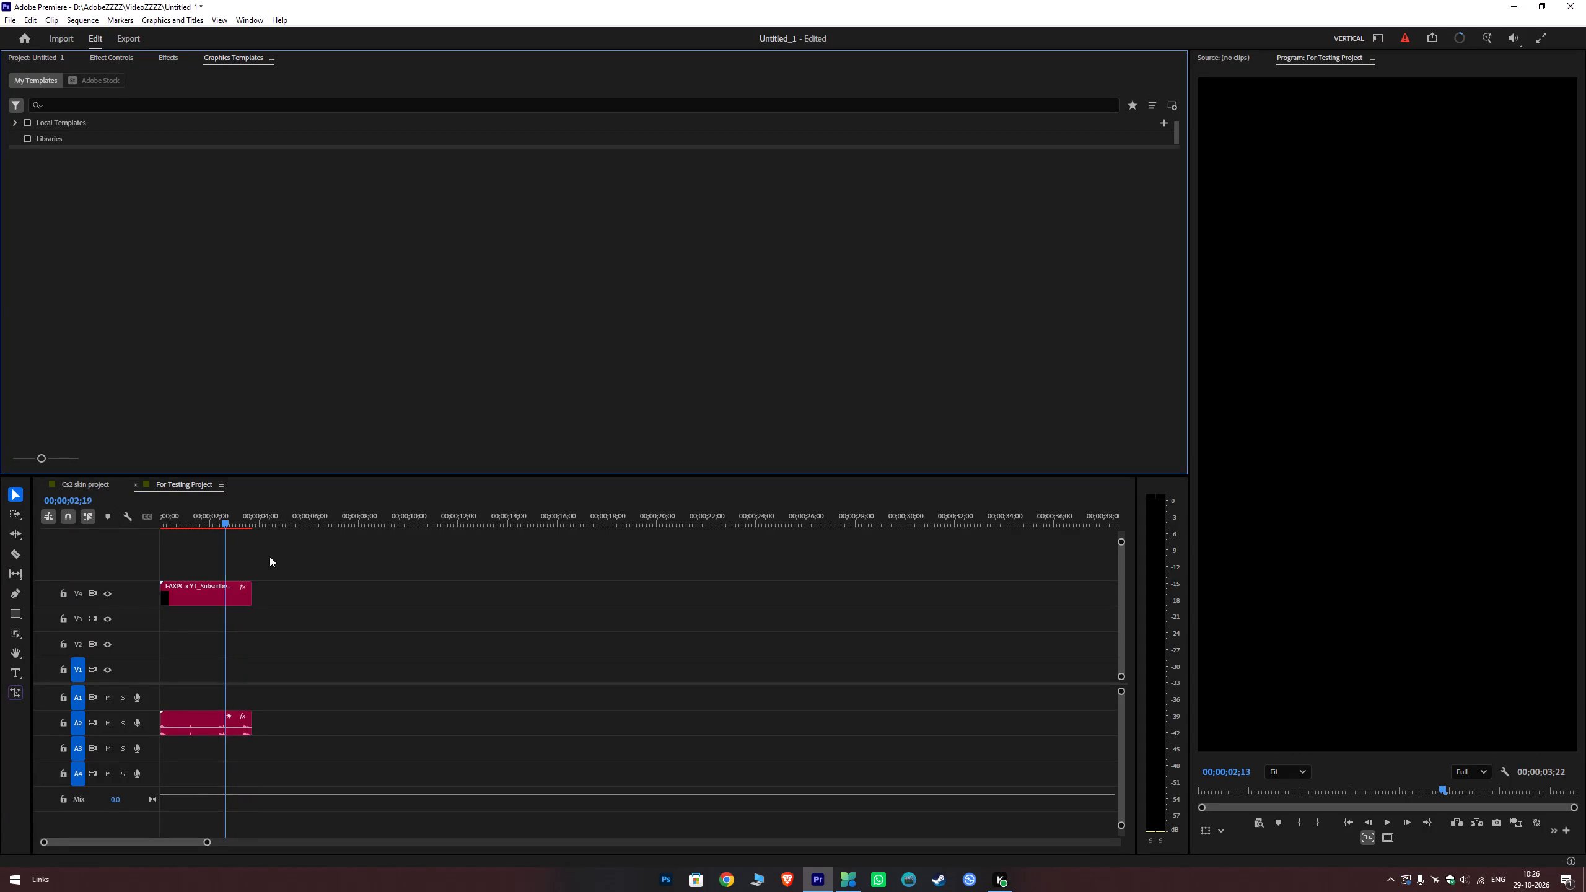
key("space")
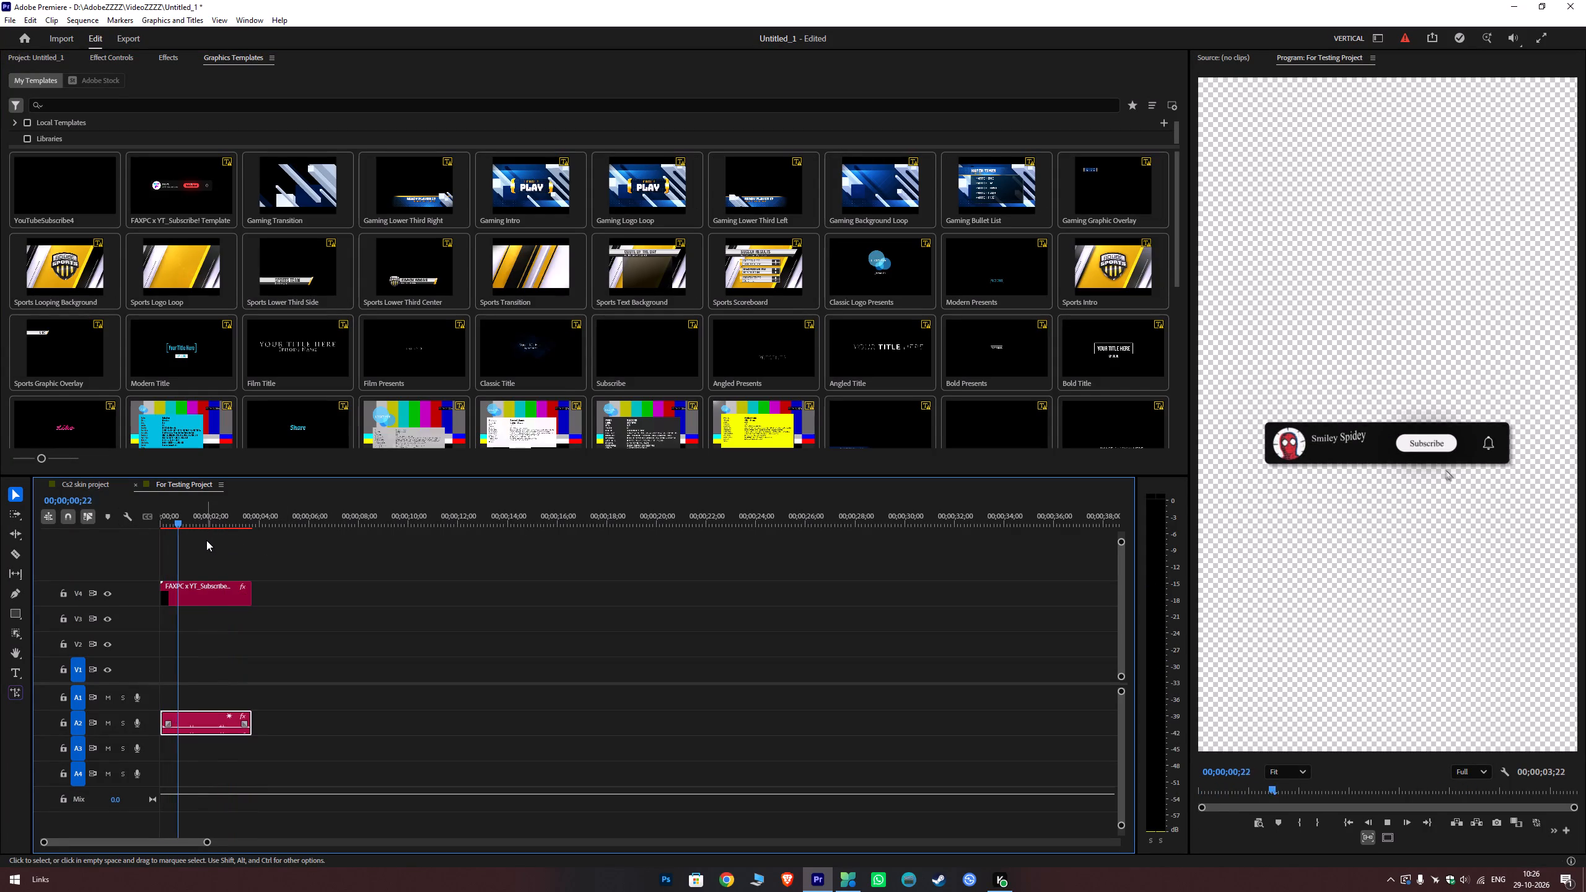
key("space")
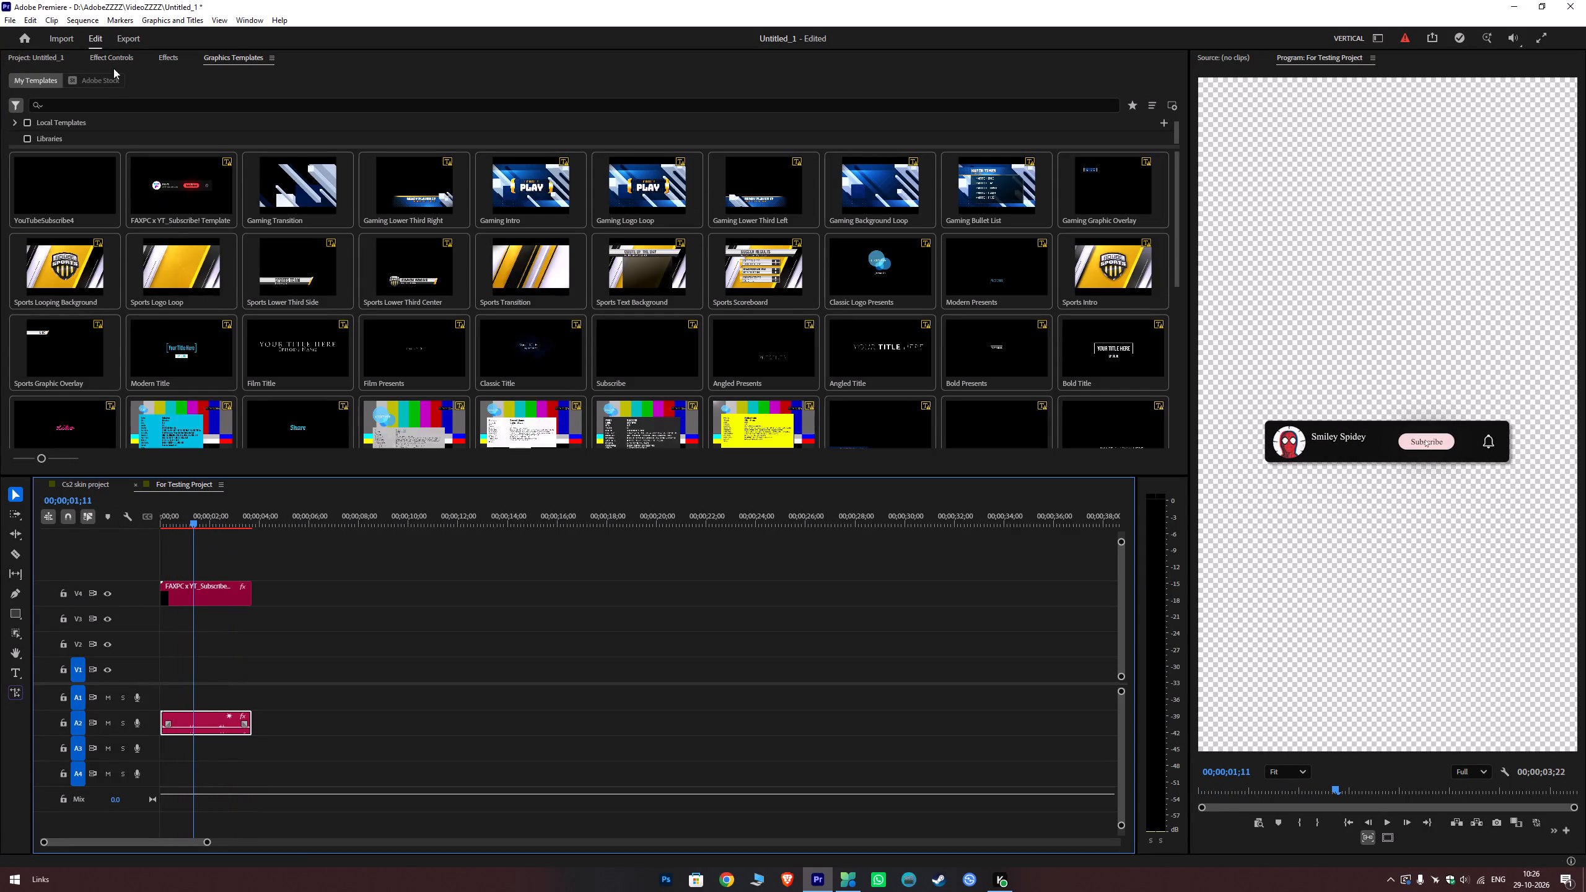
Look over the subscribe template's audio and video effect settings, including the video clip's Motion group.
left_click(124, 56)
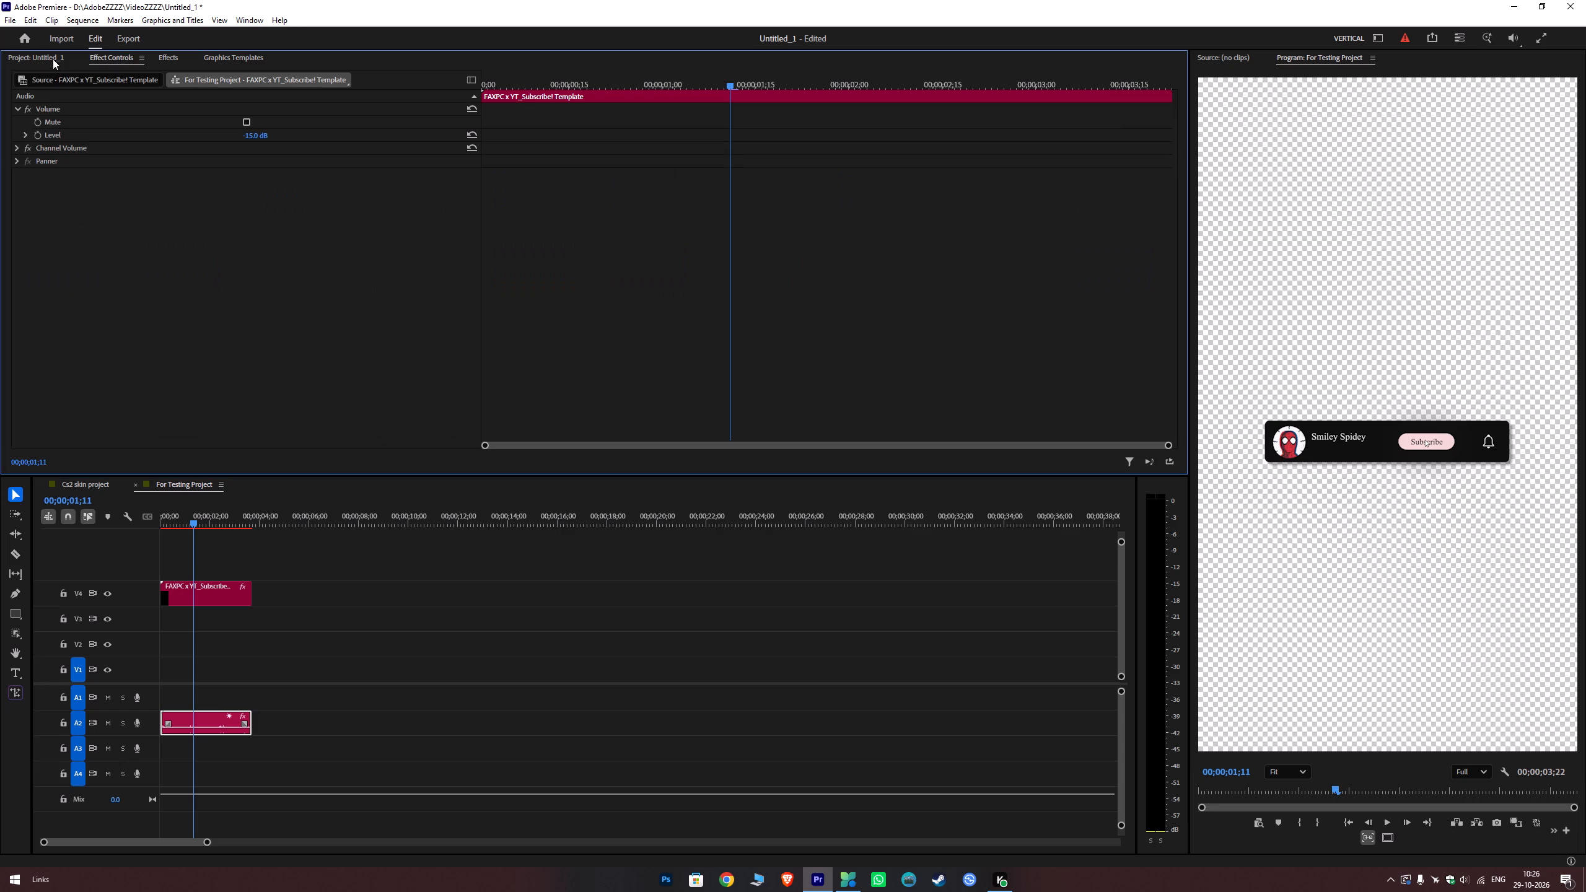
left_click(190, 600)
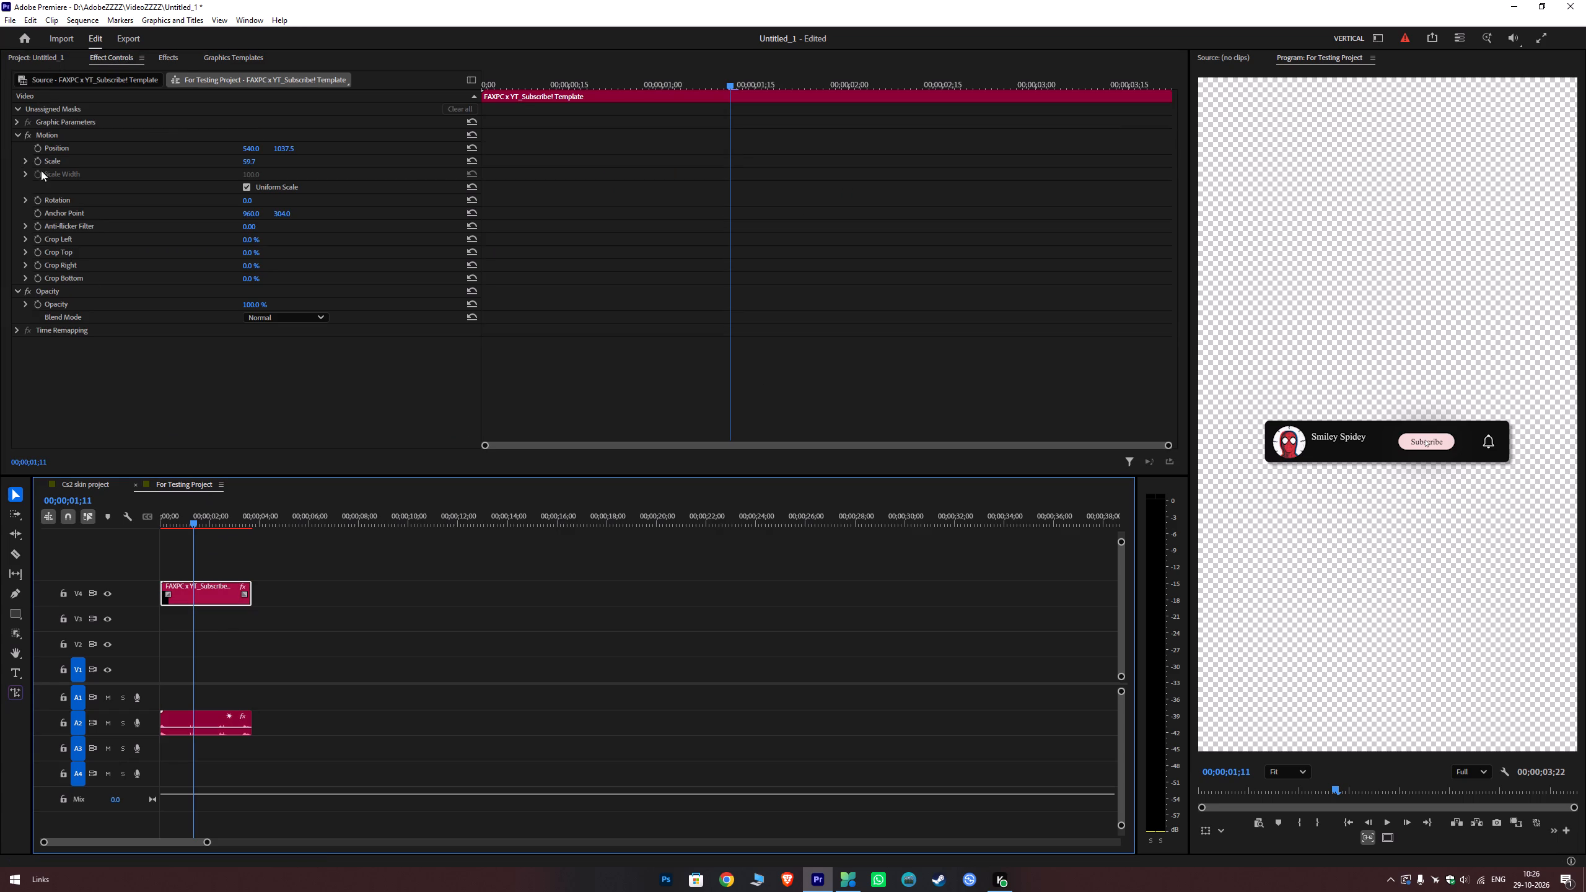
left_click(24, 124)
left_click(27, 120)
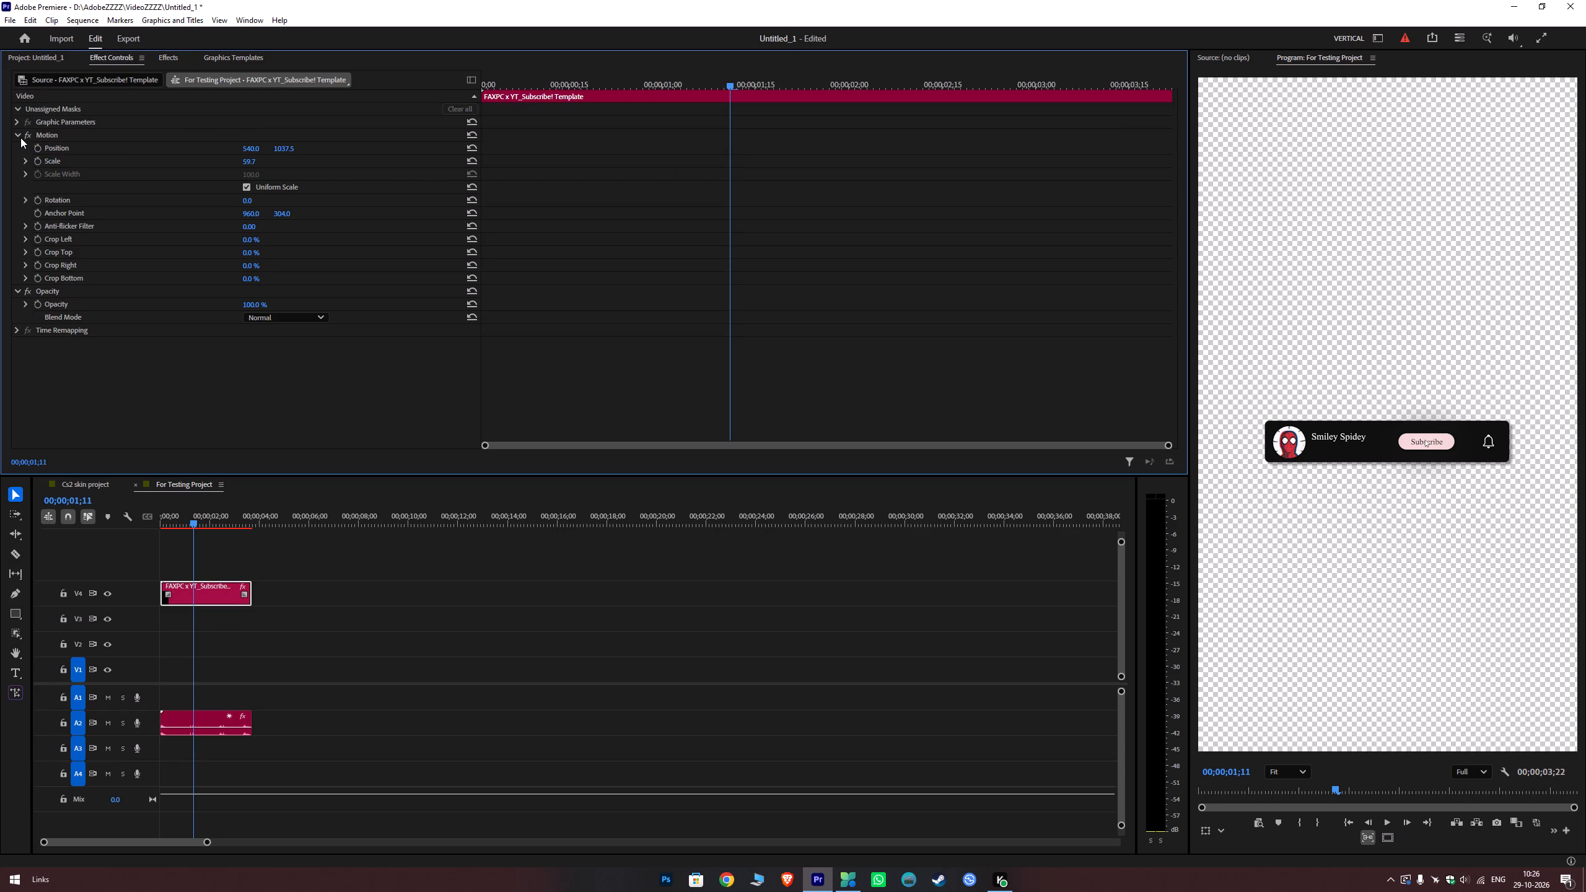
left_click(18, 135)
left_click(18, 135)
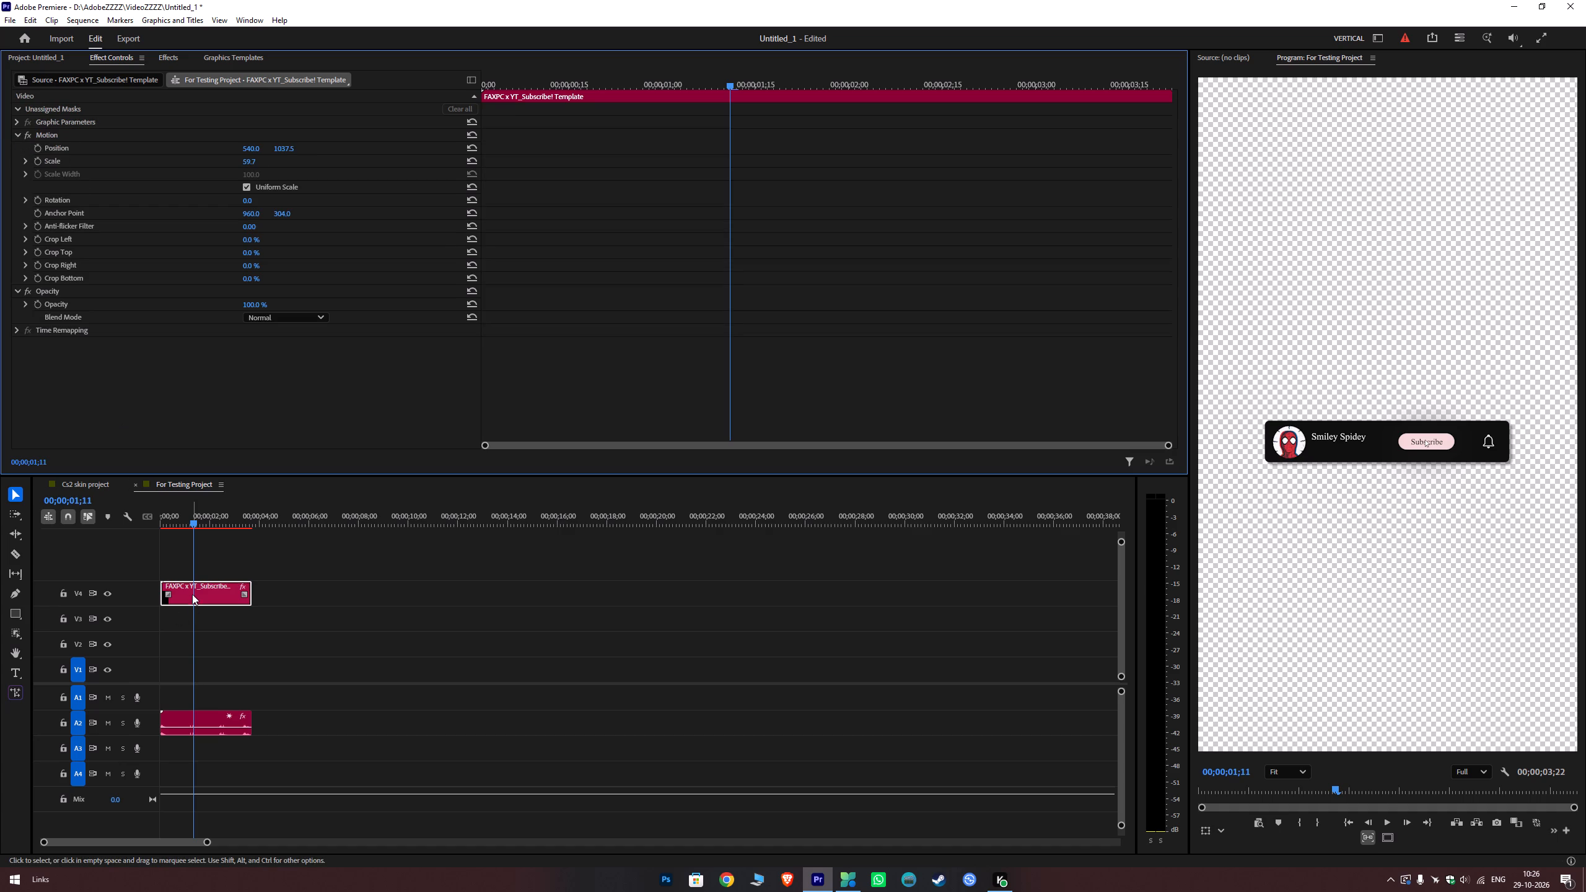
Open the V4 subscribe template clip for text editing and dismiss the auto-transcription offer.
double_click(192, 590)
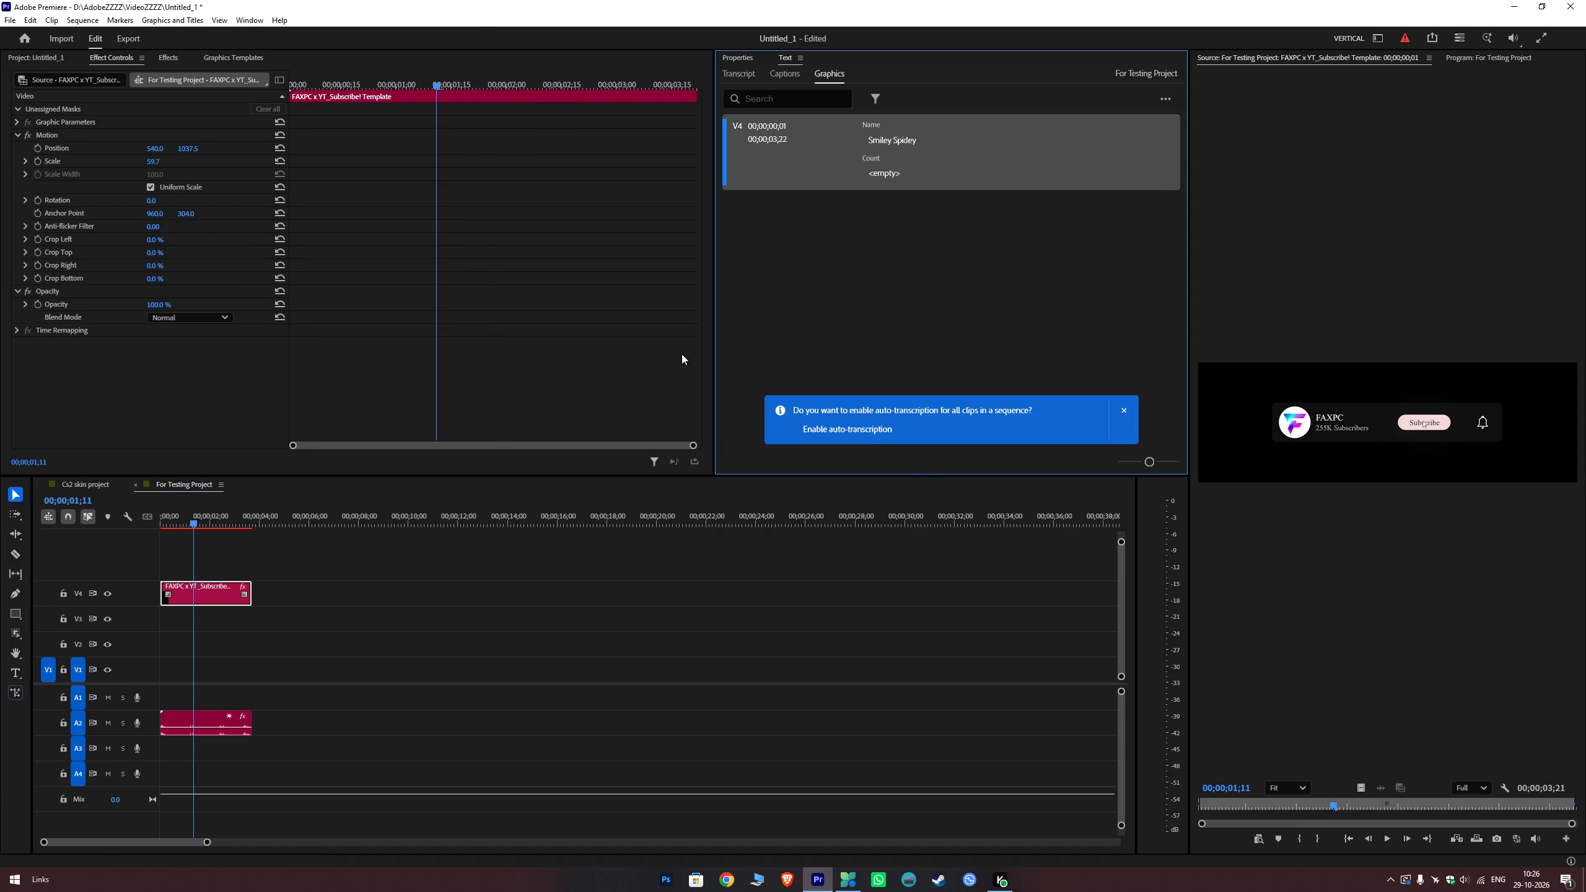
left_click(875, 323)
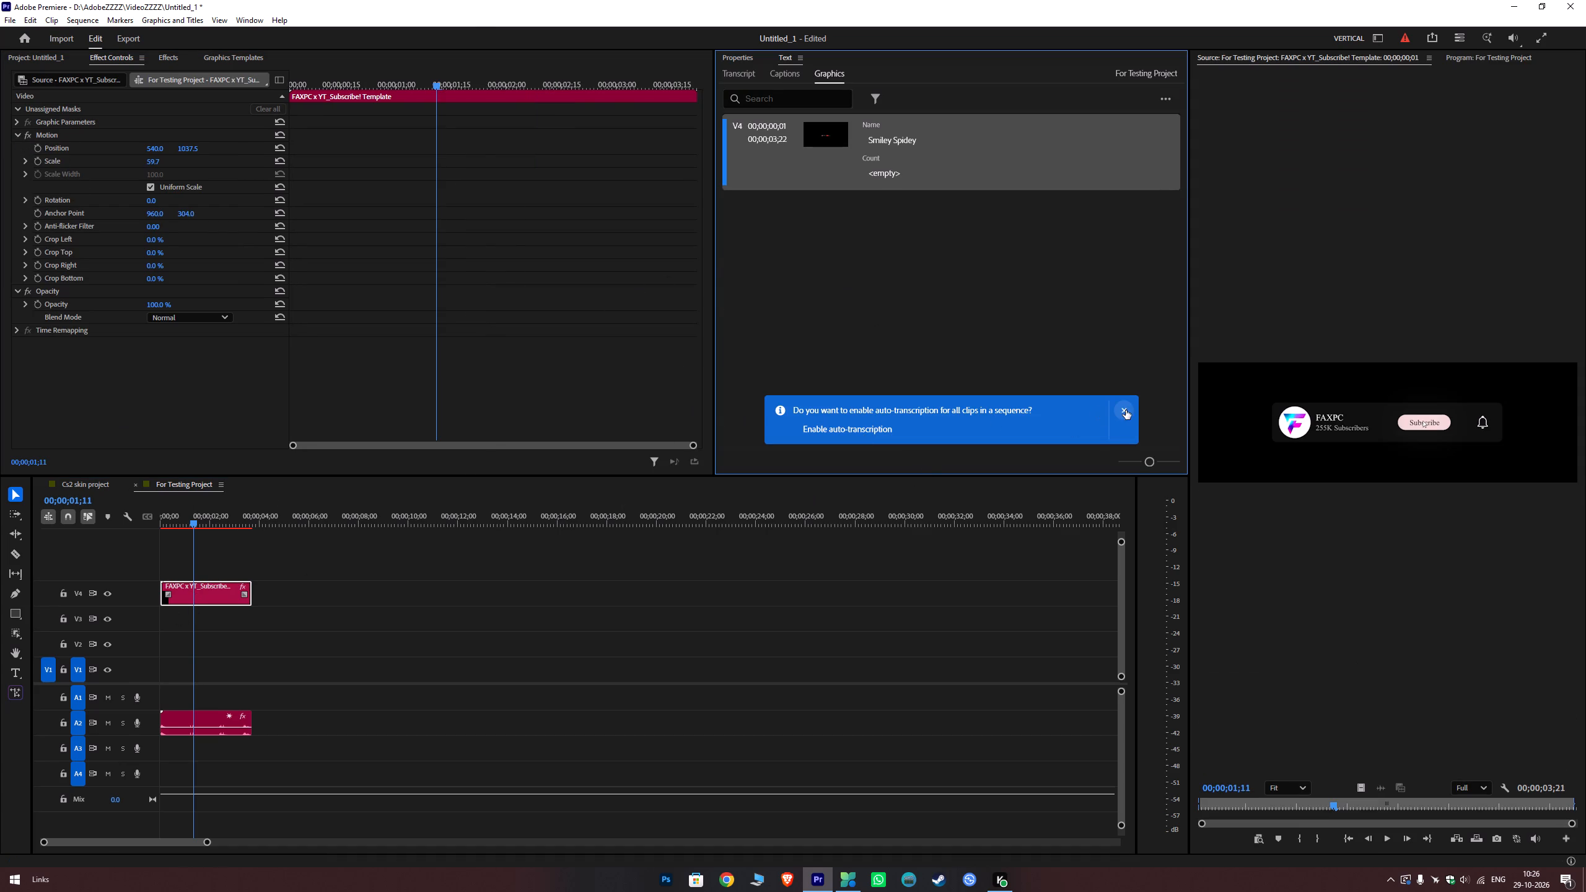
left_click(1126, 410)
Scrub the subscribe animation back to frame 2 of the For Testing Project sequence.
left_click_drag(195, 514, 195, 528)
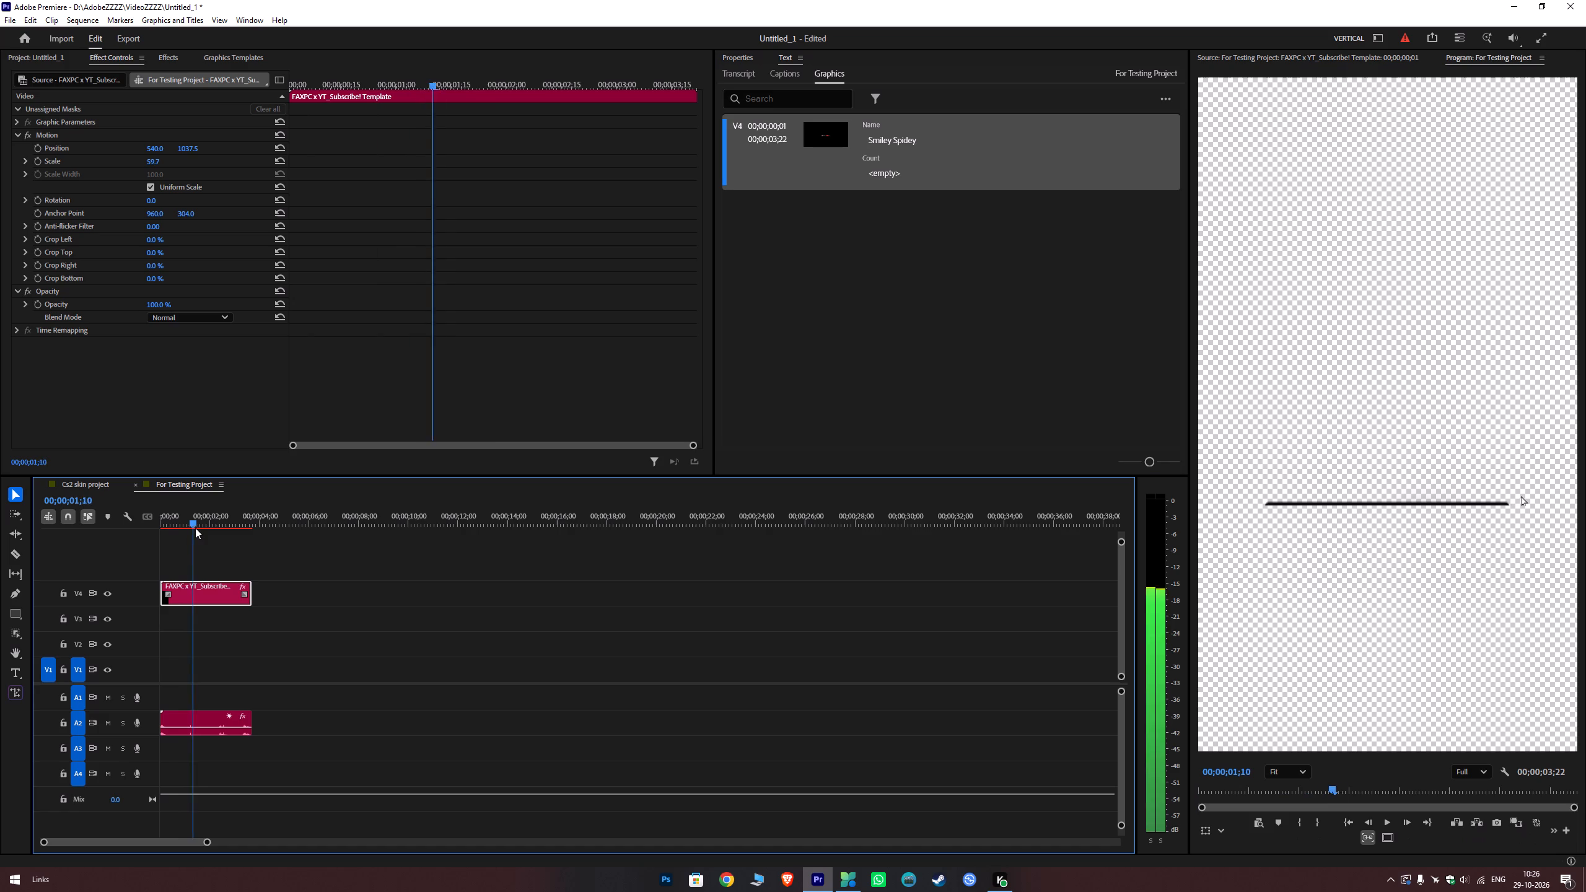
left_click_drag(195, 528, 164, 533)
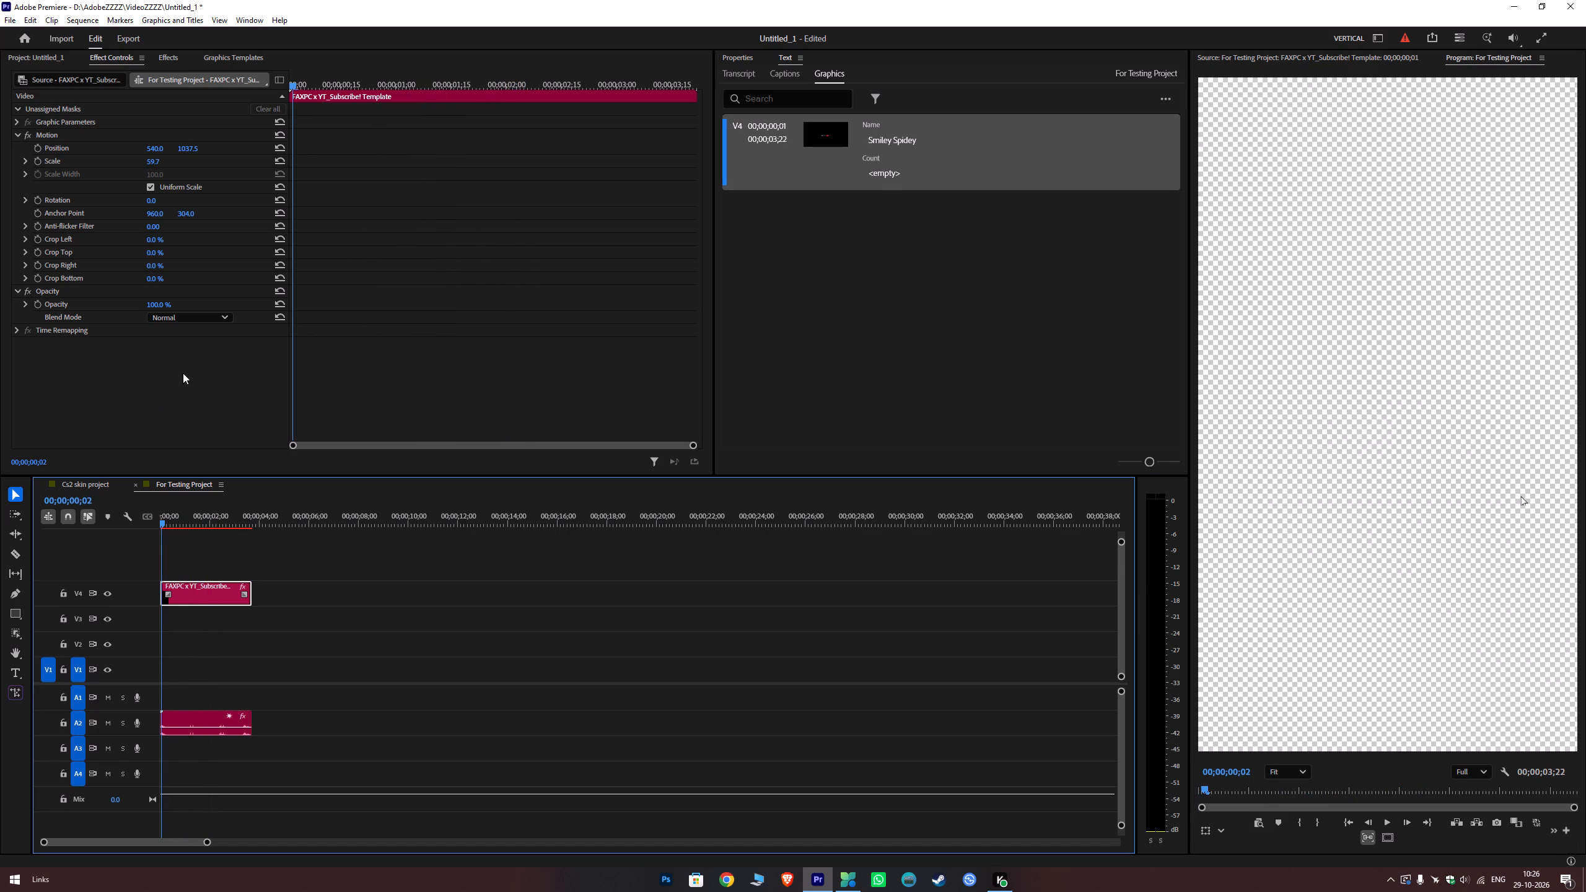
Look through the graphics templates, the clip's graphics text, and the subscribe template's Name, Count, Transform and Crop properties.
left_click(234, 58)
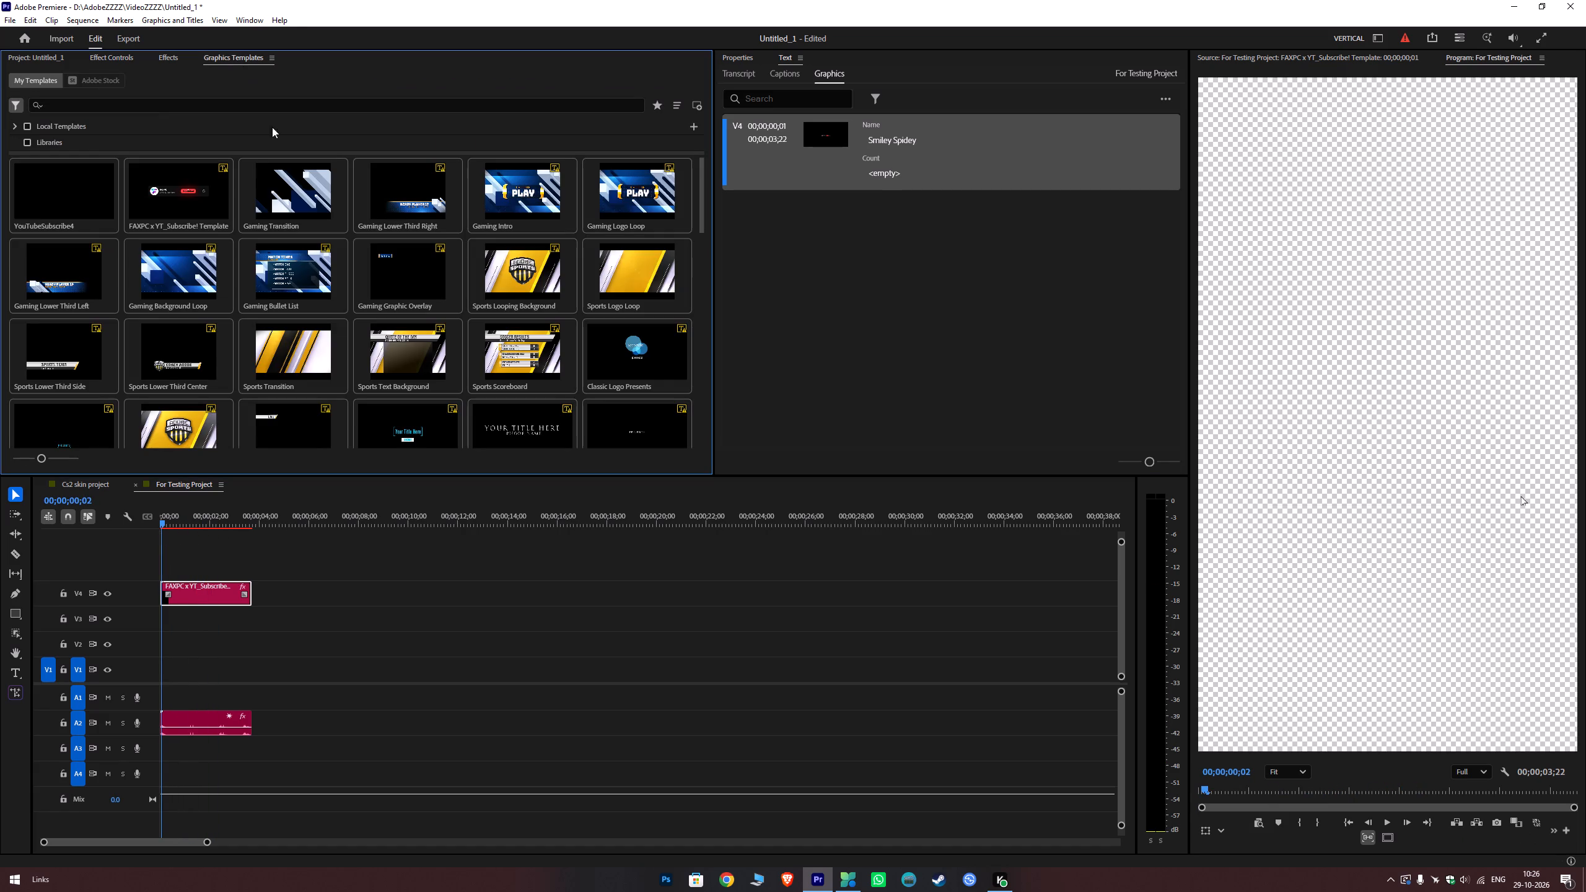
left_click(794, 75)
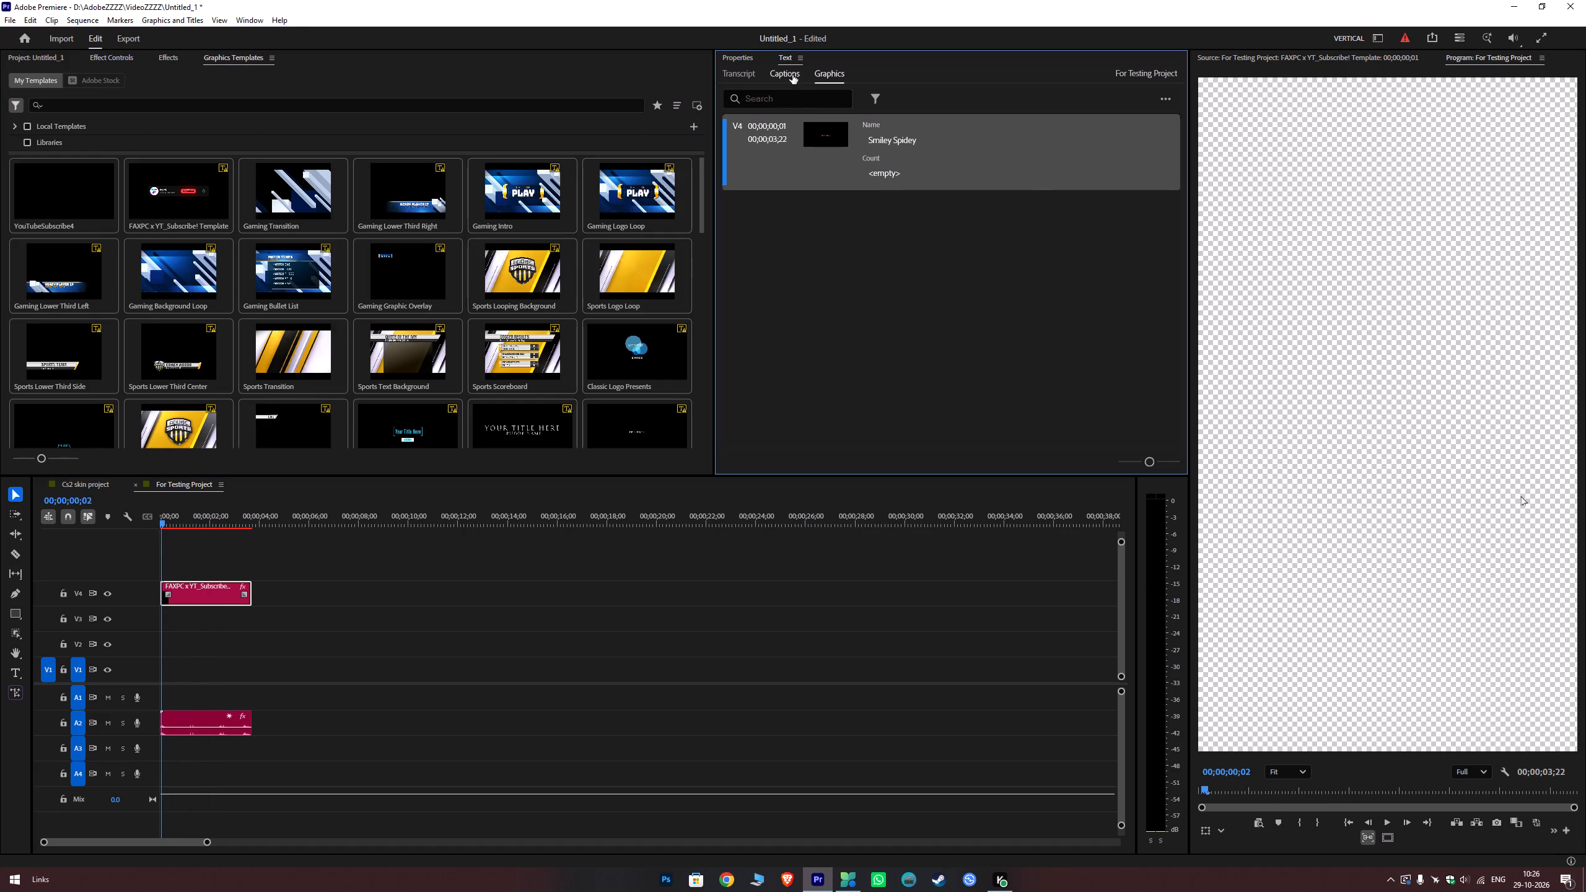
left_click(744, 74)
left_click(835, 74)
left_click(745, 62)
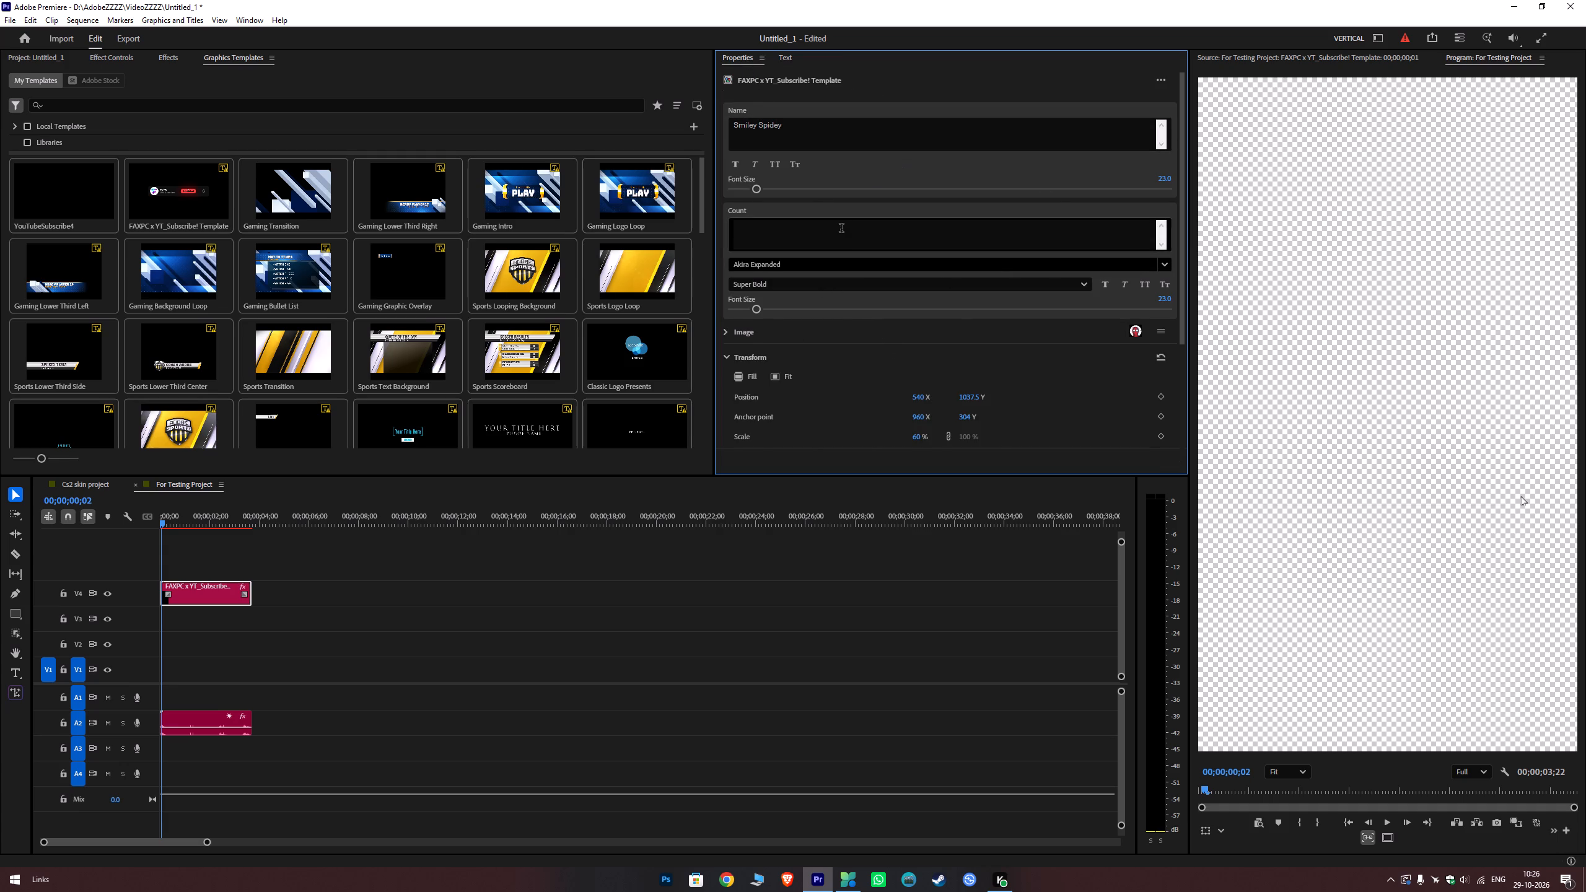
scroll(849, 234, "down", 5)
scroll(1078, 306, "down", 11)
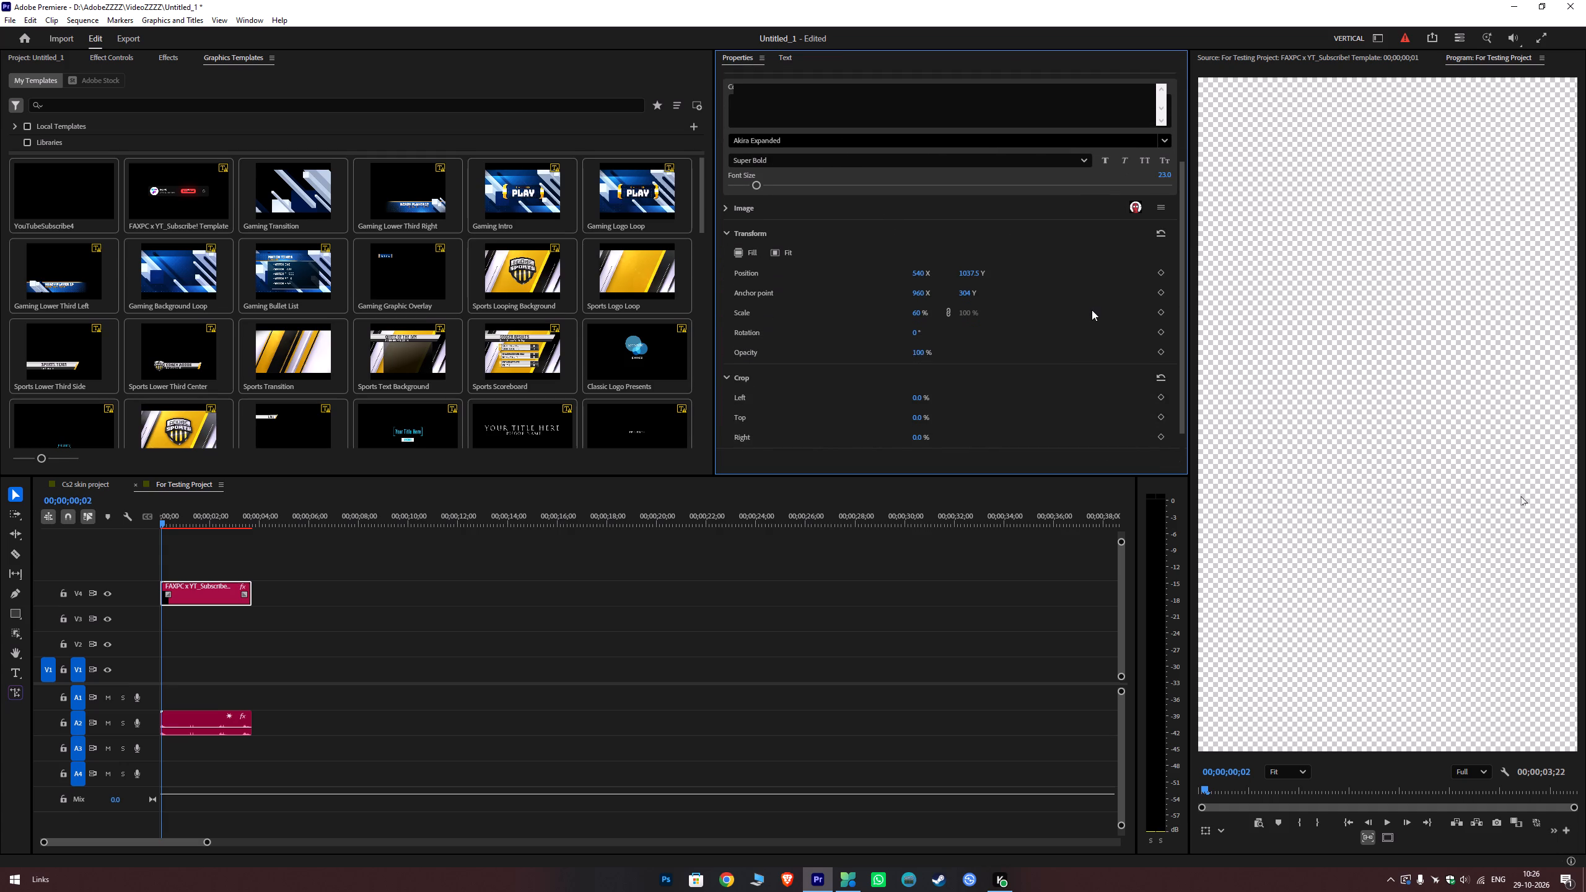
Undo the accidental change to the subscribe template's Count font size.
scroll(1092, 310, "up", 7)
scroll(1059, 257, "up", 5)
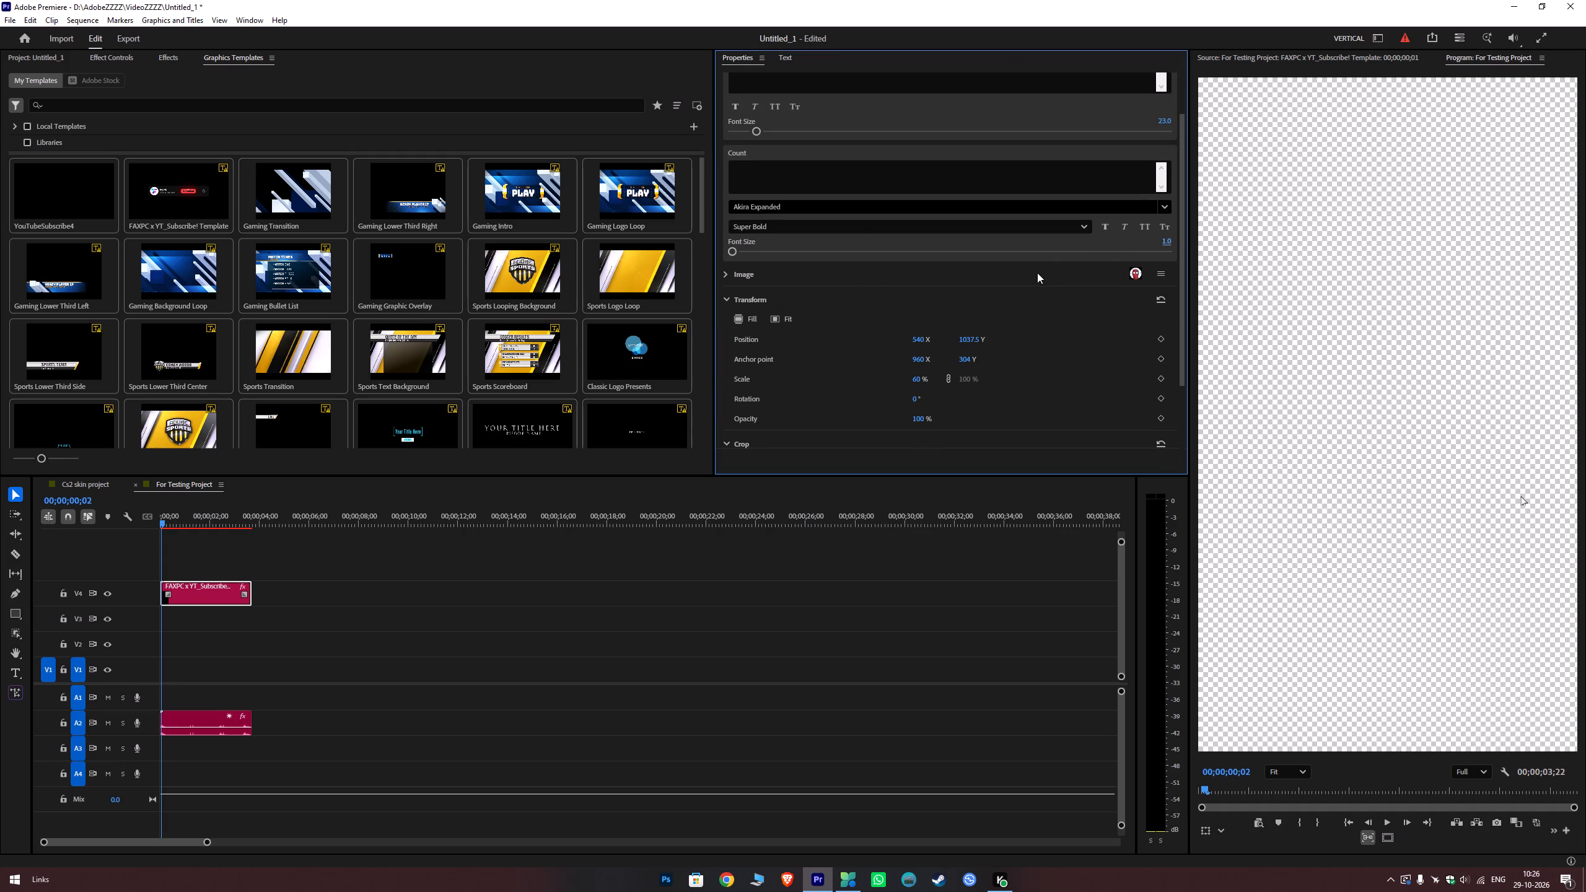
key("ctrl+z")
Play the subscribe animation from near the start of the sequence to about 1 second 24 frames.
key("space")
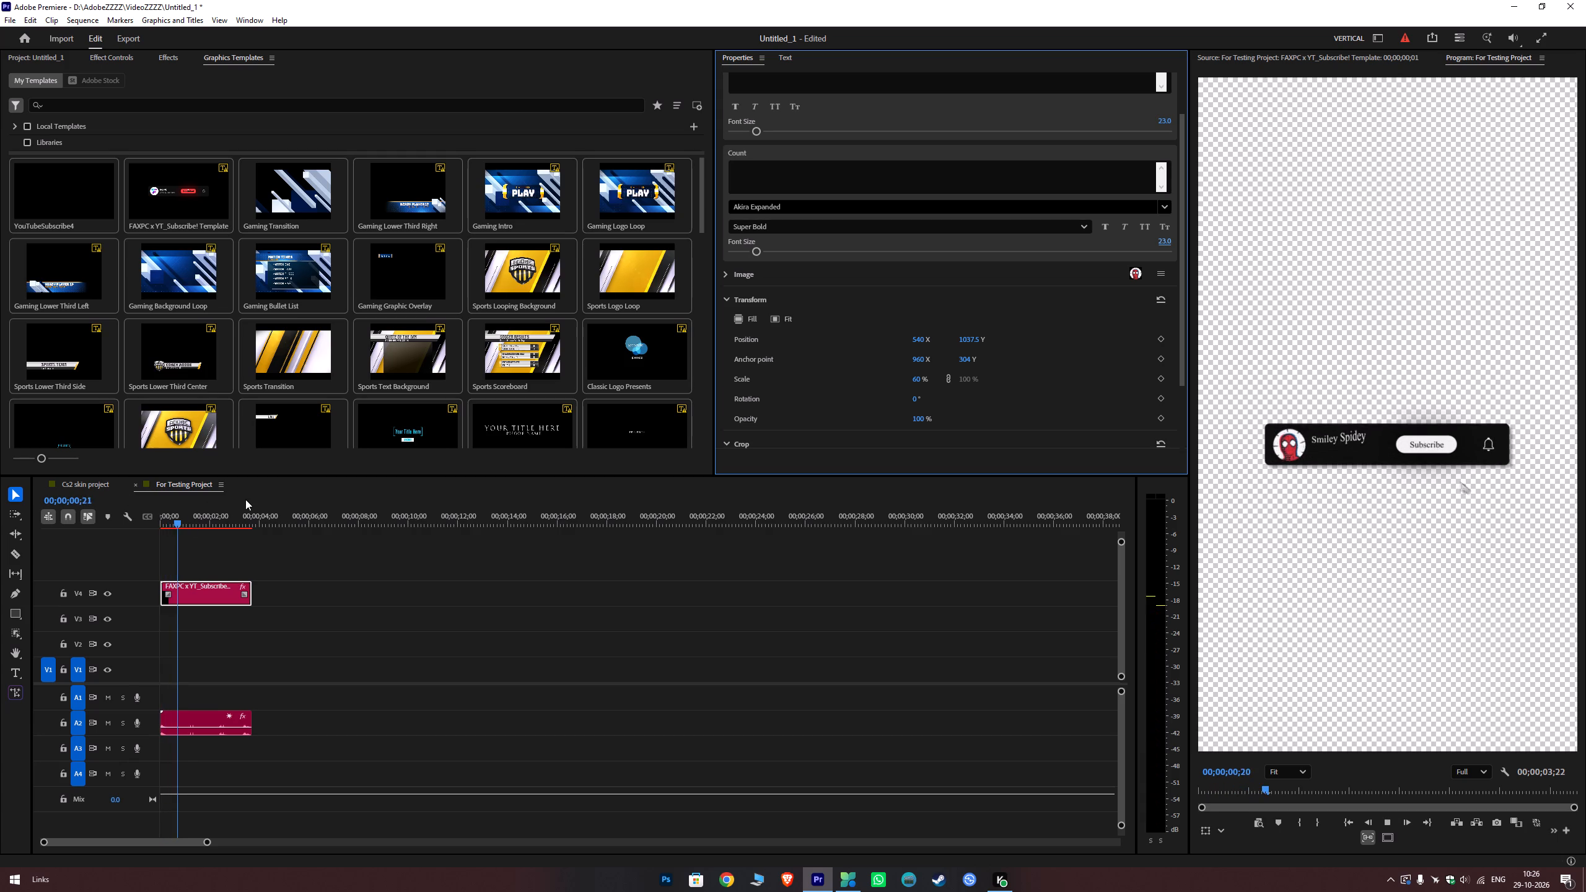
key("space")
key("space")
key("space")
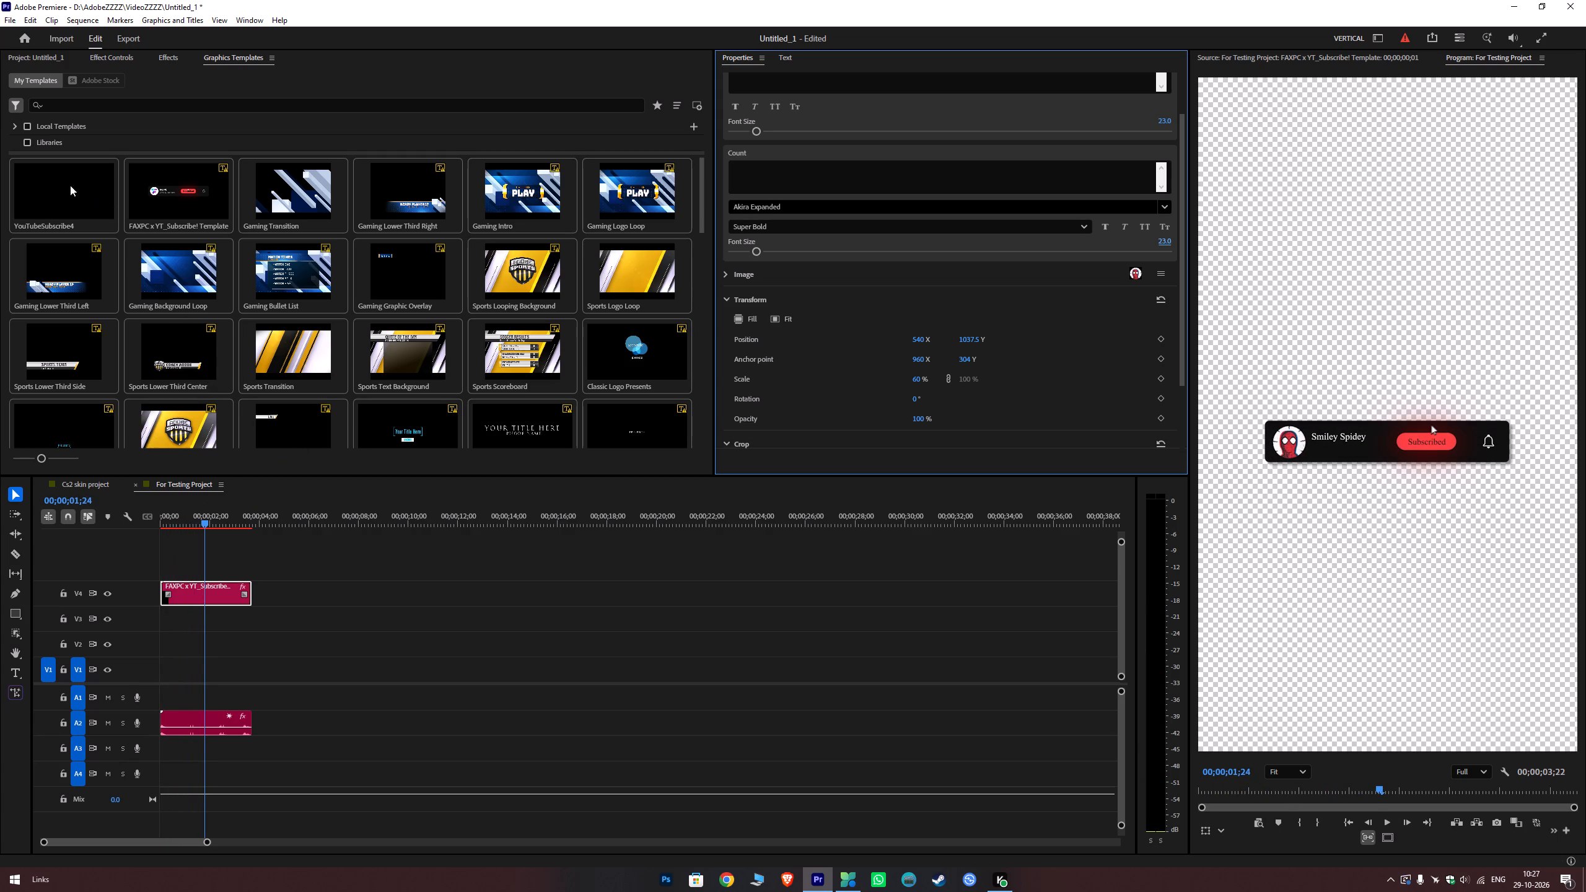
Browse the local graphics templates and check which graphics and titles commands are available for the selected subscribe template clip.
left_click(14, 127)
left_click(14, 124)
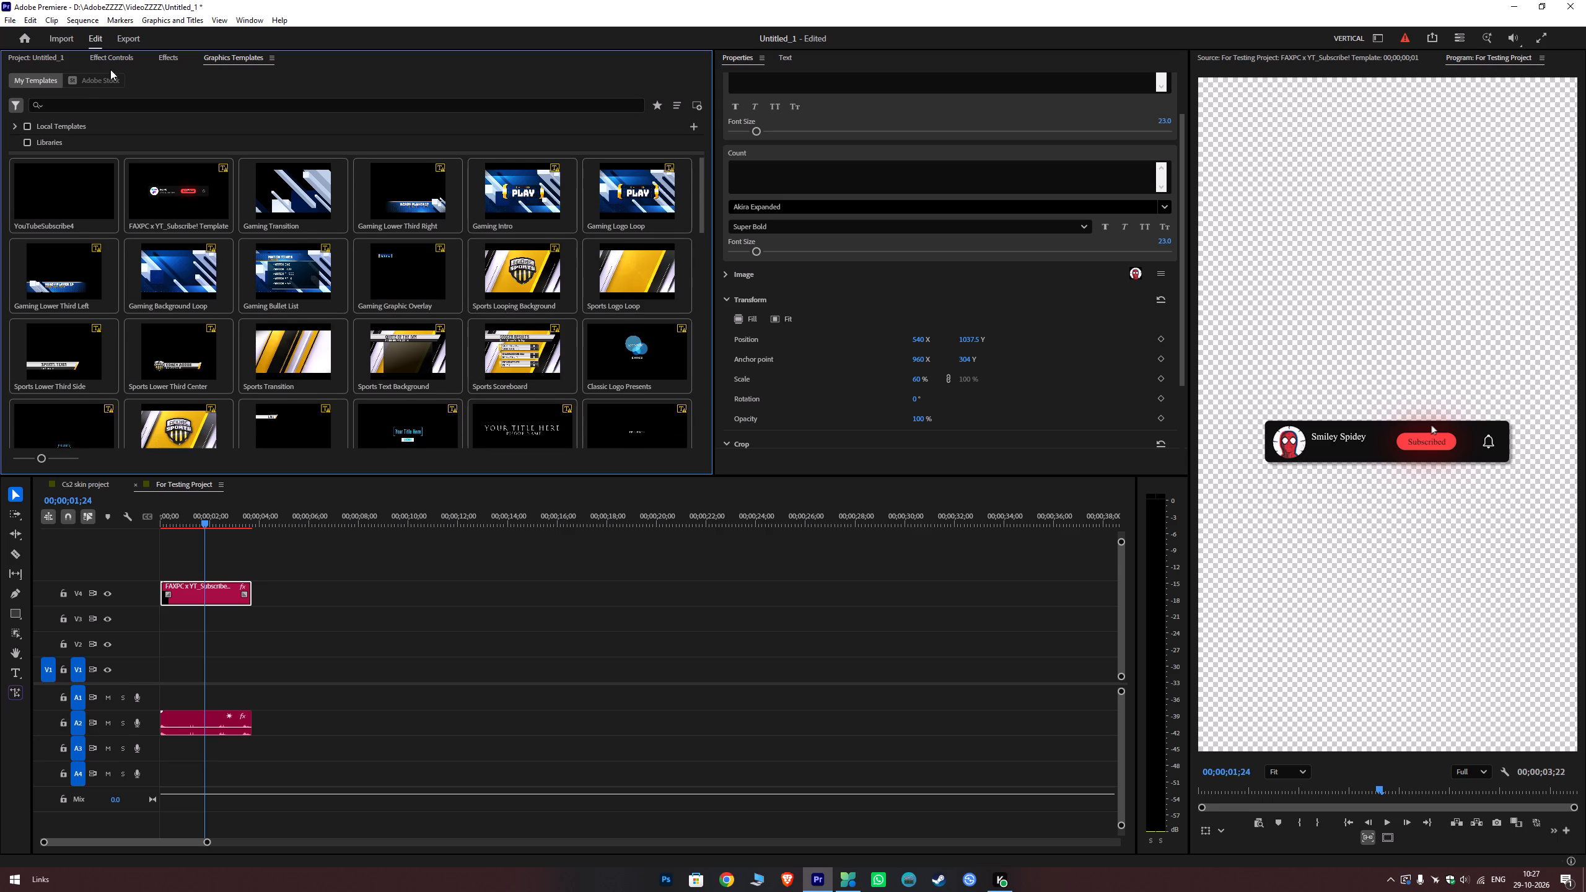
scroll(325, 234, "down", 20)
scroll(325, 234, "down", 3)
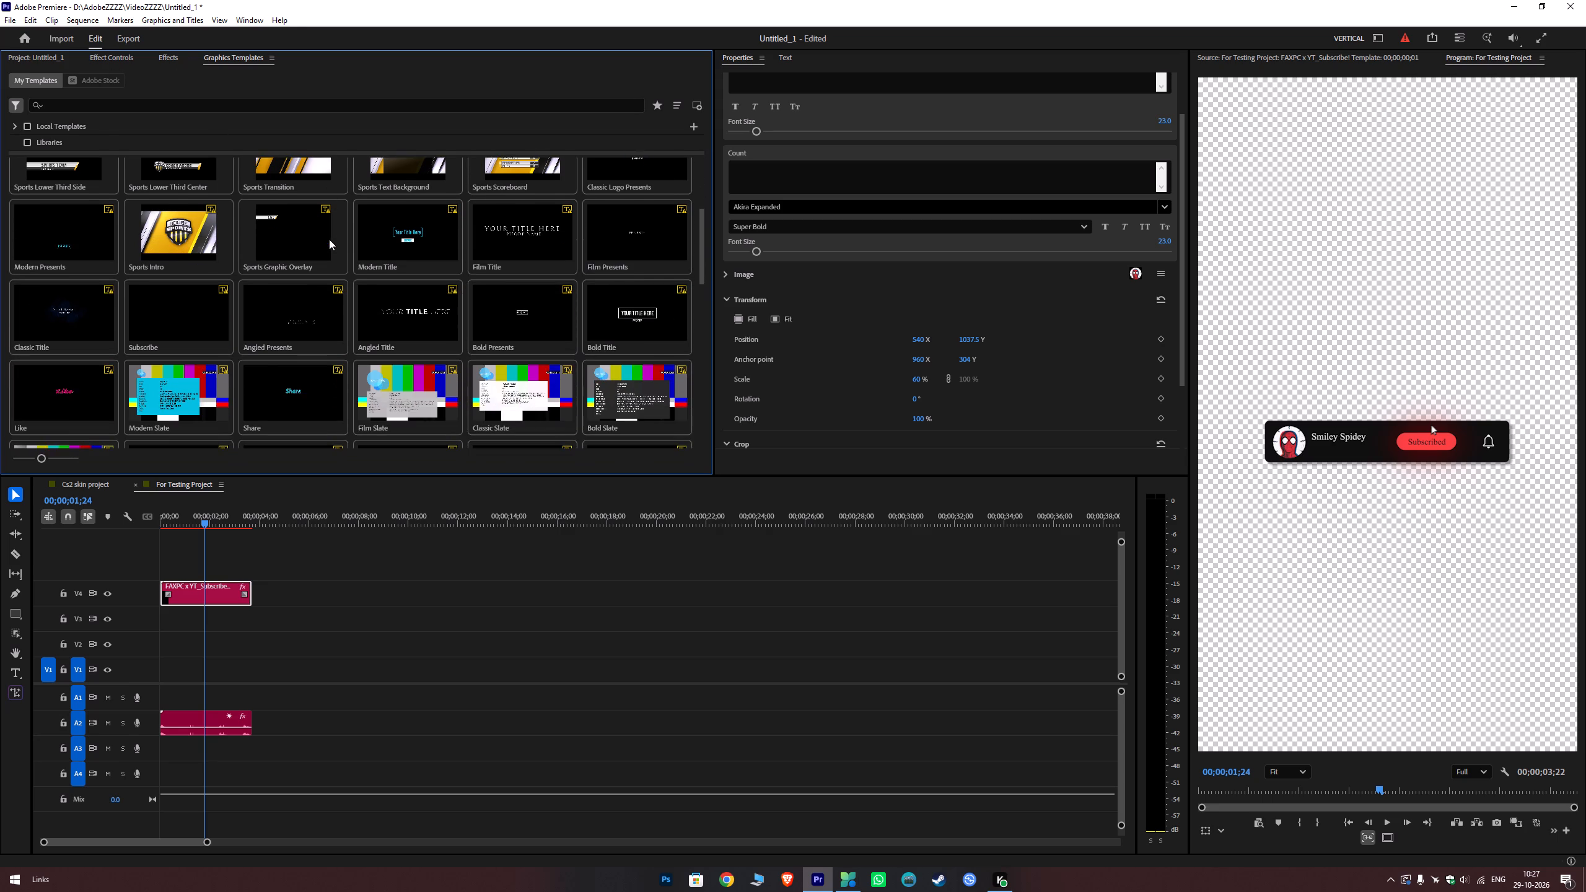
scroll(329, 239, "down", 13)
left_click(220, 586)
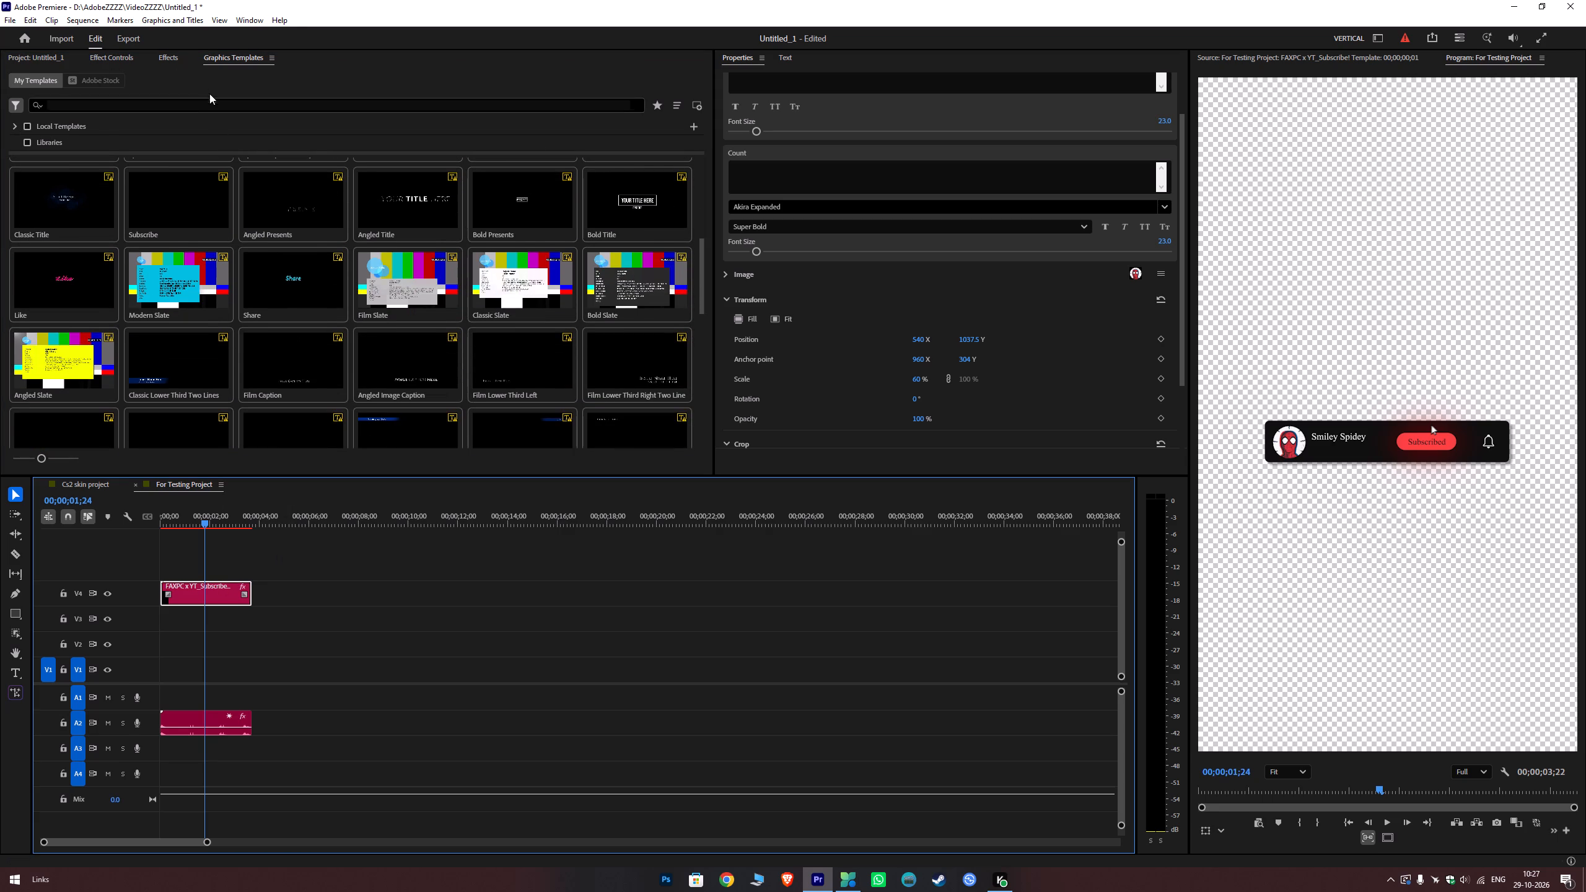
left_click(164, 20)
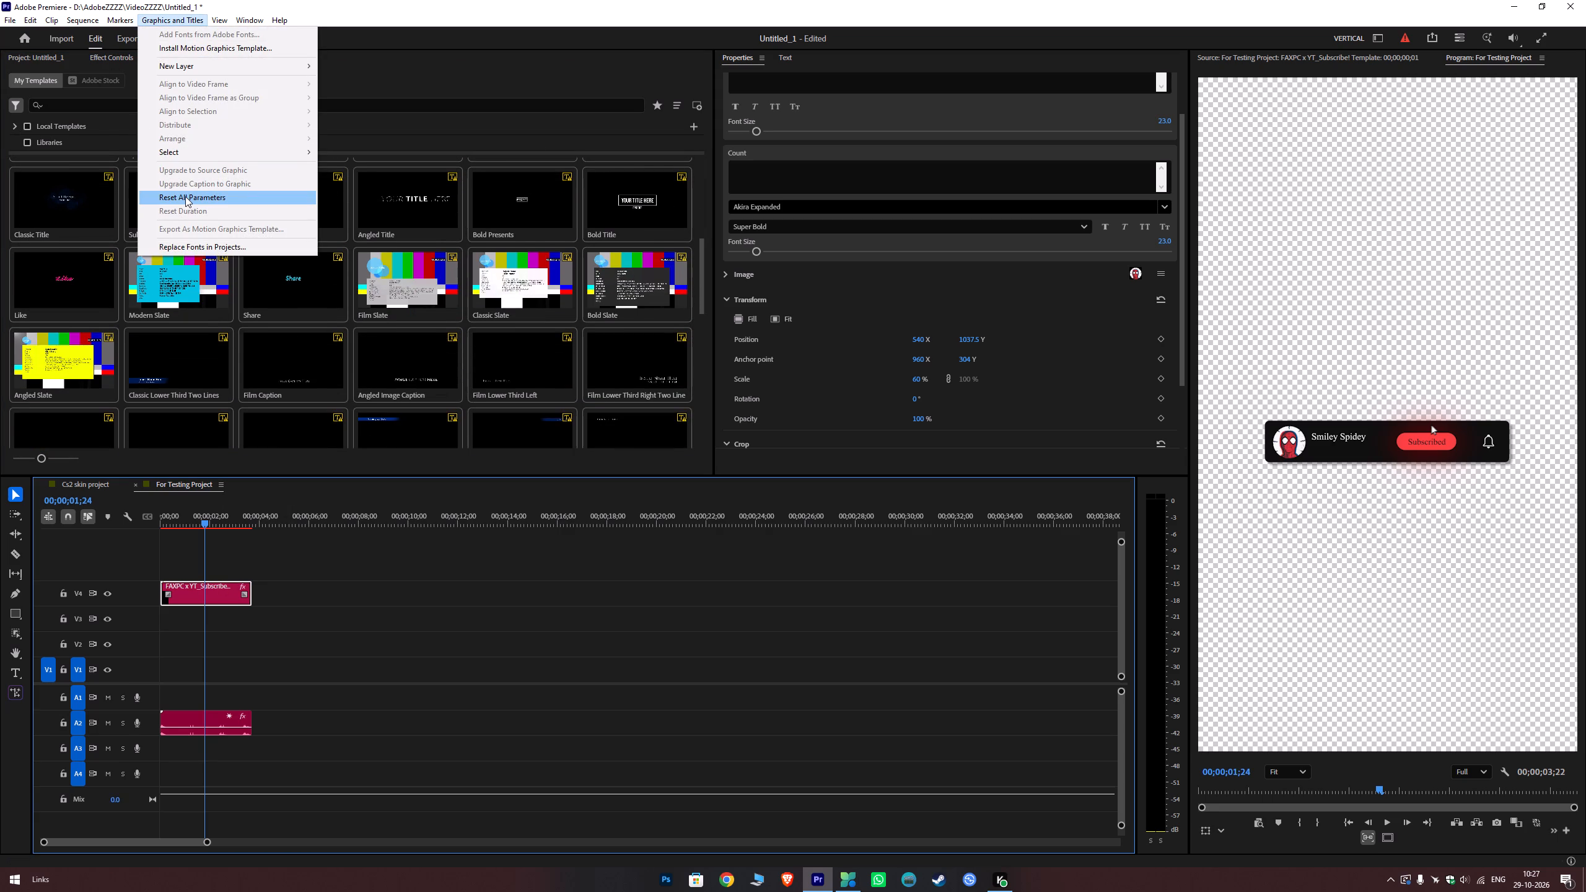
left_click(188, 186)
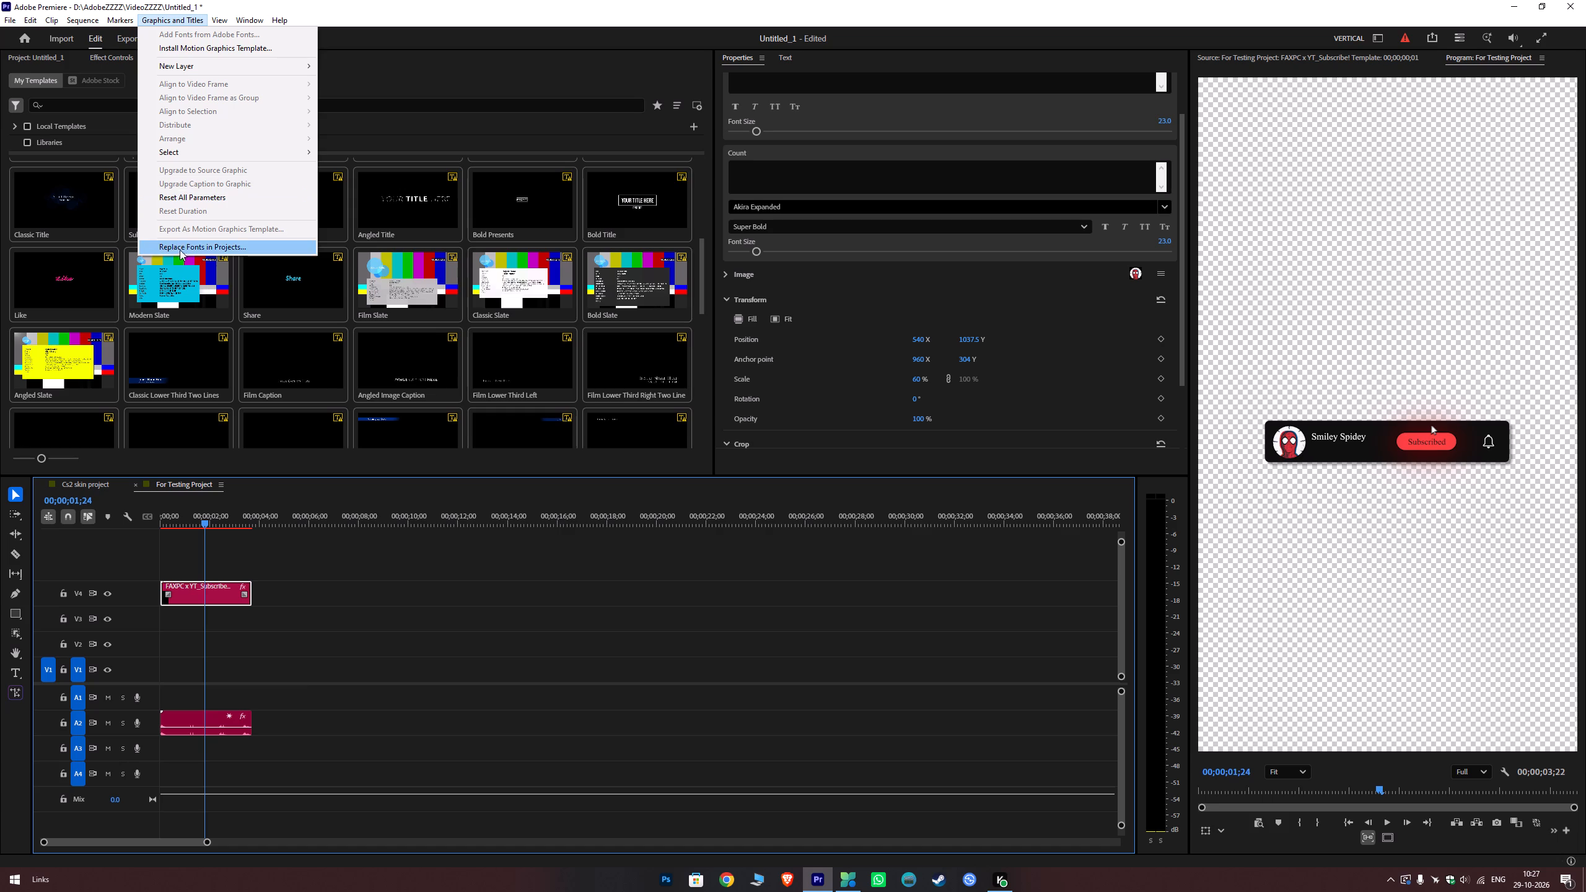
Examine the subscribe template's source effect settings and review its text, Transform and Crop properties.
left_click(105, 61)
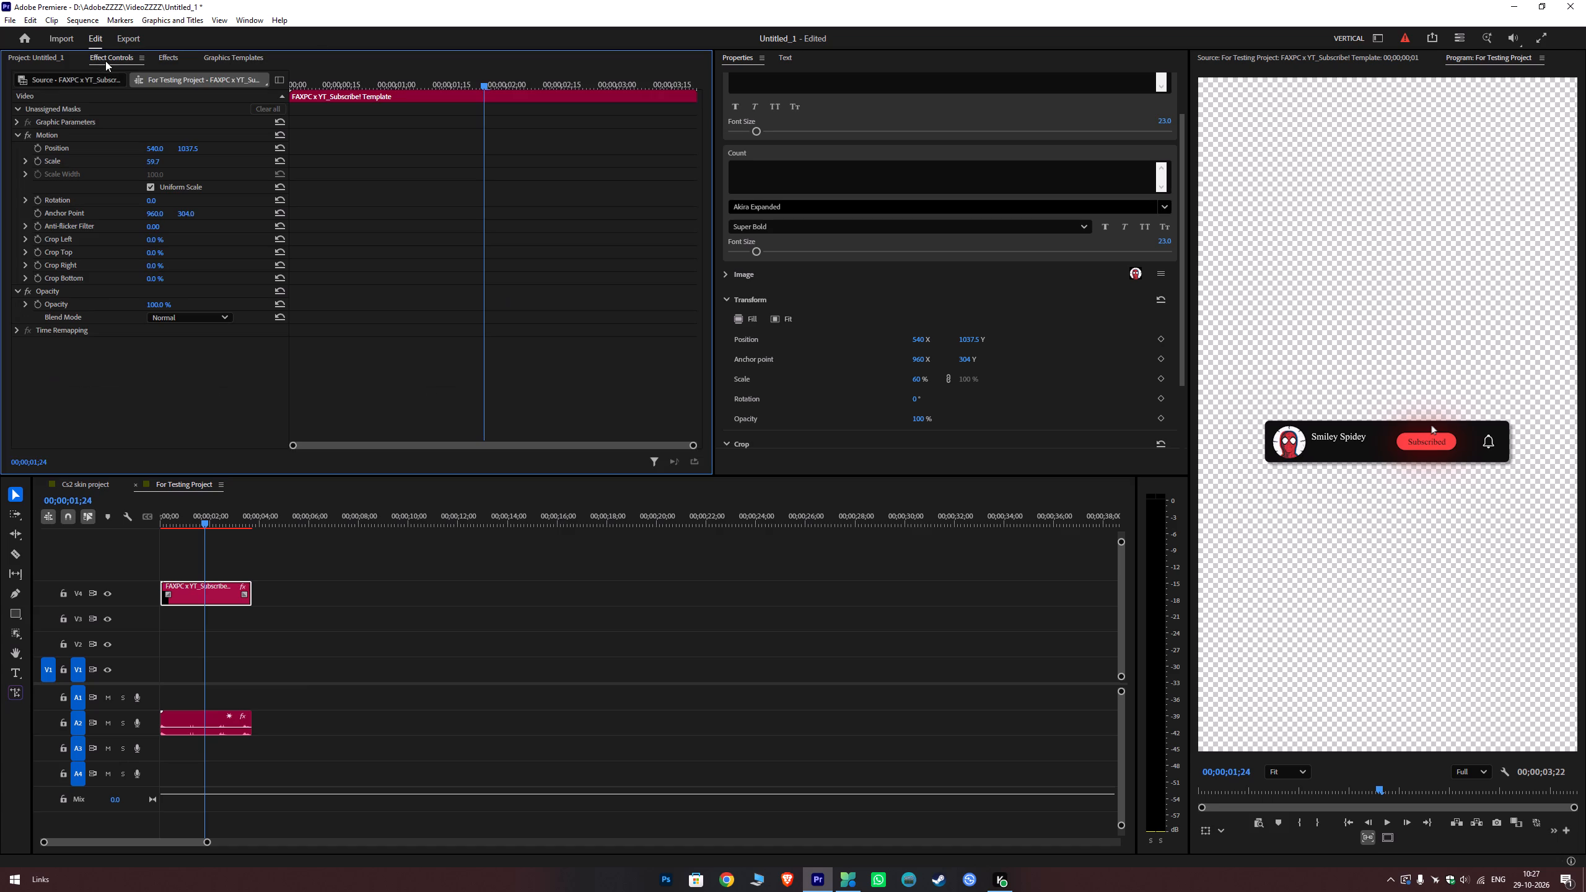
left_click(66, 78)
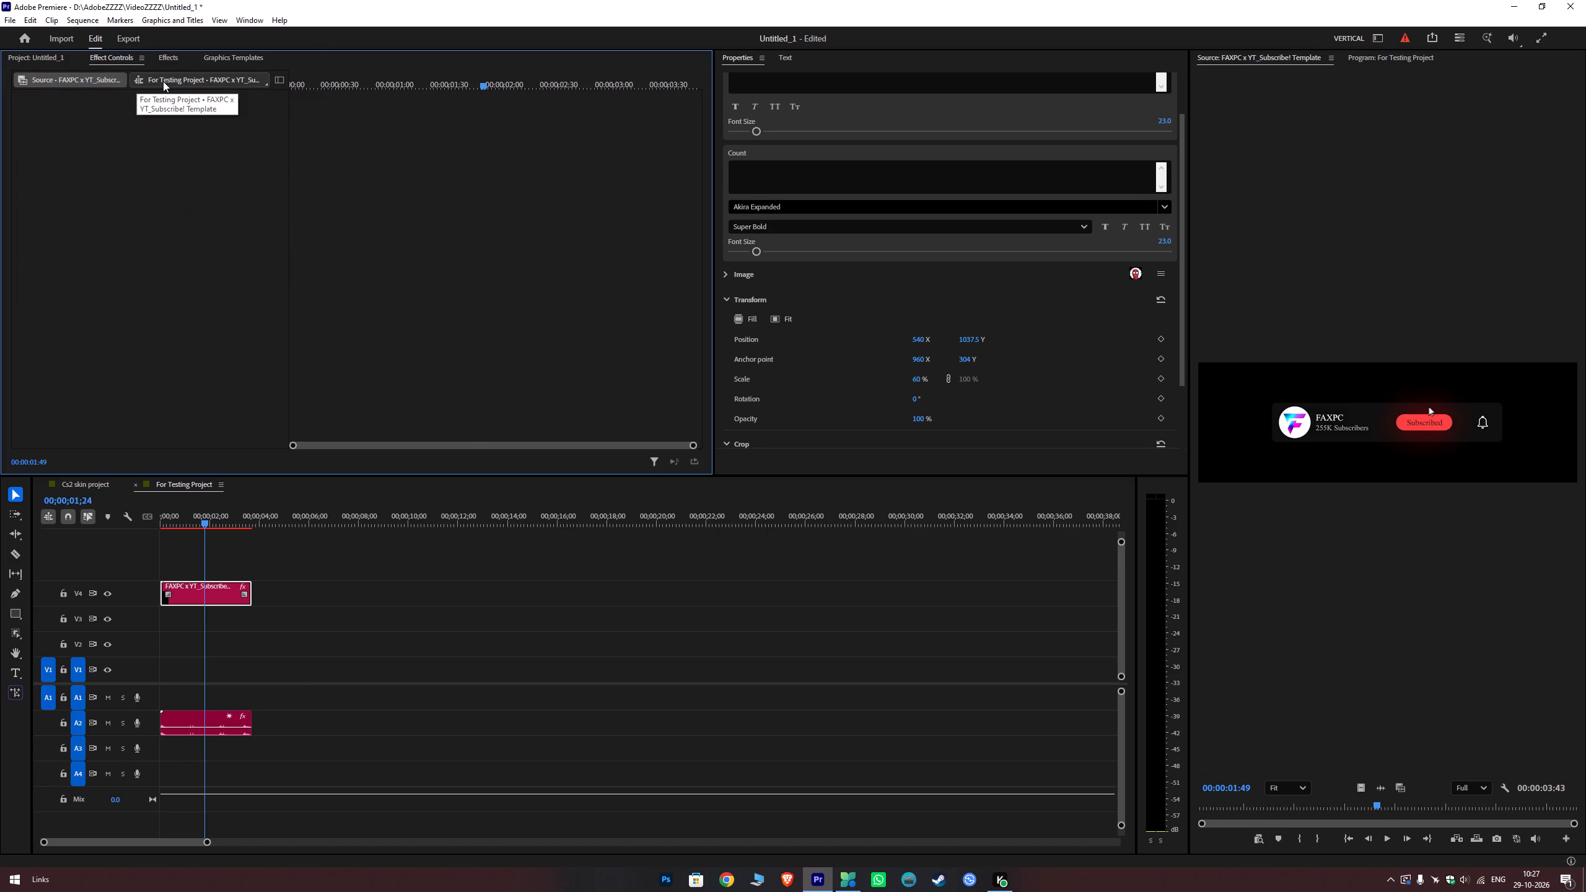
scroll(1079, 383, "down", 13)
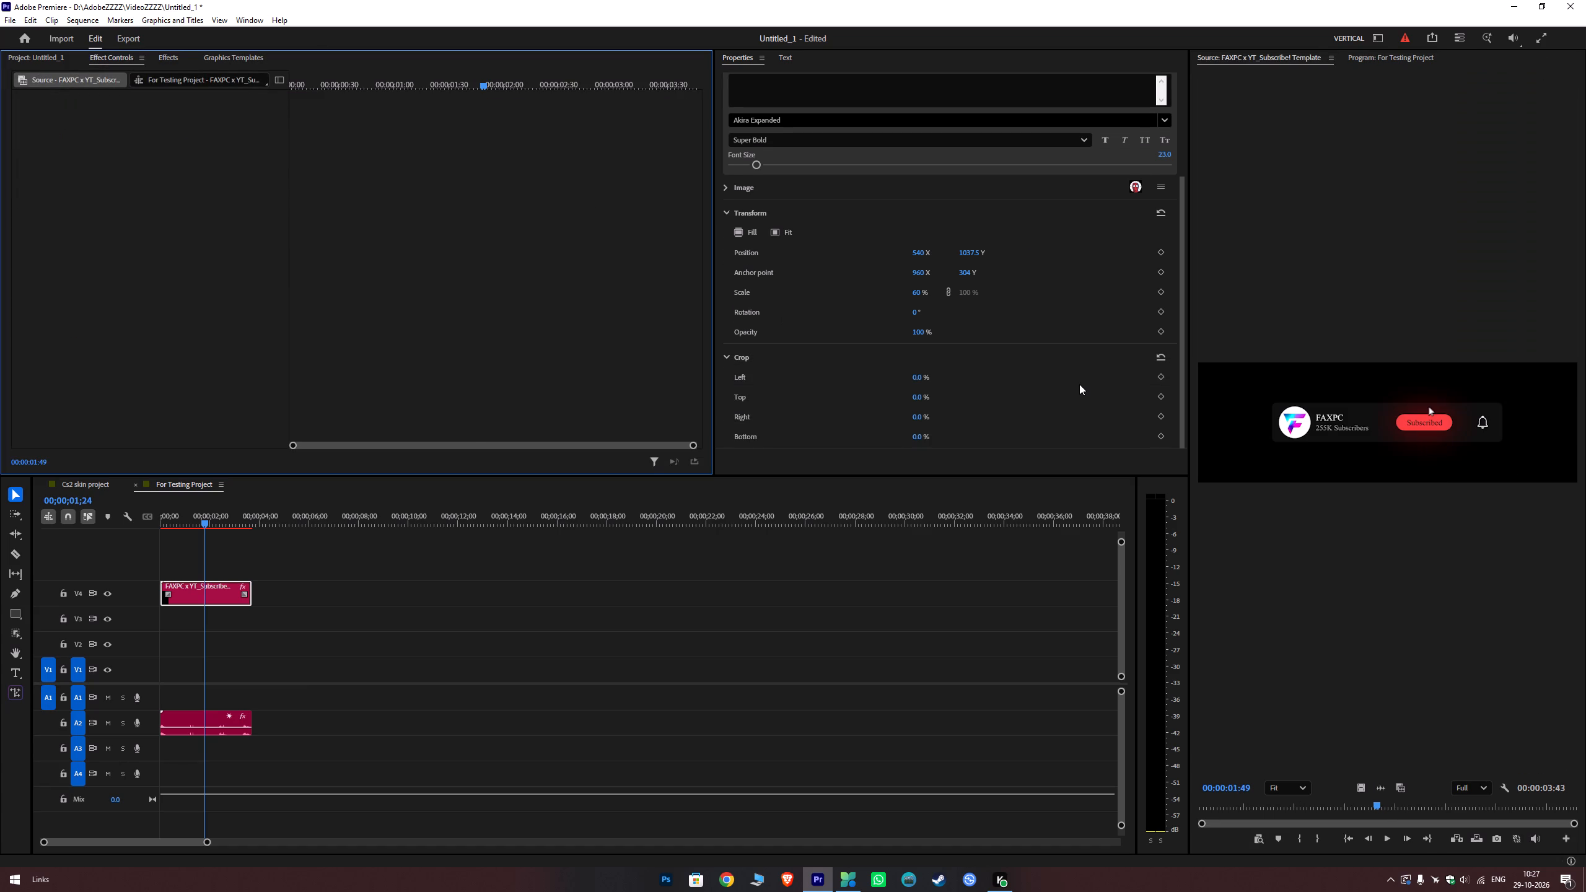
scroll(1079, 384, "up", 15)
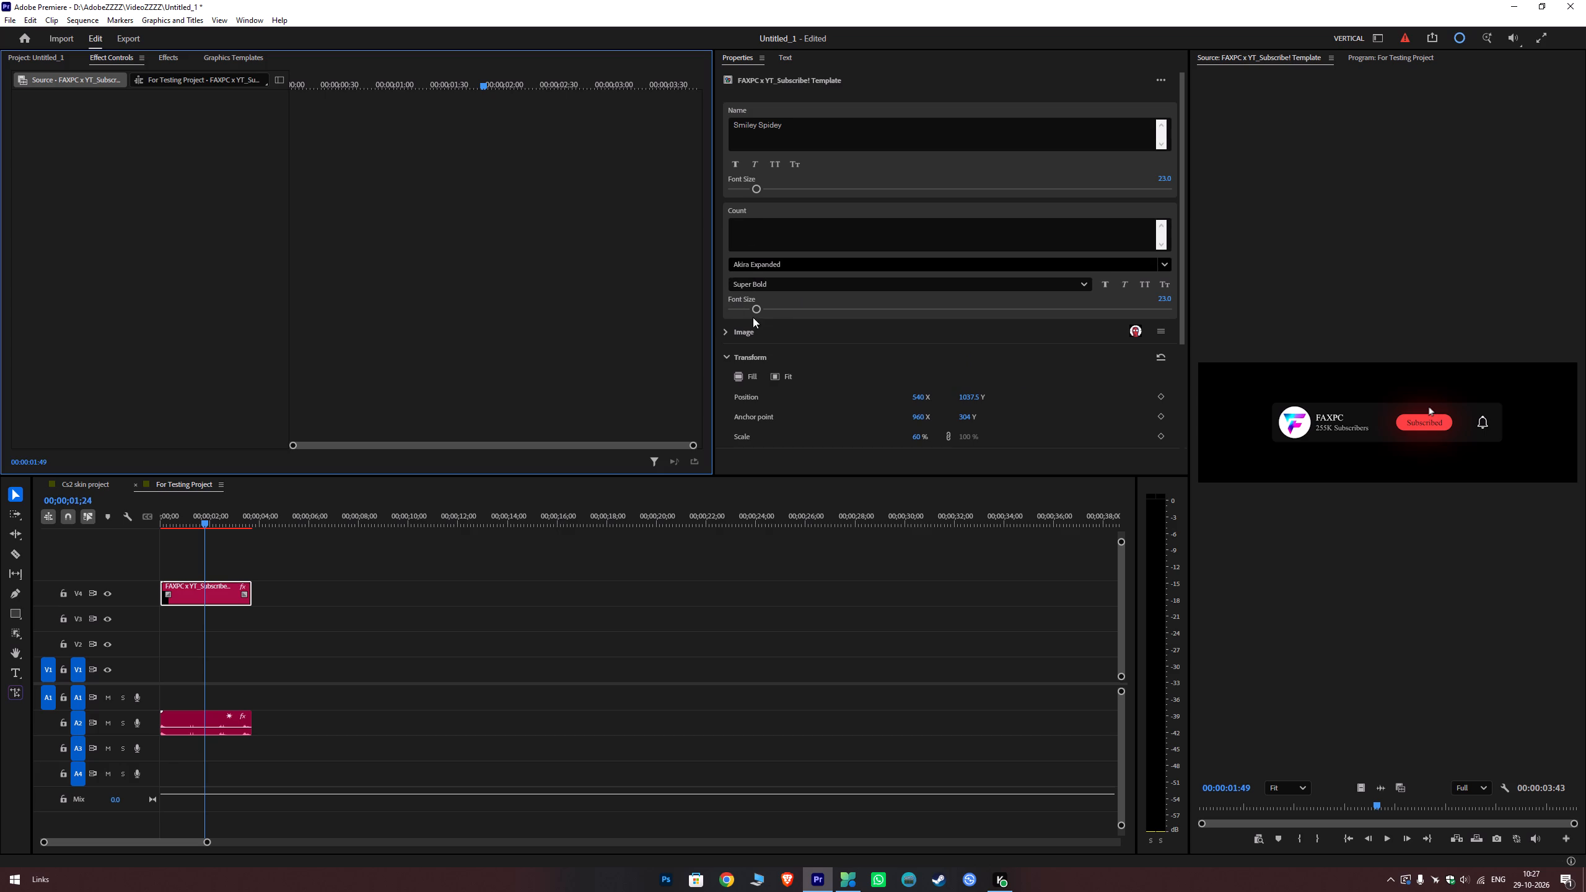
scroll(869, 380, "down", 6)
scroll(841, 336, "down", 6)
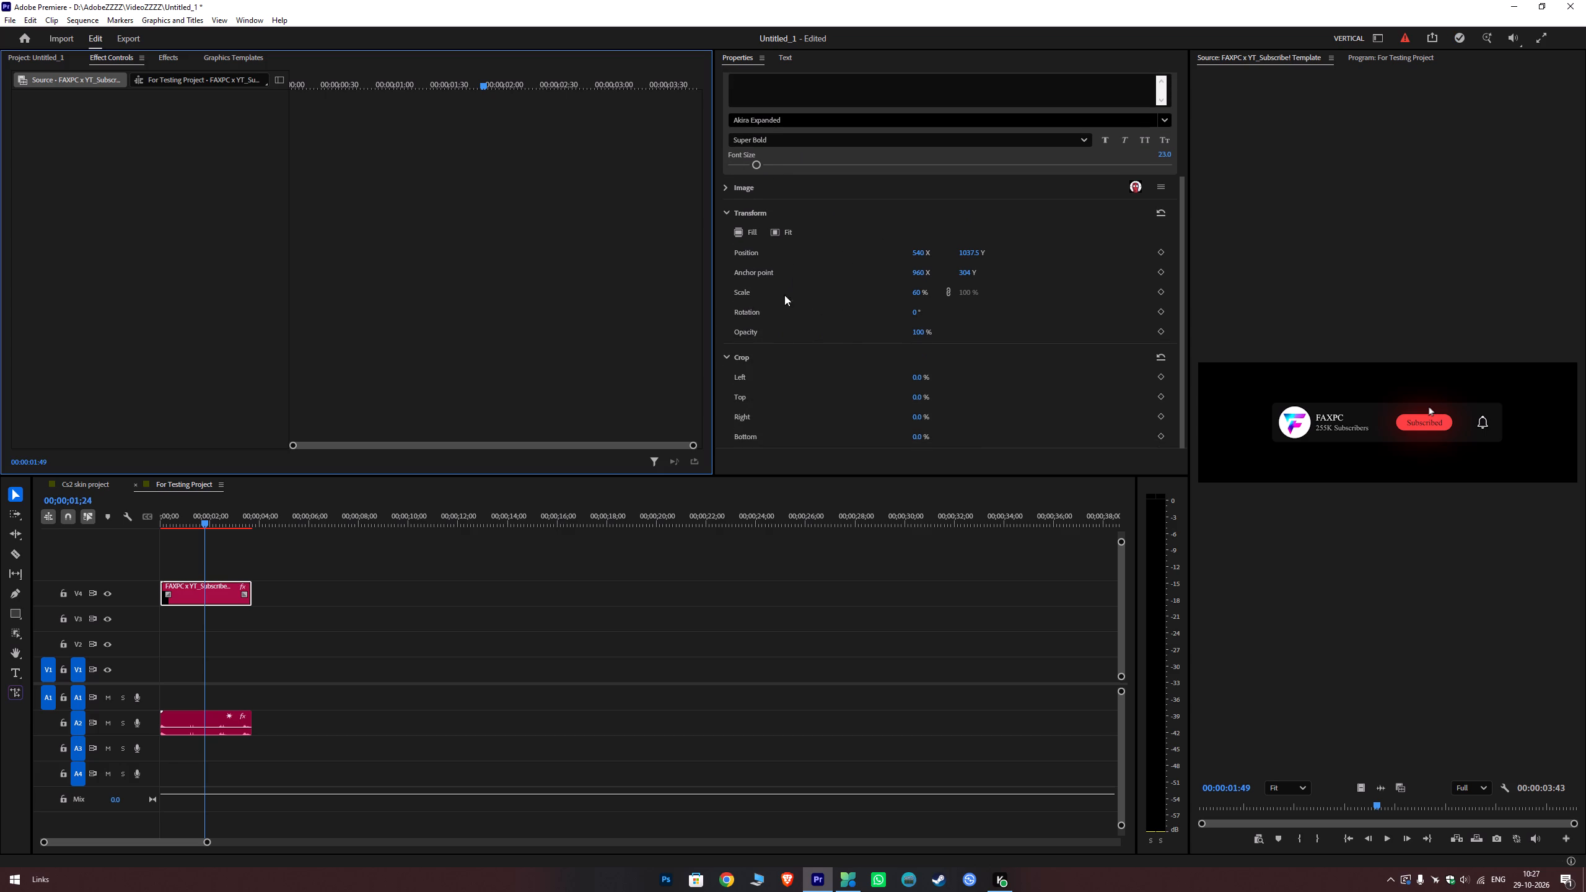
scroll(761, 357, "down", 6)
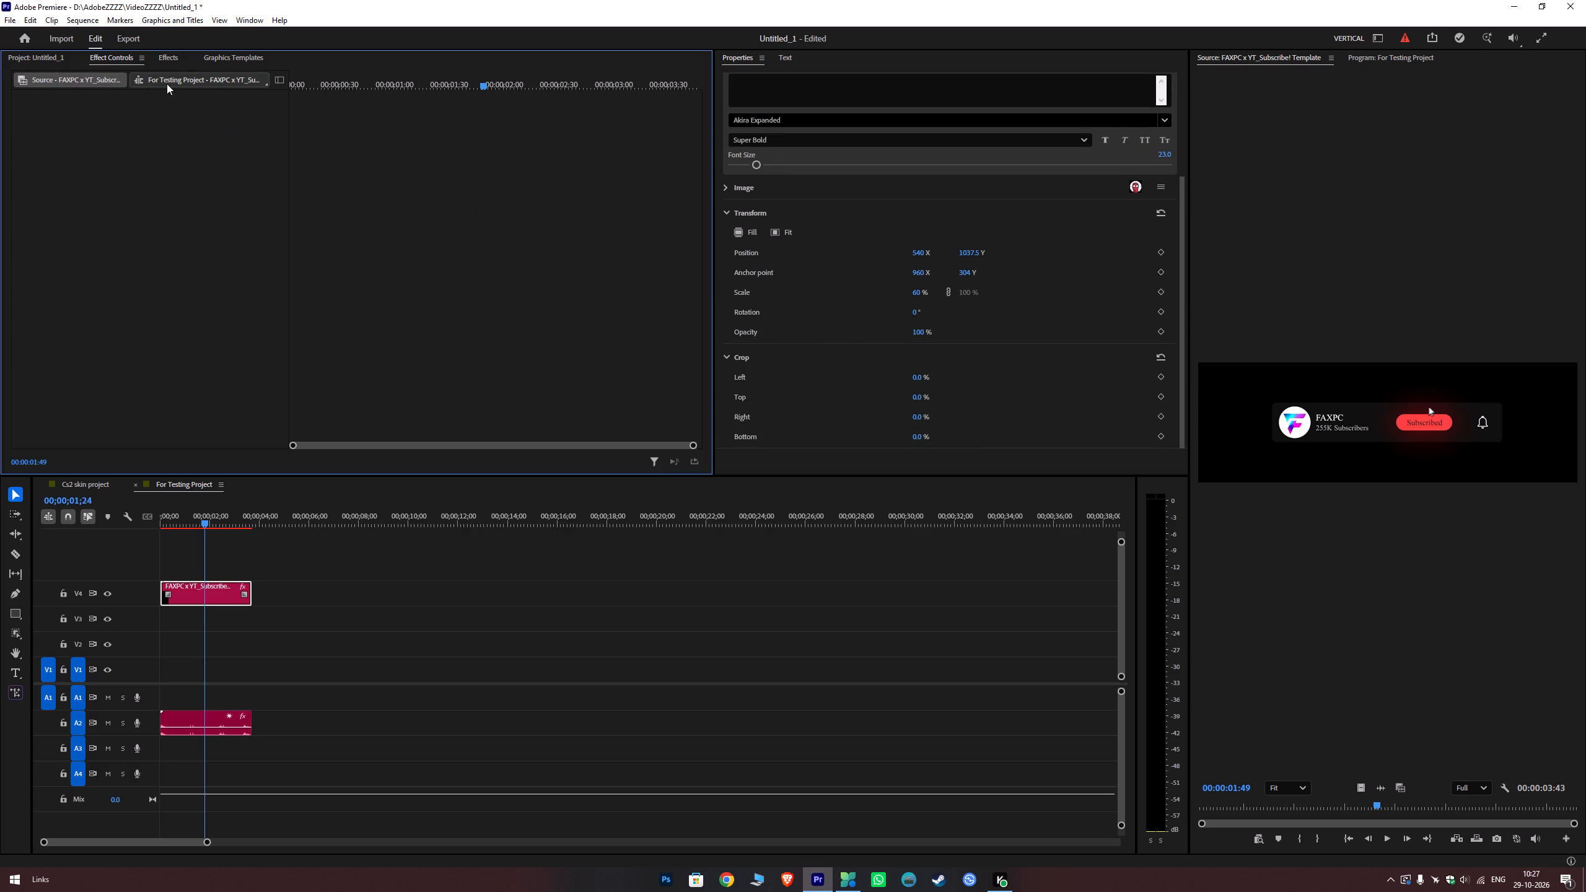
Examine the Motion settings of the subscribe template clip in the For Testing Project sequence with its motion outline shown.
left_click(170, 78)
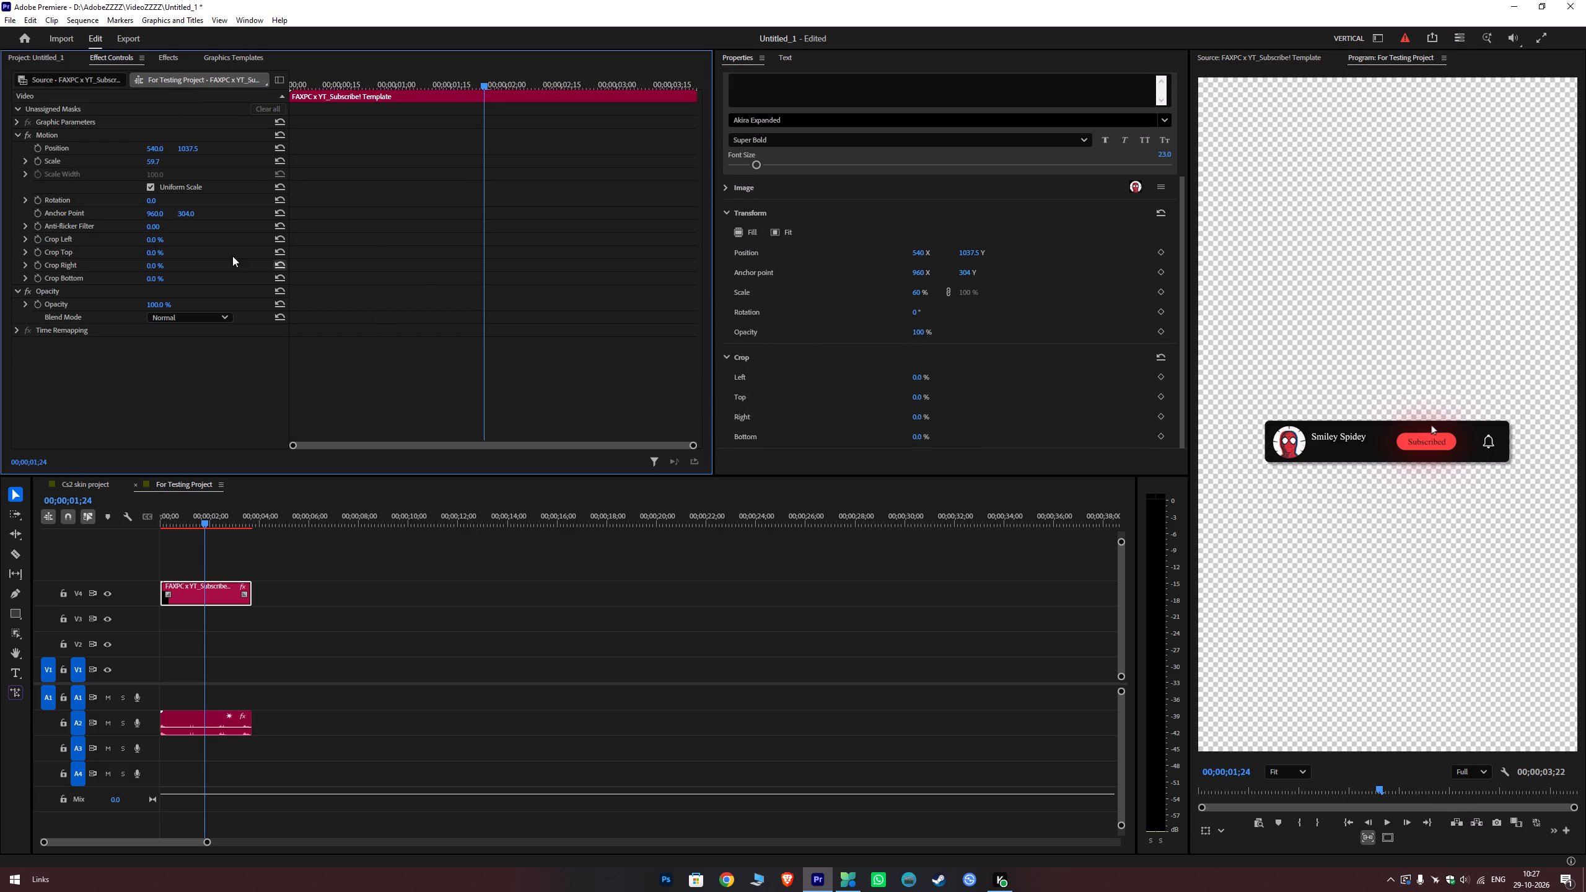
double_click(58, 135)
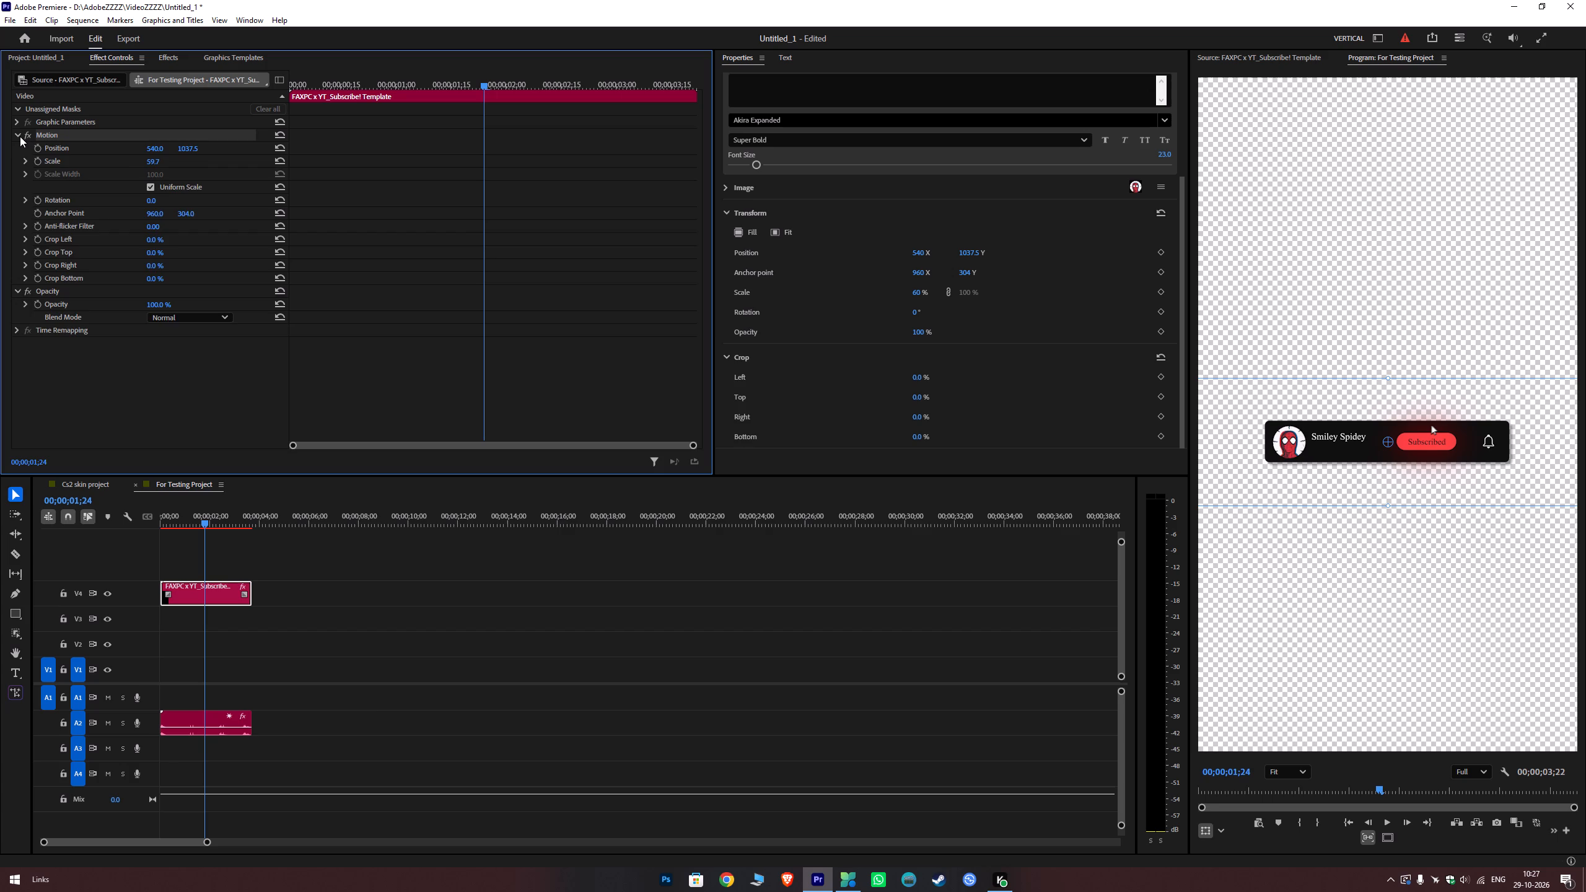
left_click(20, 136)
left_click(20, 136)
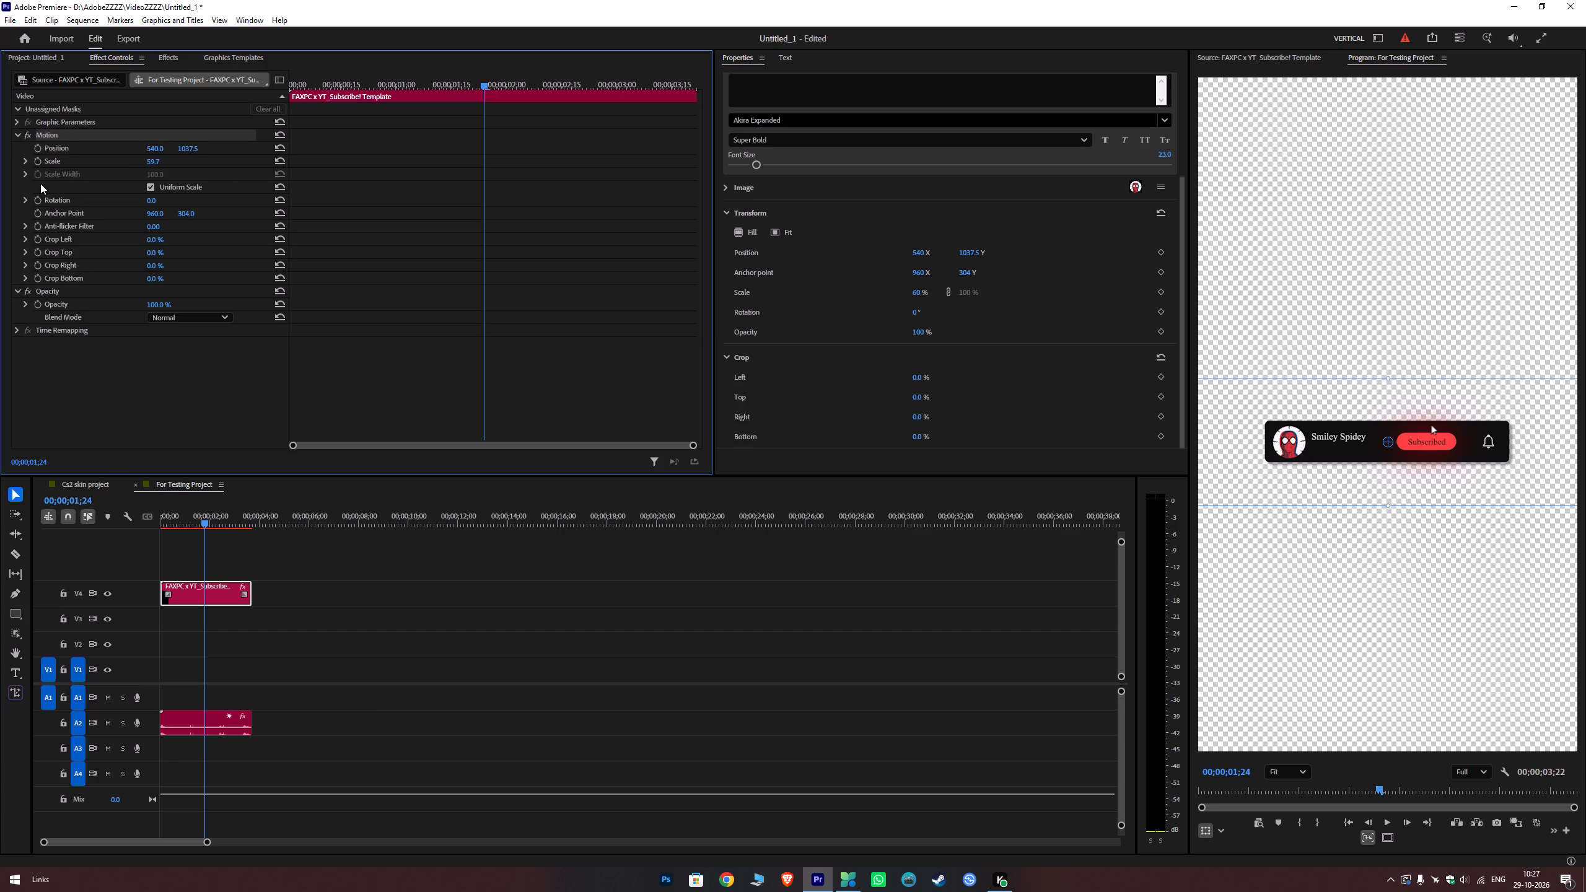
left_click(181, 594)
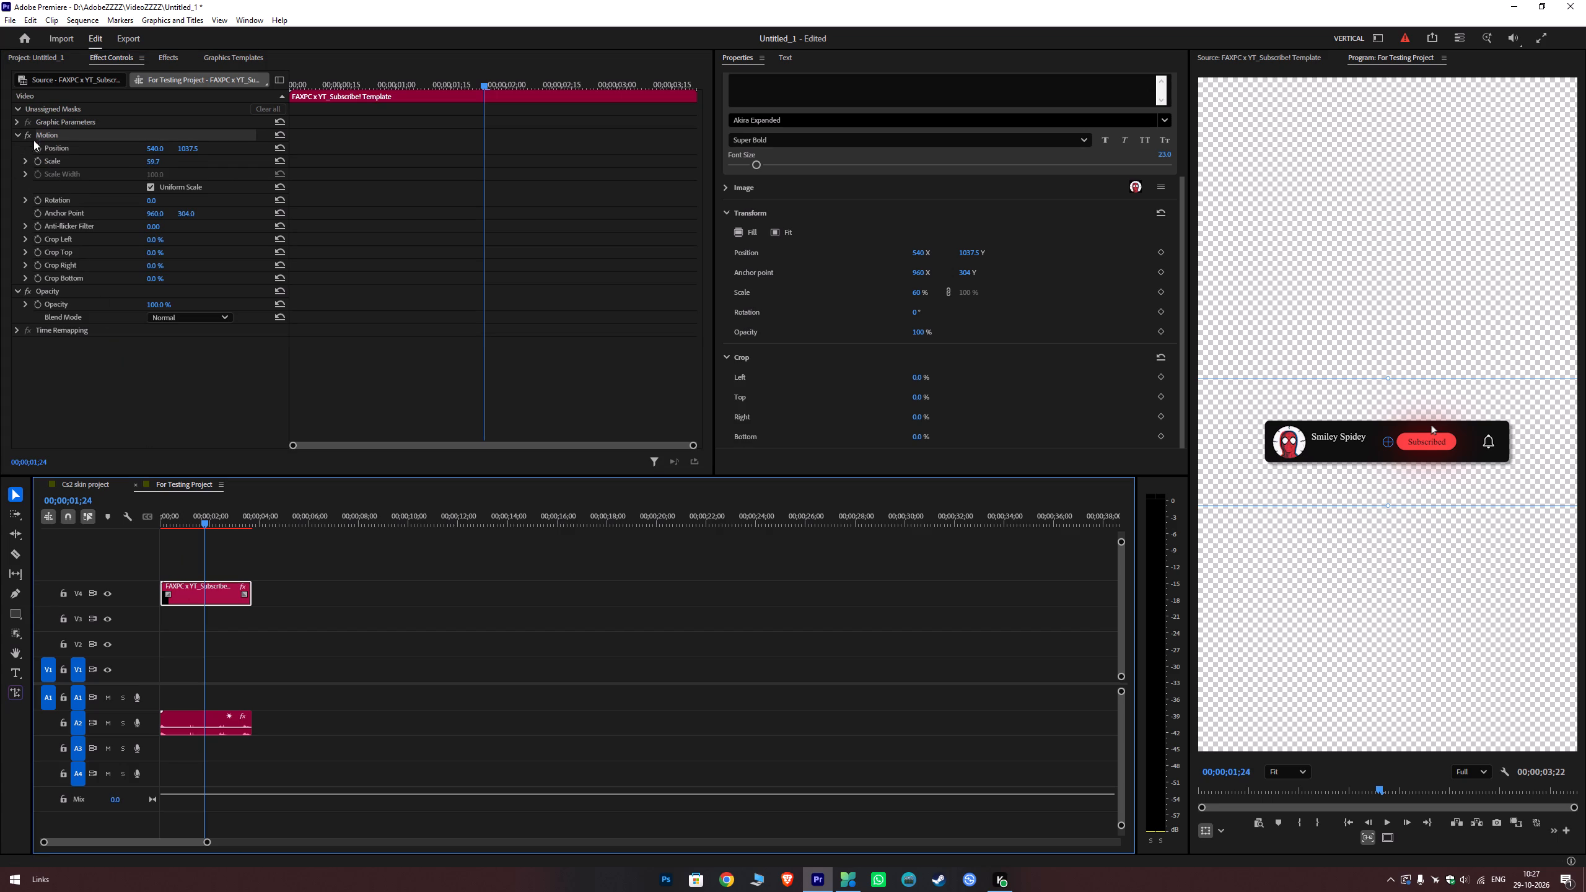
Close the Properties and Text panels.
left_click(240, 559)
left_click(211, 595)
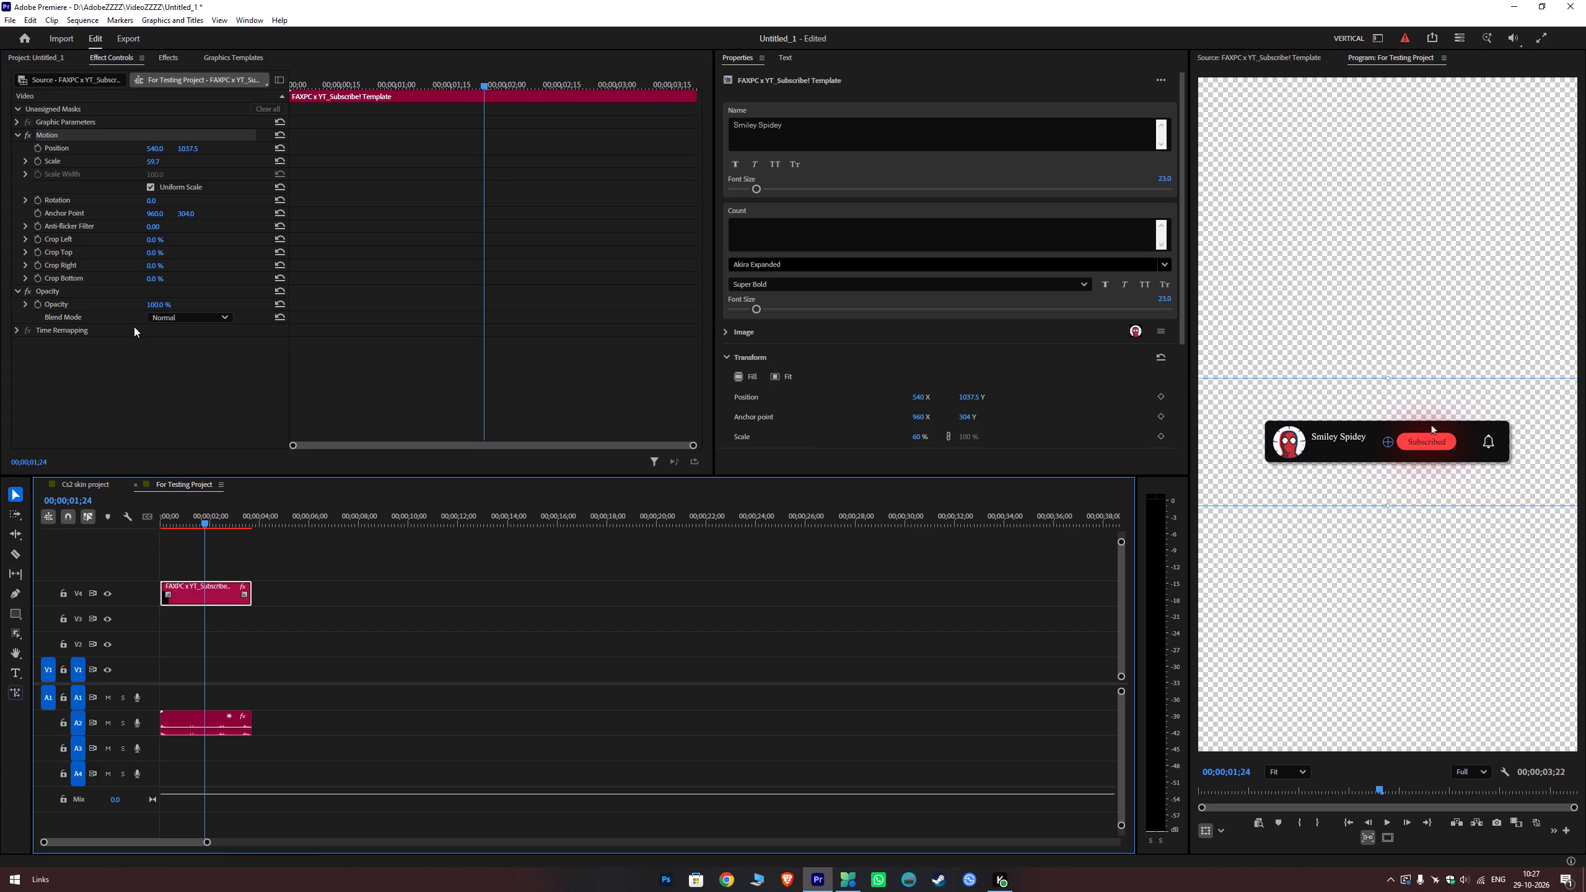
right_click(745, 63)
left_click(757, 70)
right_click(743, 58)
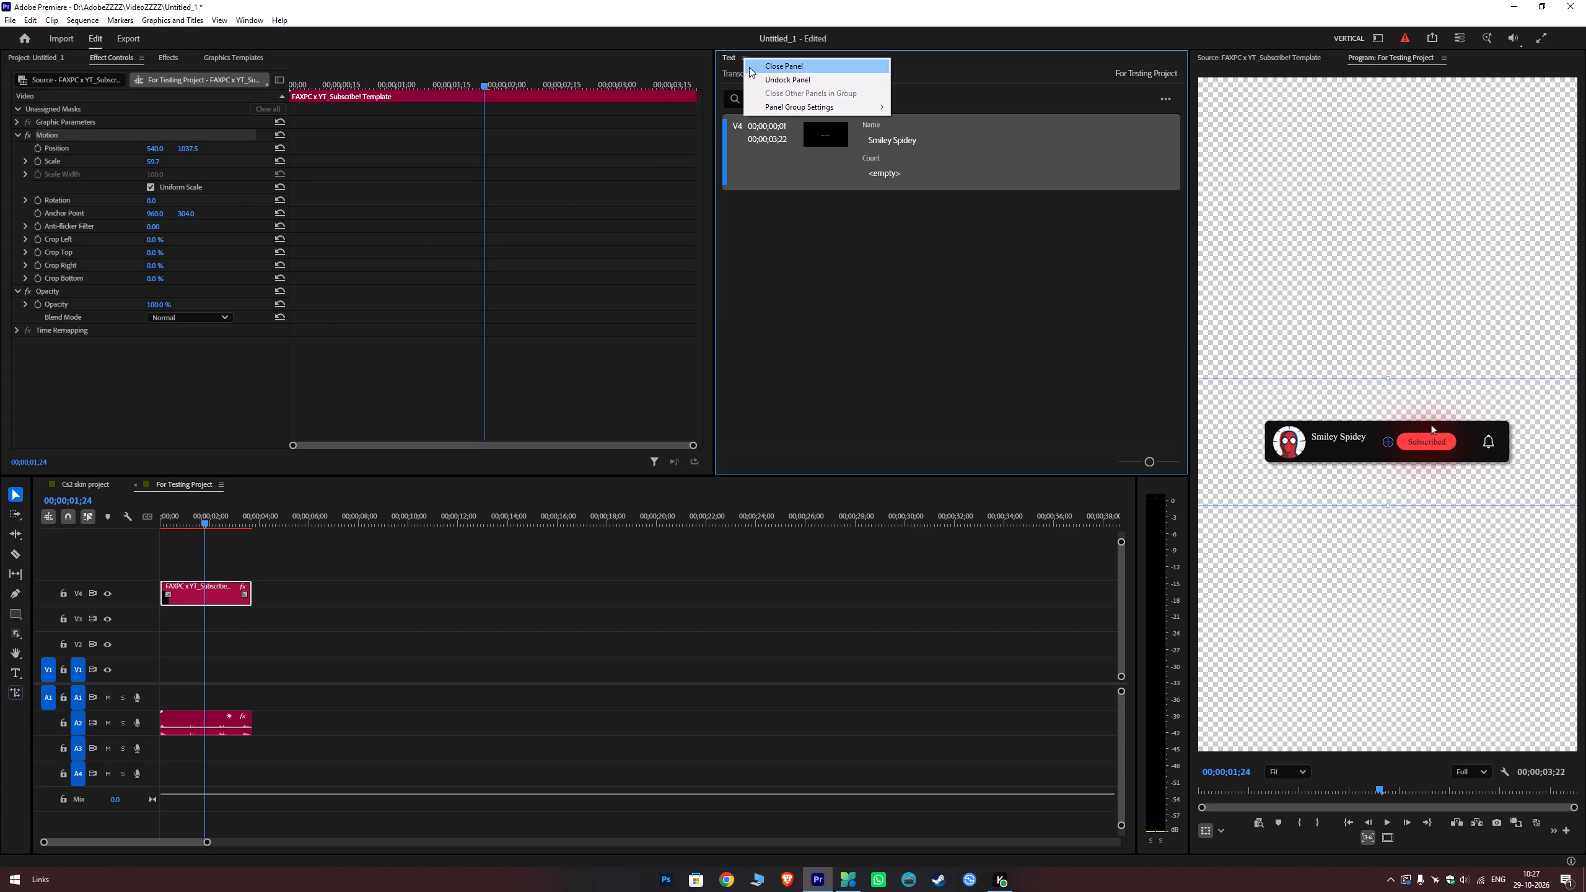
left_click(749, 67)
Examine the subscribe clip's effect settings, expanding its Graphic Parameters and Image entries.
left_click(136, 409)
left_click(204, 600)
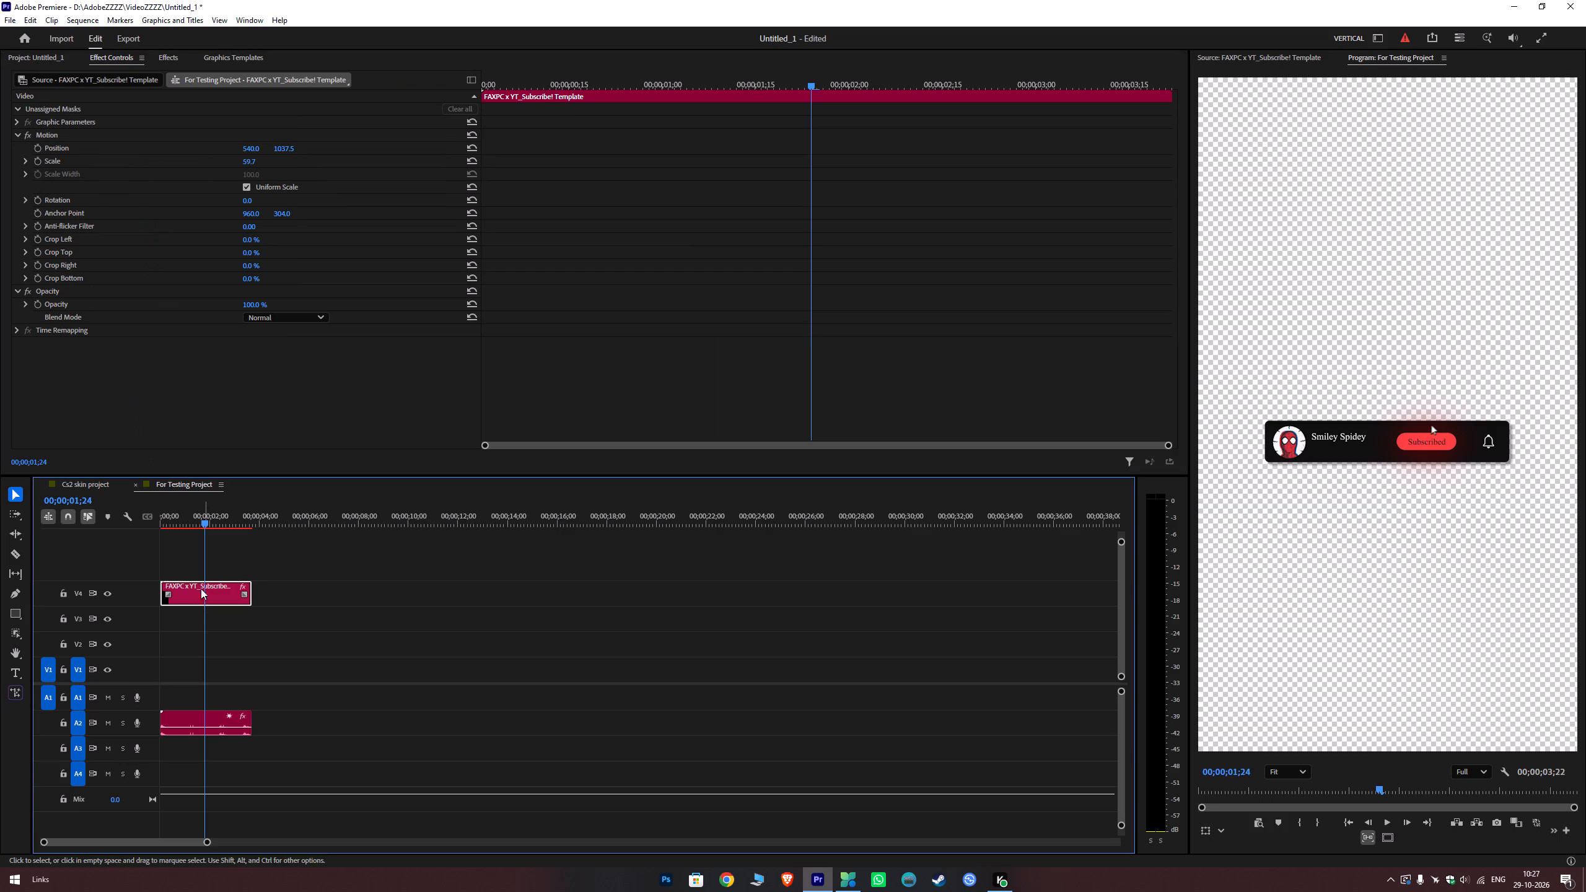
left_click(185, 449)
left_click(289, 572)
left_click(189, 590)
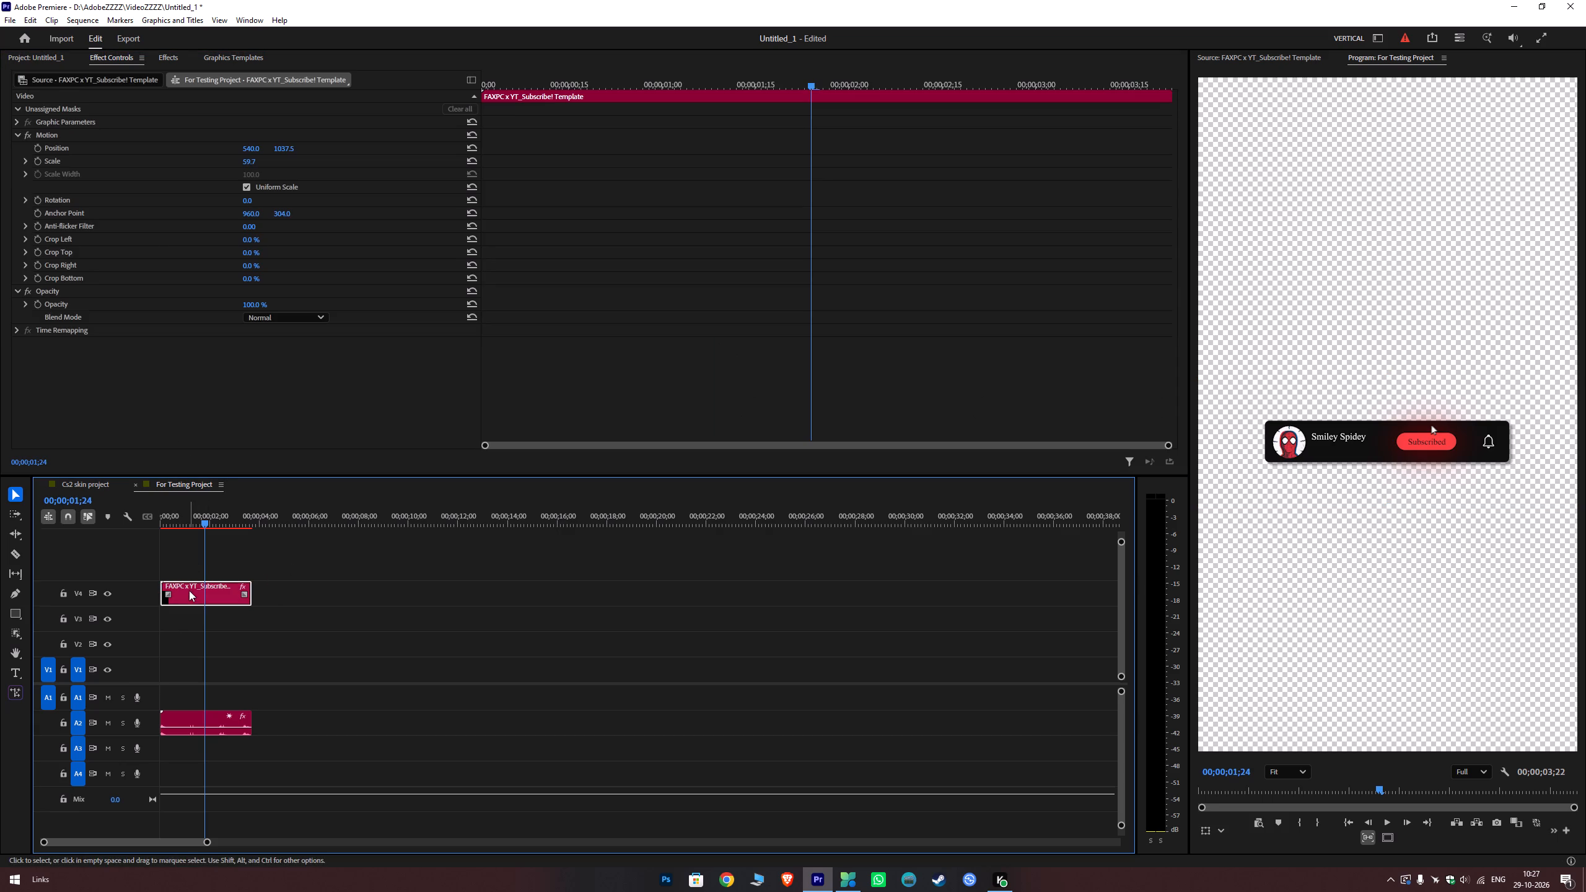
left_click(58, 125)
double_click(1349, 439)
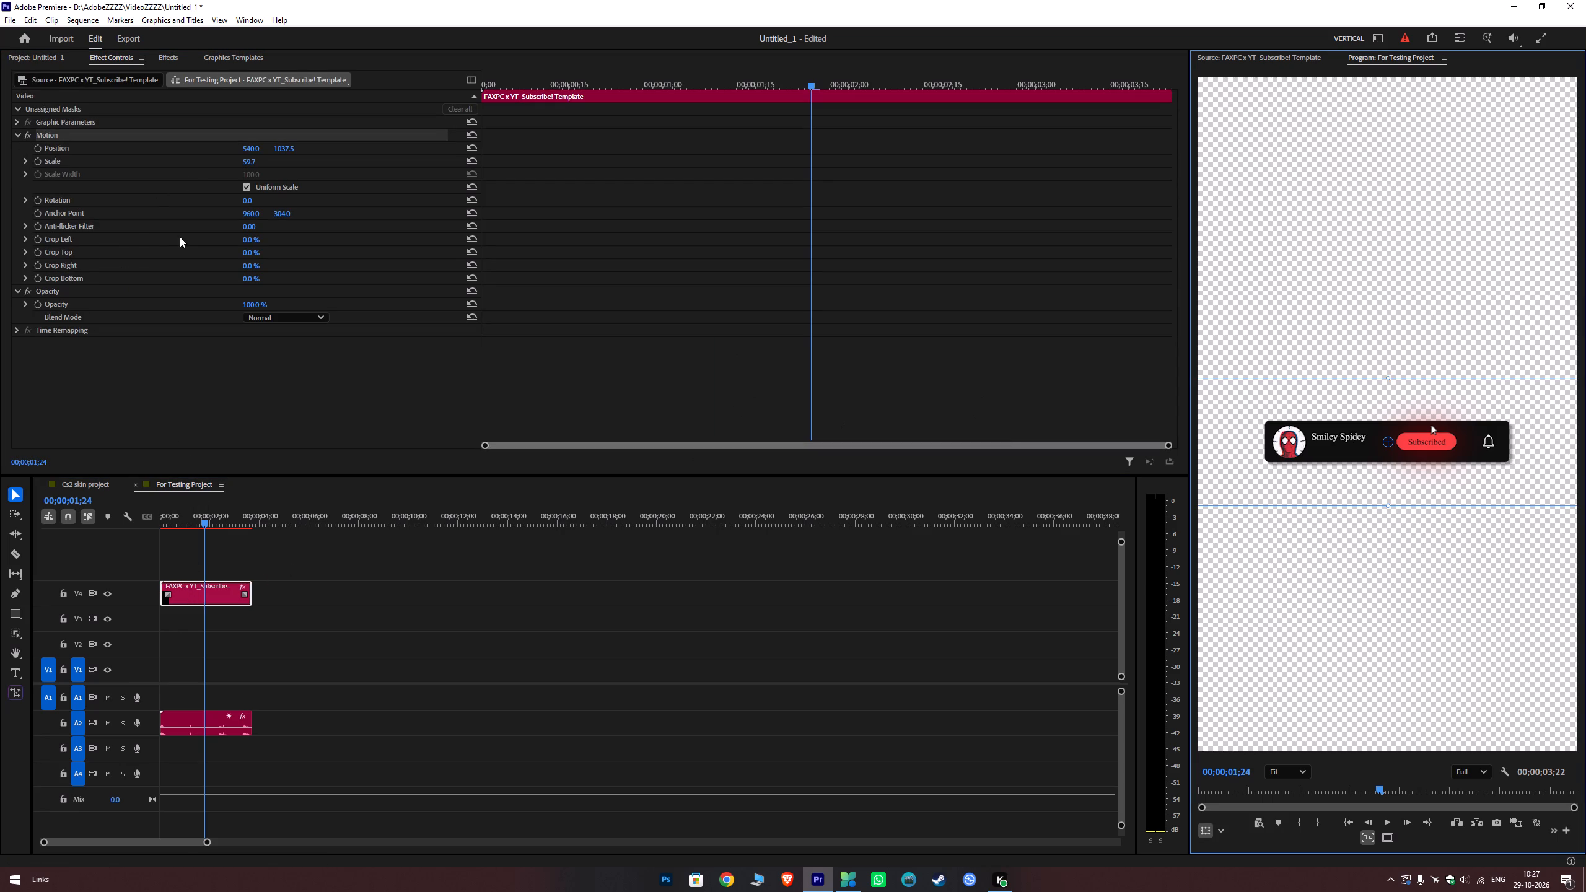
left_click(18, 132)
left_click(18, 132)
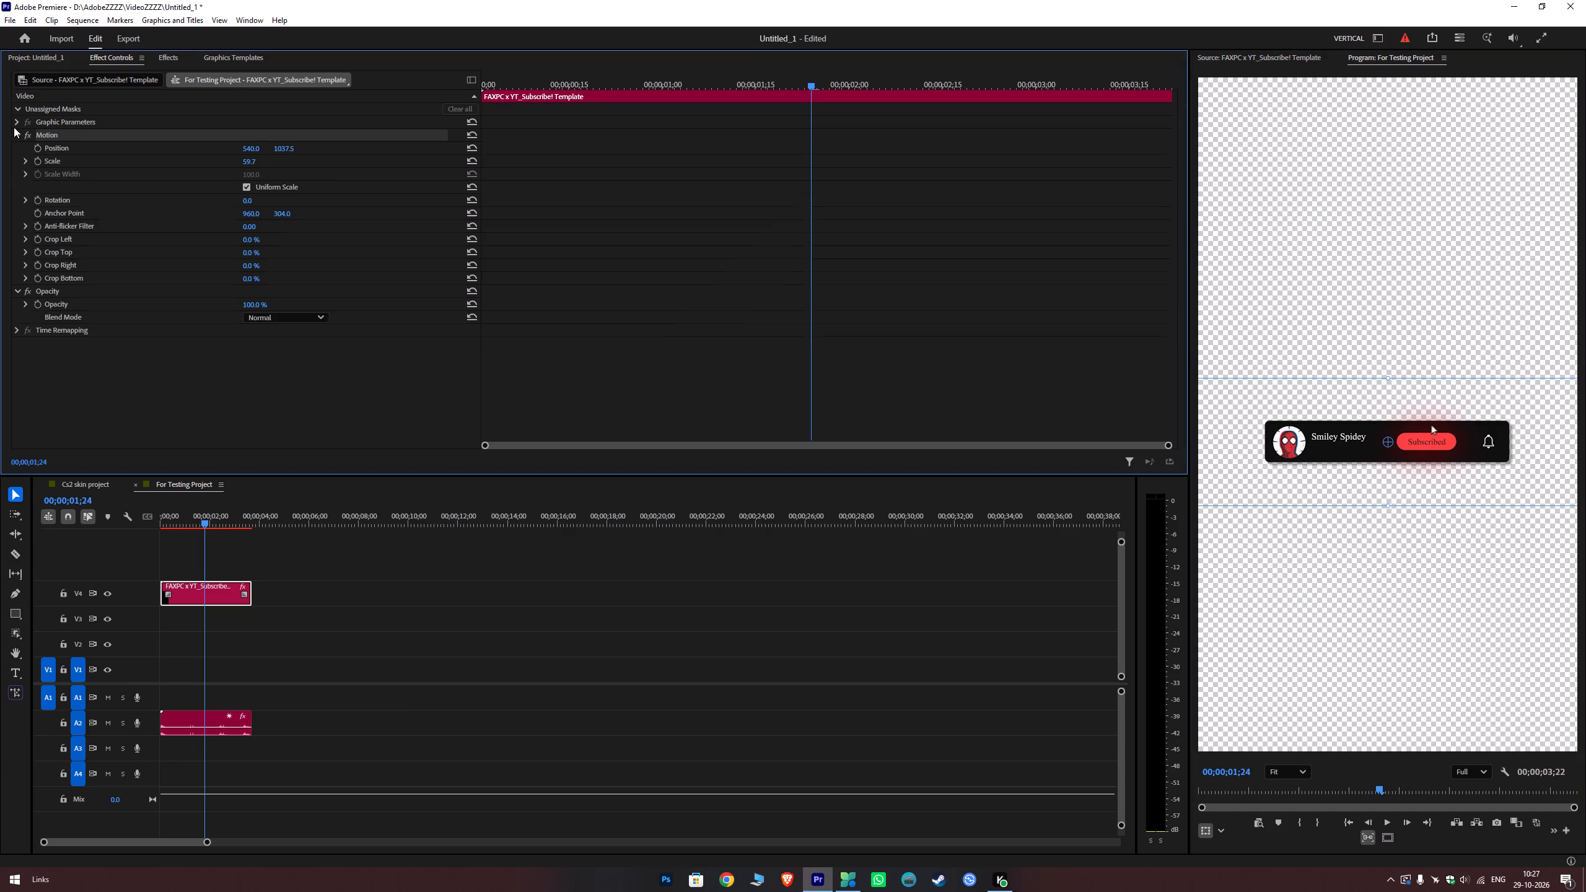
double_click(10, 120)
left_click(13, 108)
left_click(18, 108)
left_click(15, 103)
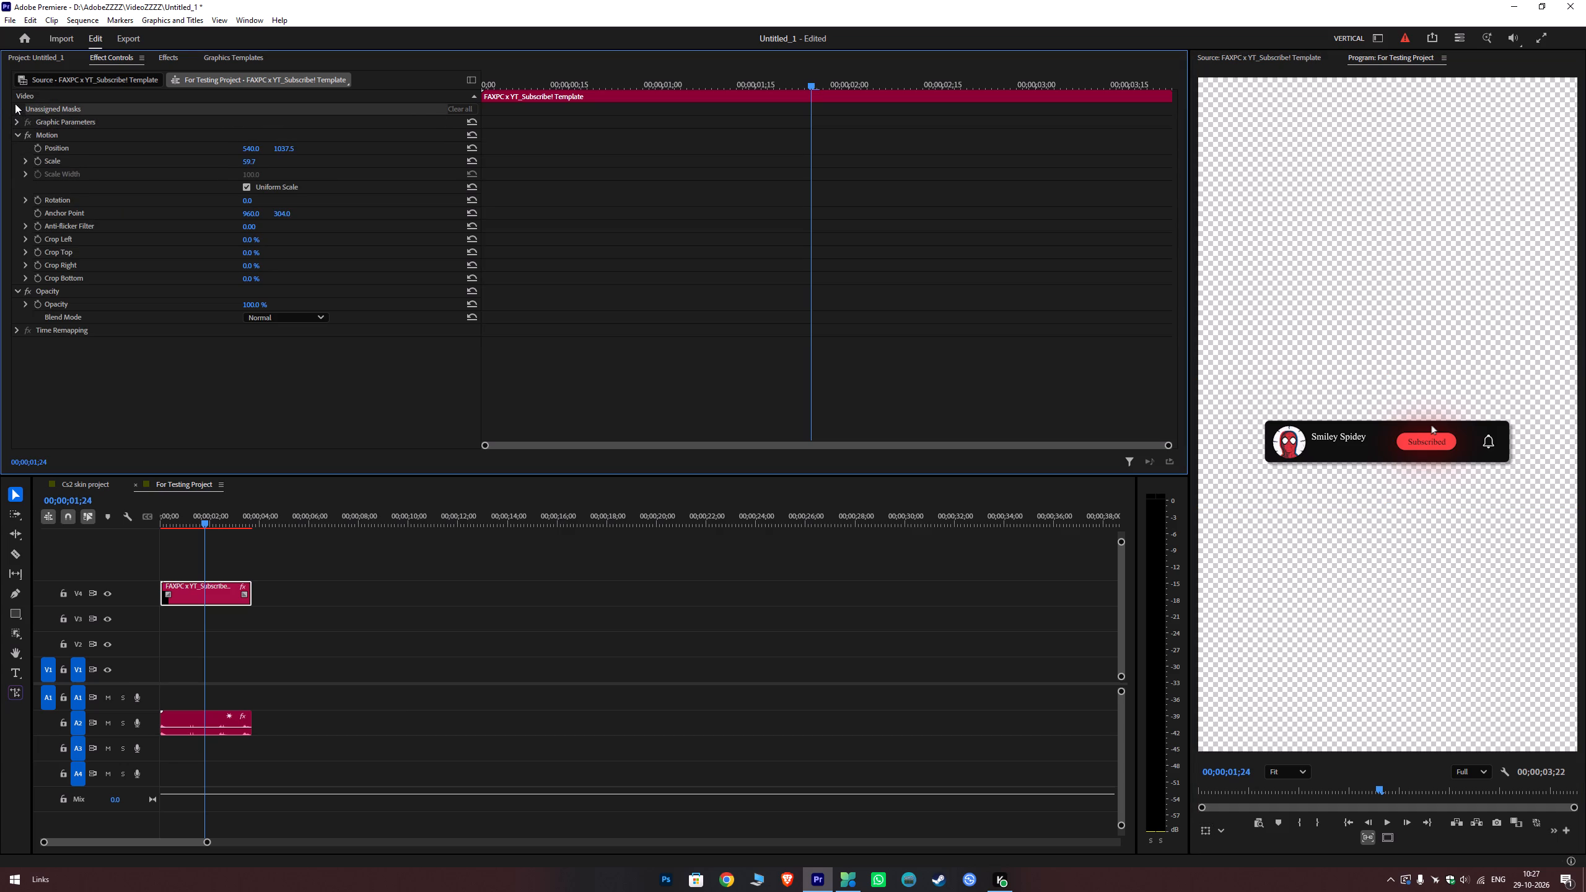
left_click(17, 121)
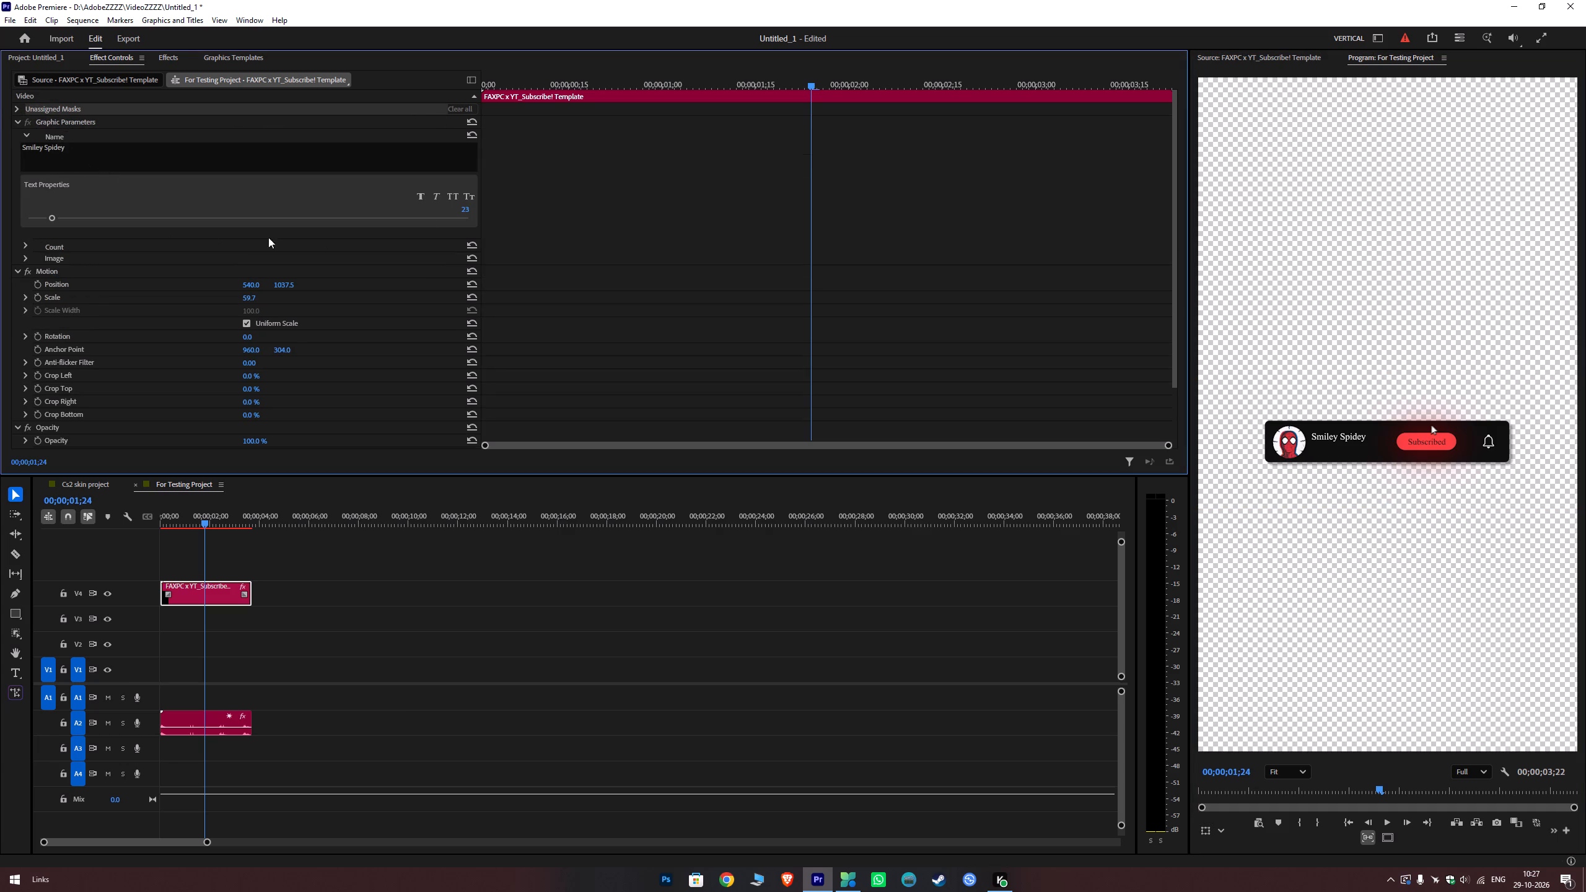
scroll(119, 250, "down", 6)
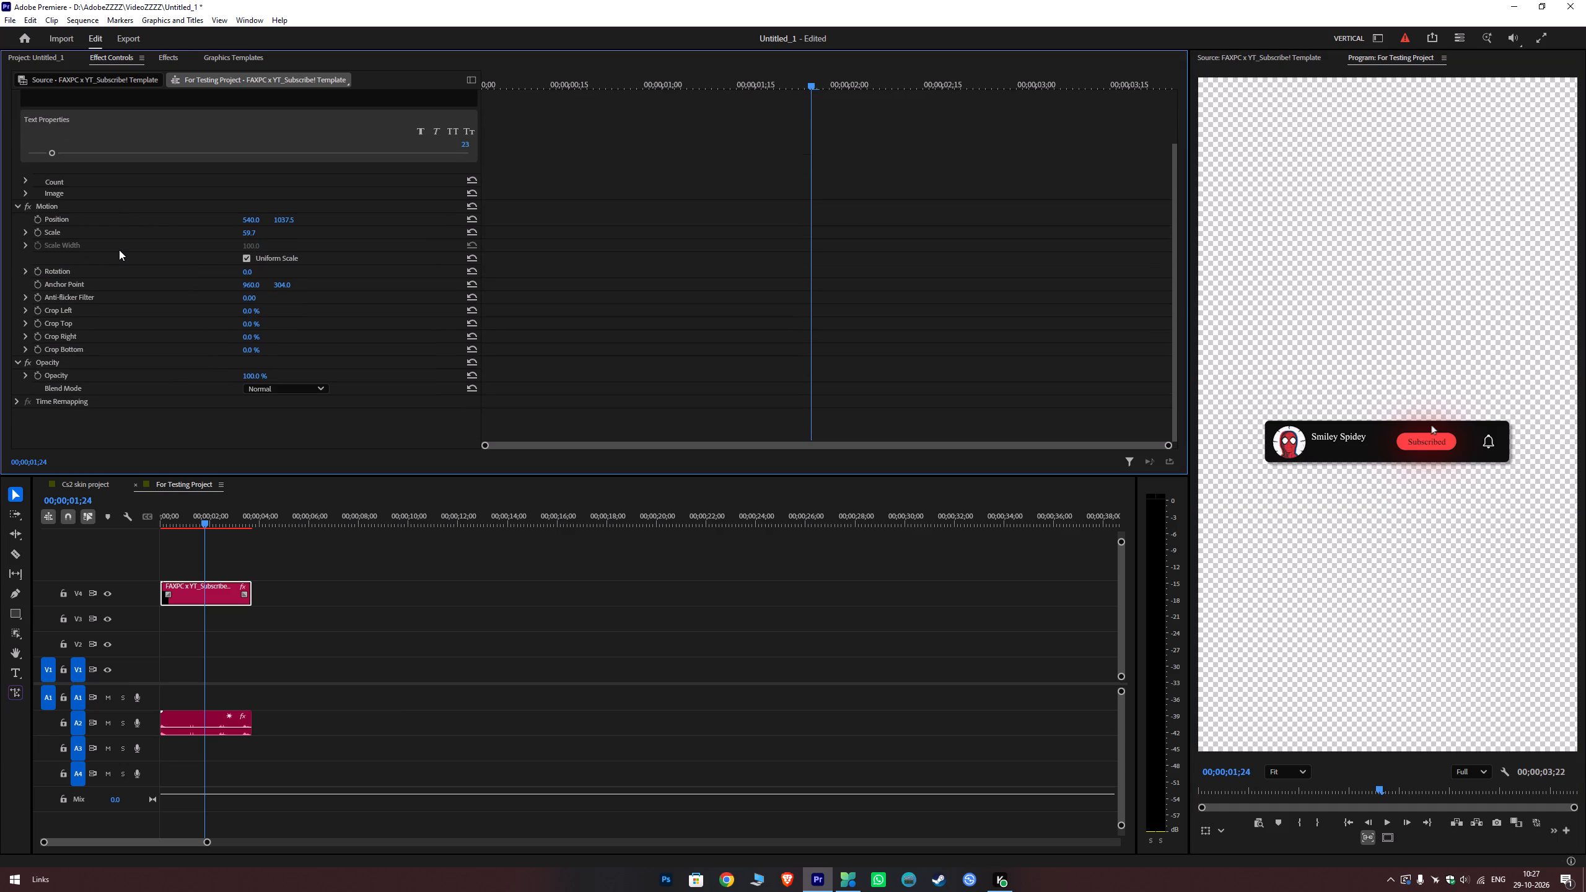
left_click(22, 191)
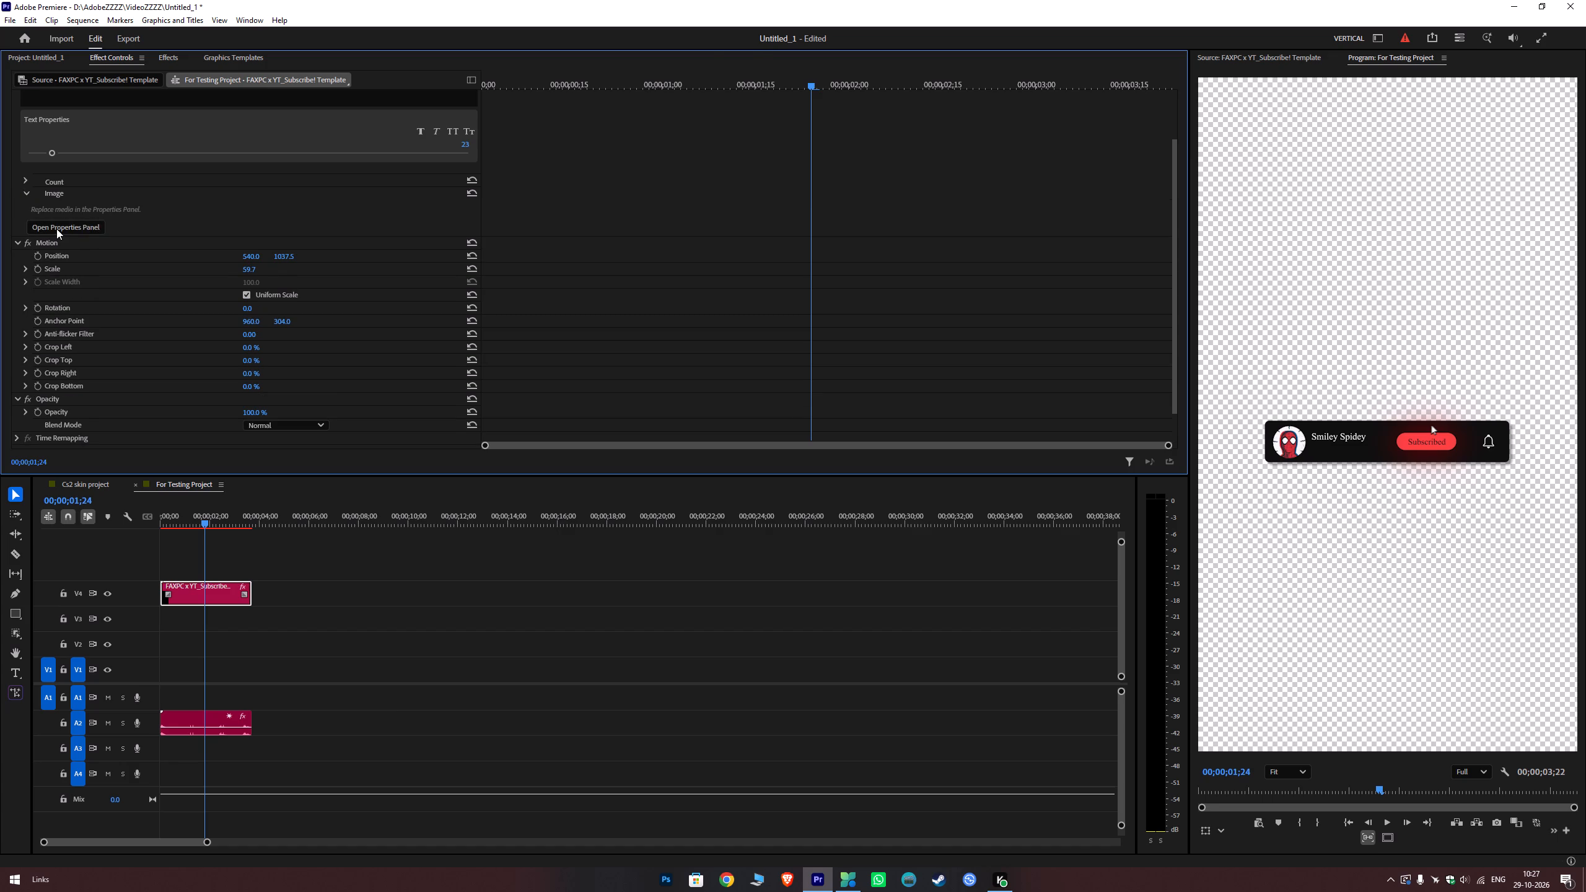
Reopen the Properties panel for the template's image and review its Image, Transform and Crop properties.
left_click(56, 228)
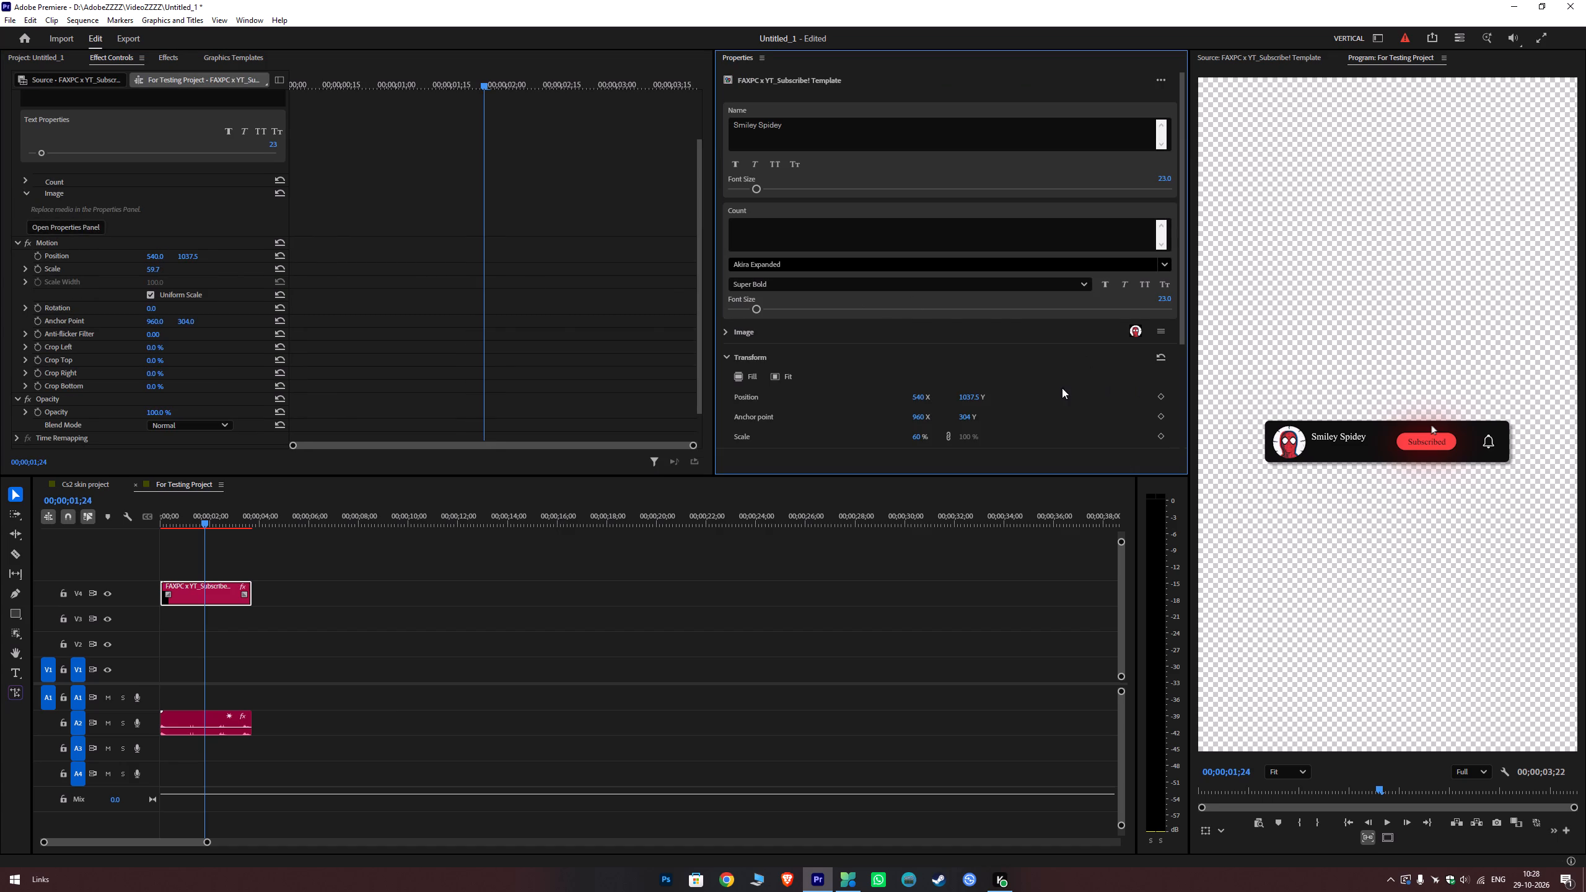
left_click(723, 330)
scroll(1064, 367, "down", 17)
scroll(1063, 366, "down", 6)
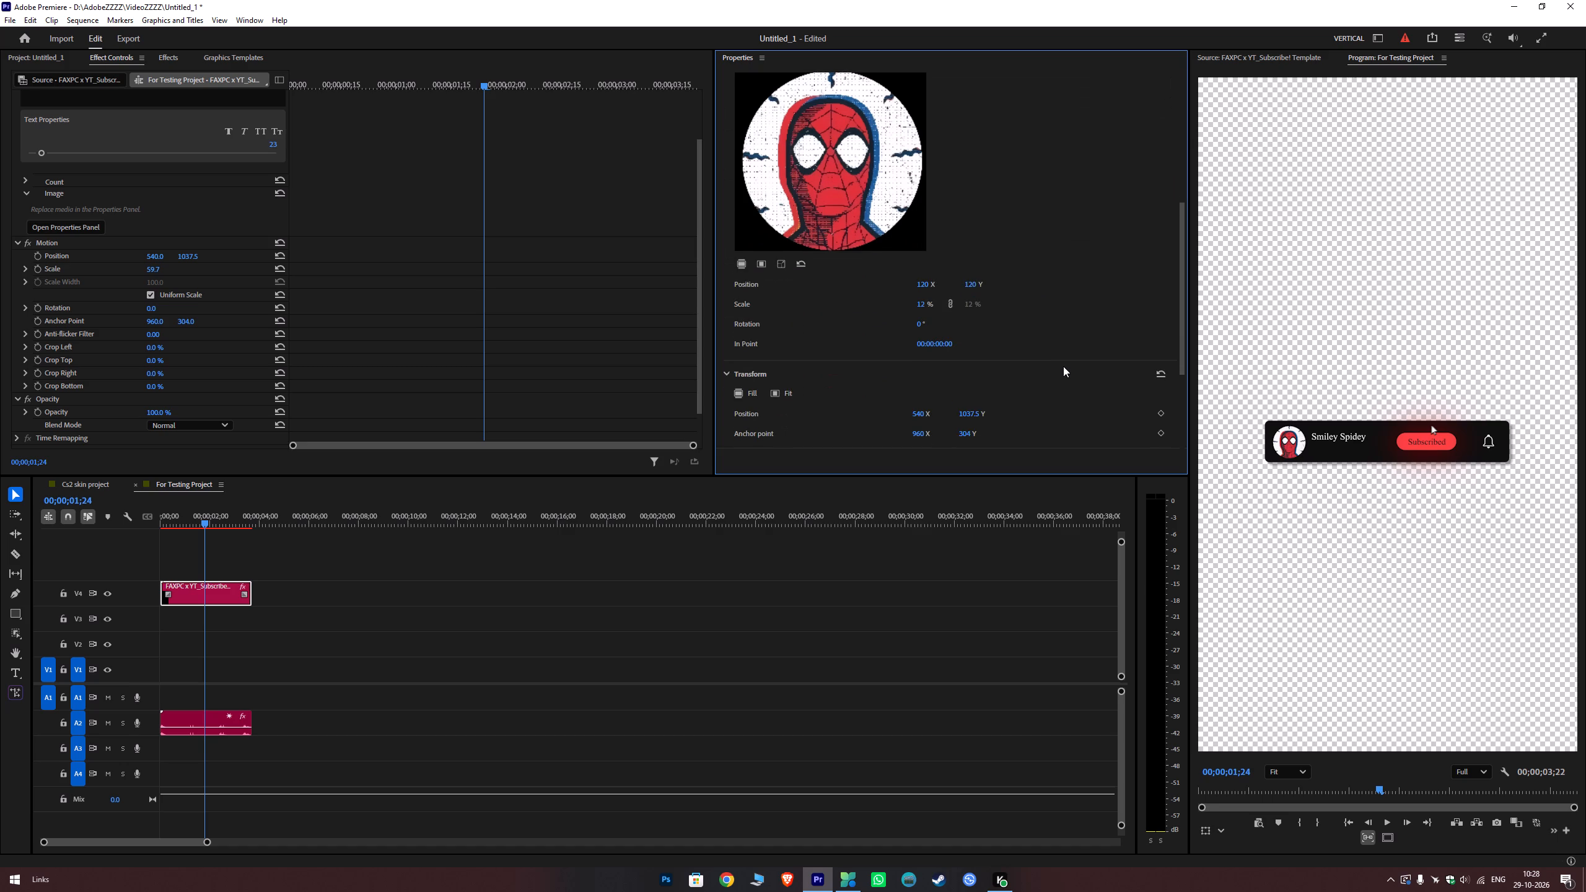
scroll(1058, 363, "down", 12)
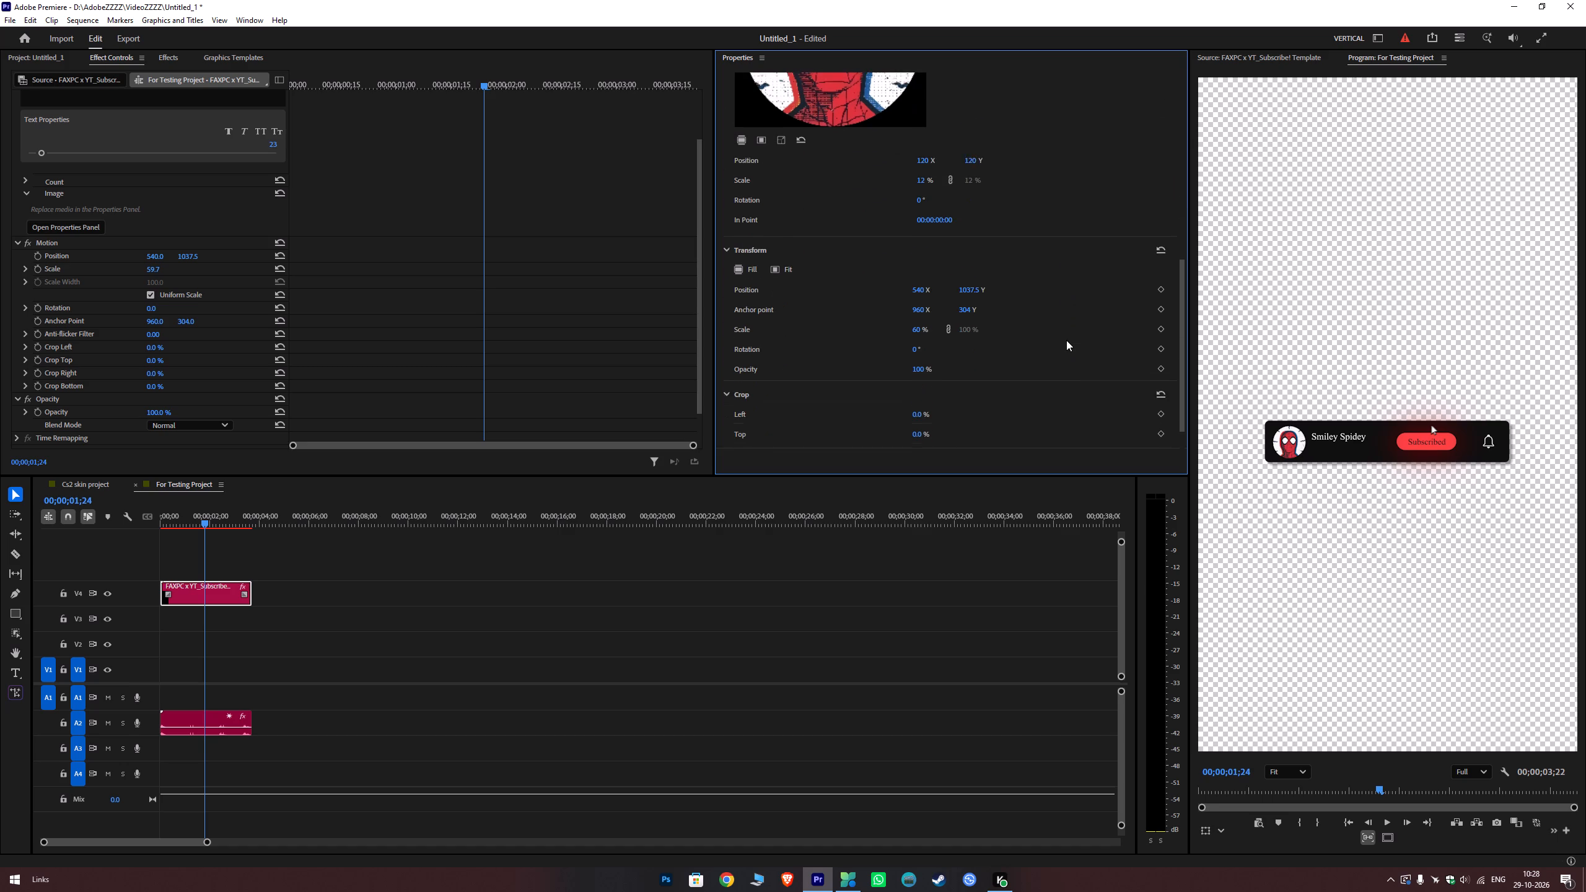
scroll(1066, 340, "down", 4)
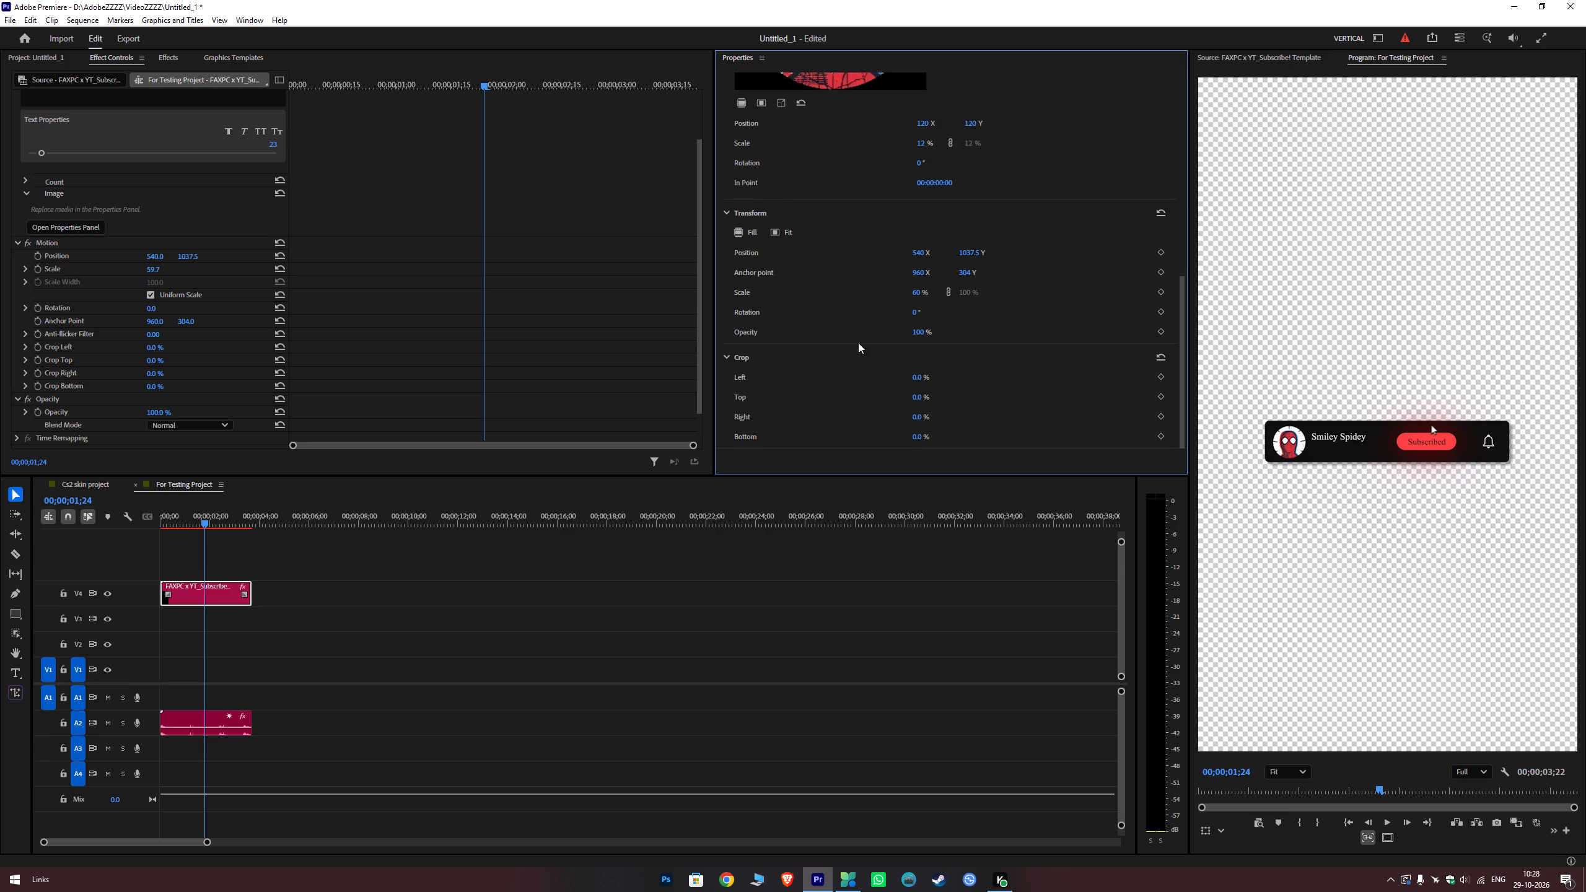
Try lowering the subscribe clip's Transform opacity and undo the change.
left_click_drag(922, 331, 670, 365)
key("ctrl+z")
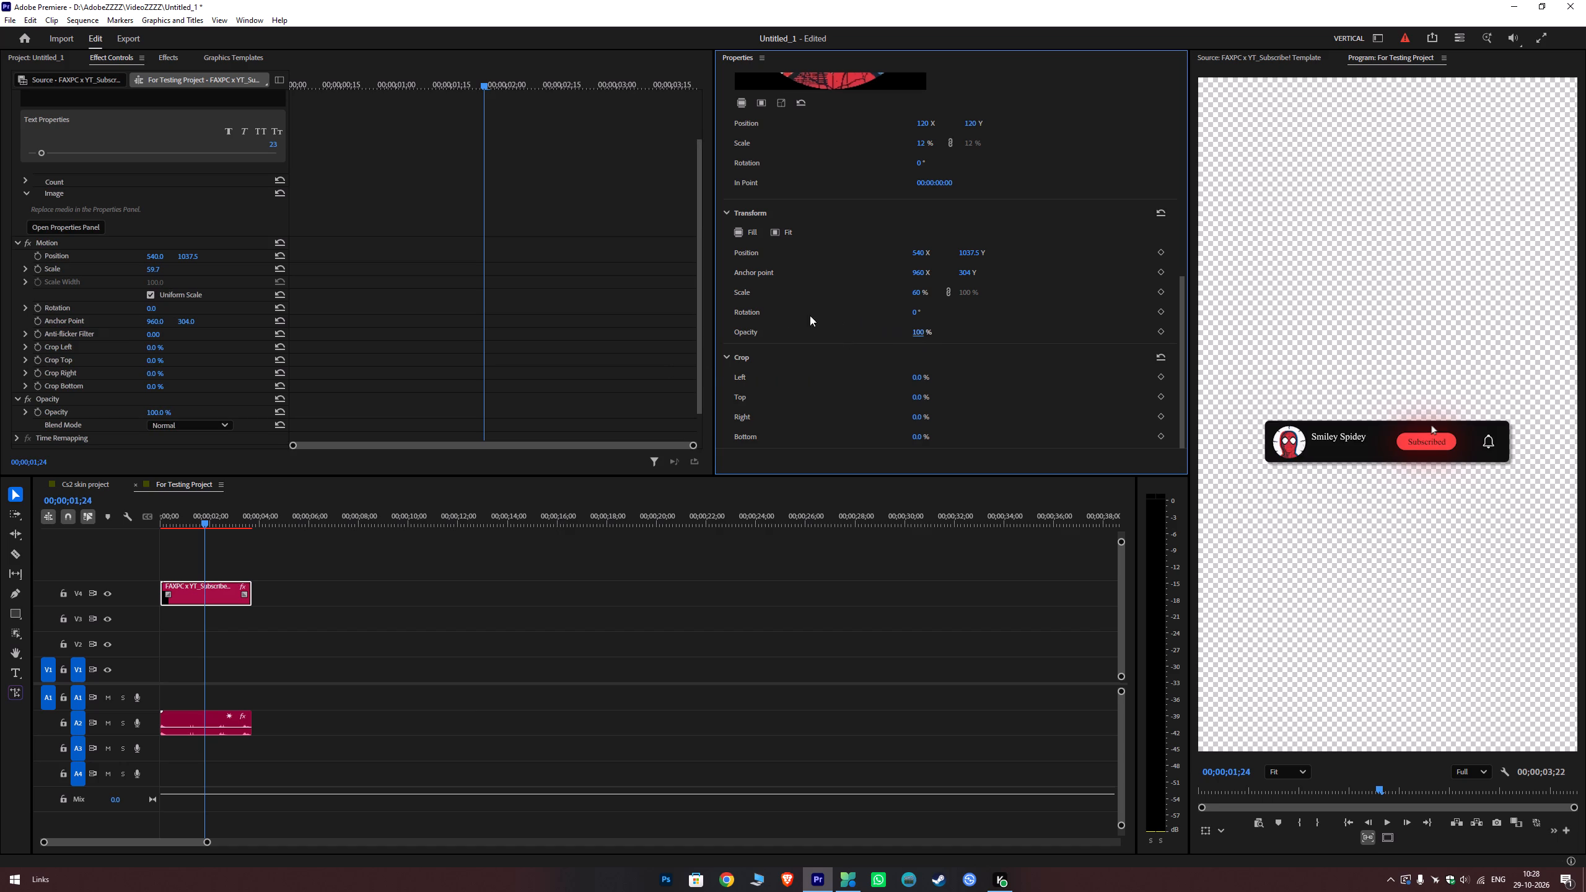
Collapse the Transform properties and review the template's Crop, Image, Count and Name properties.
left_click(727, 209)
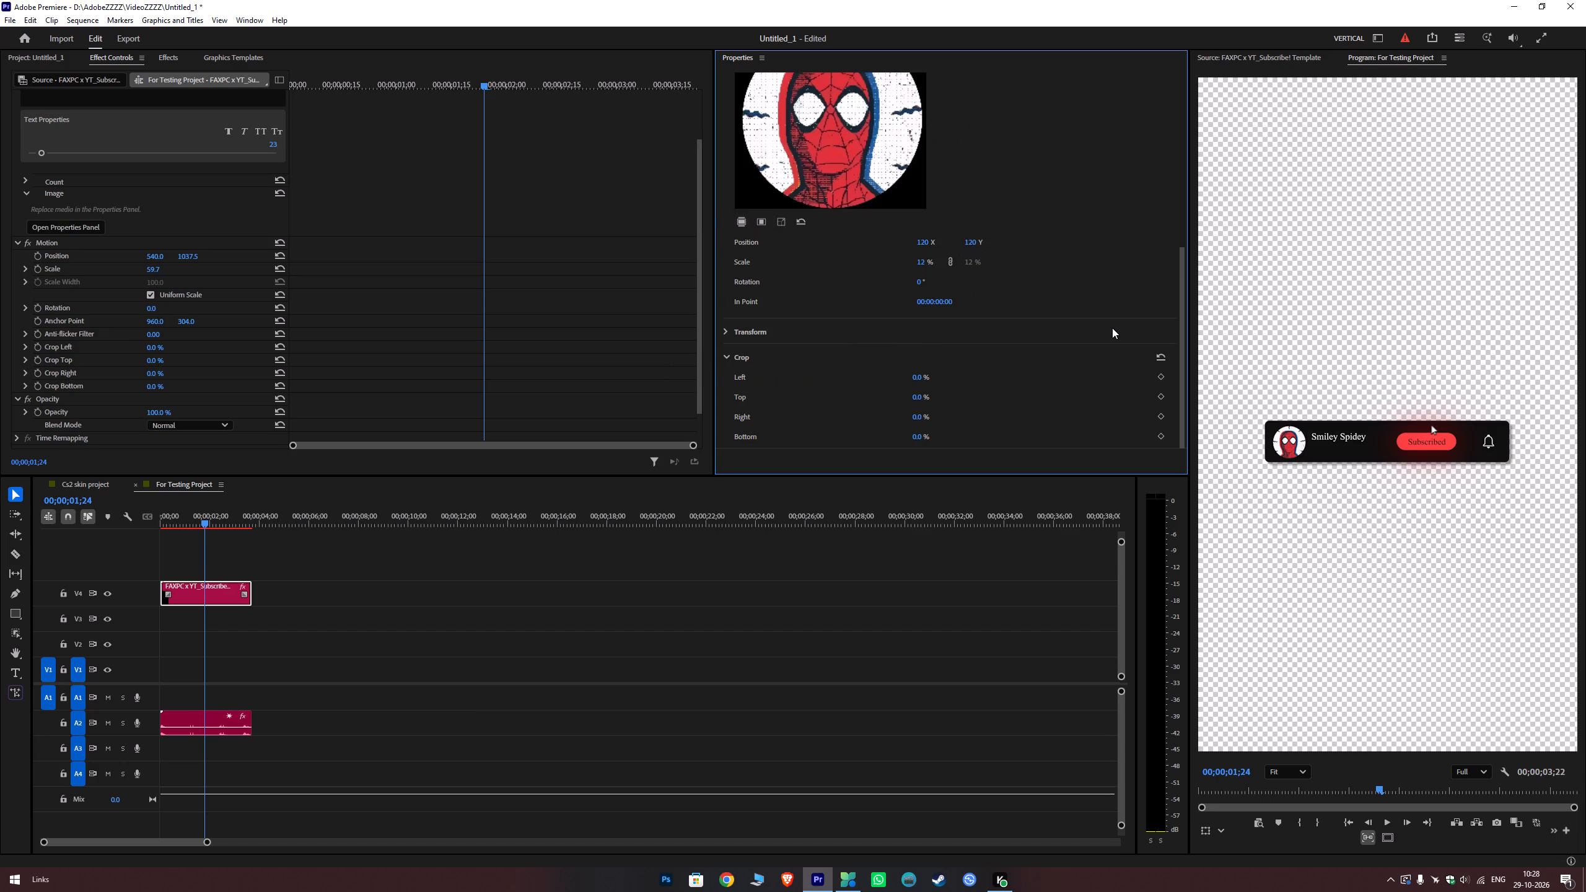
scroll(1112, 328, "down", 4)
scroll(1021, 401, "up", 20)
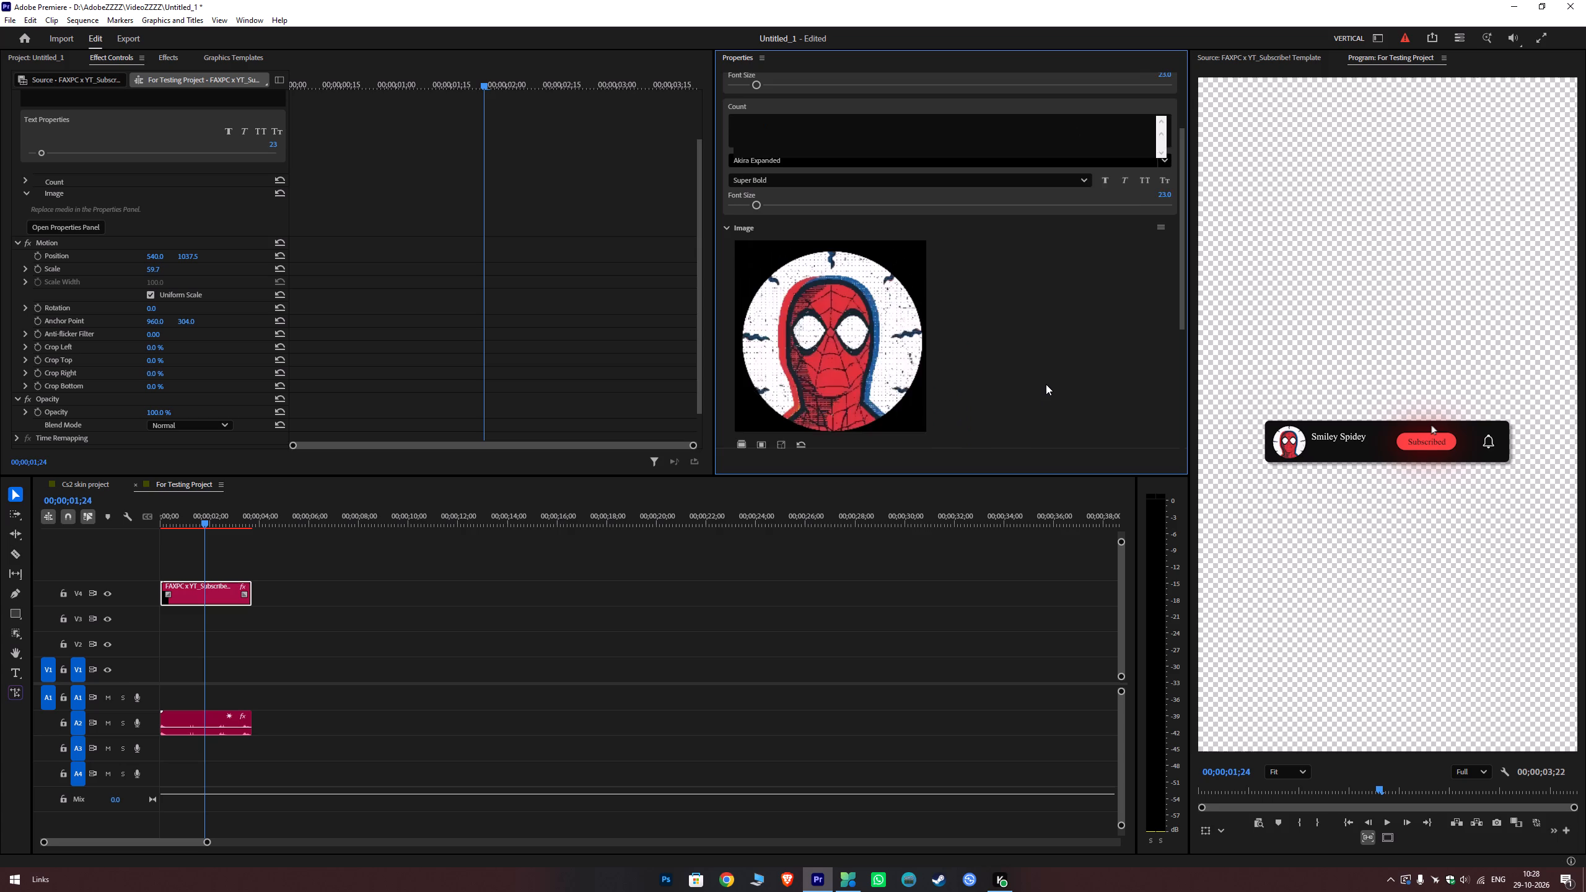
scroll(1046, 384, "up", 12)
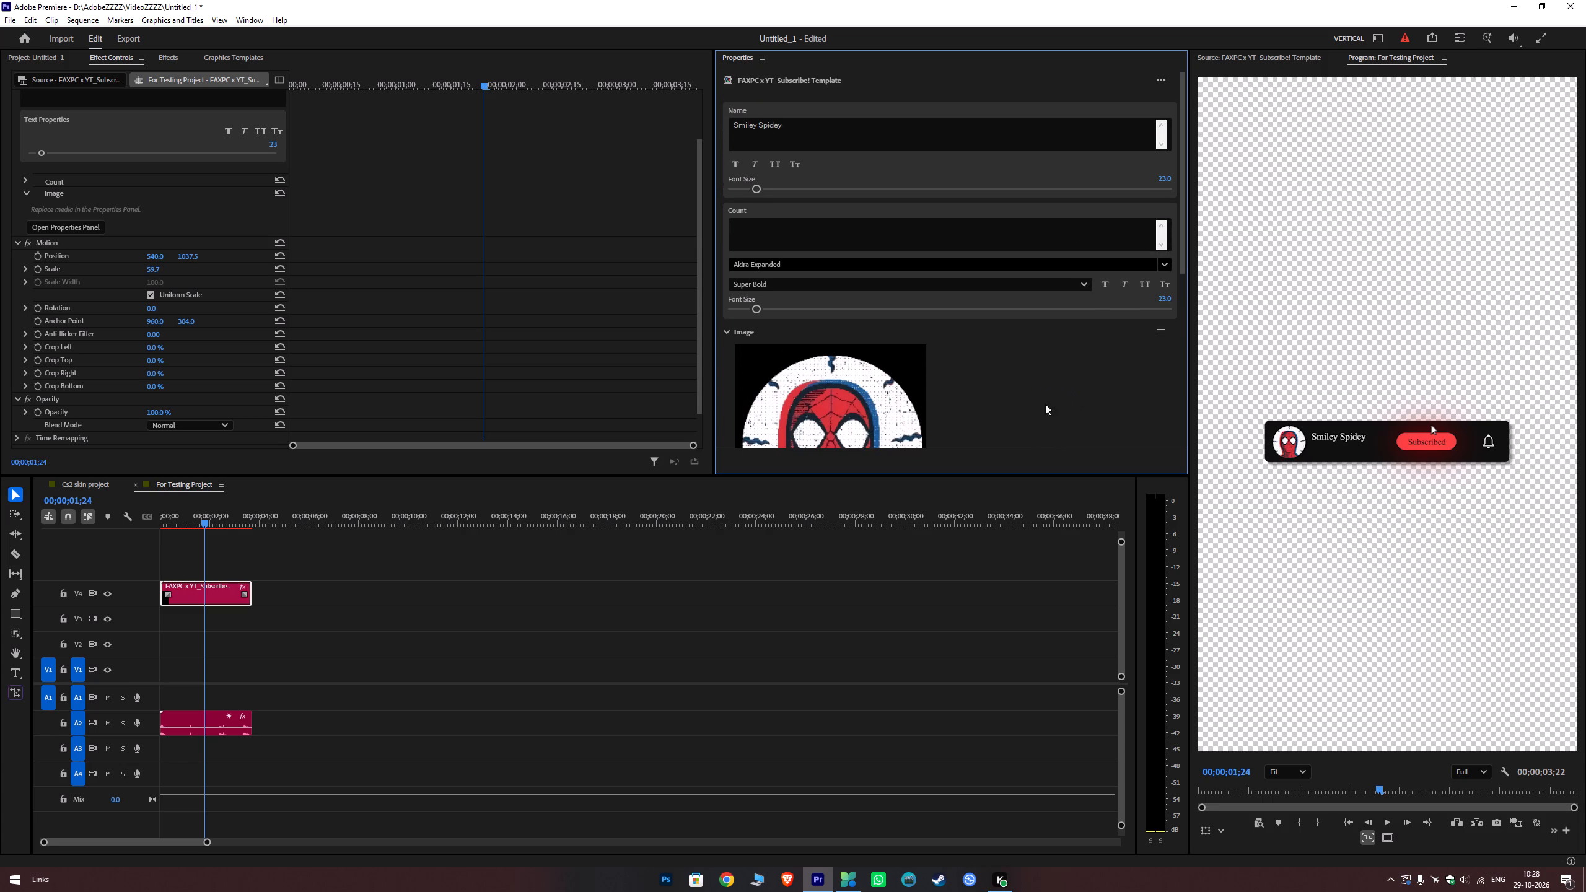
Play the subscribe animation from the start of the sequence, replaying it and stopping at about 2 seconds 25 frames.
left_click_drag(188, 518, 97, 523)
left_click(258, 548)
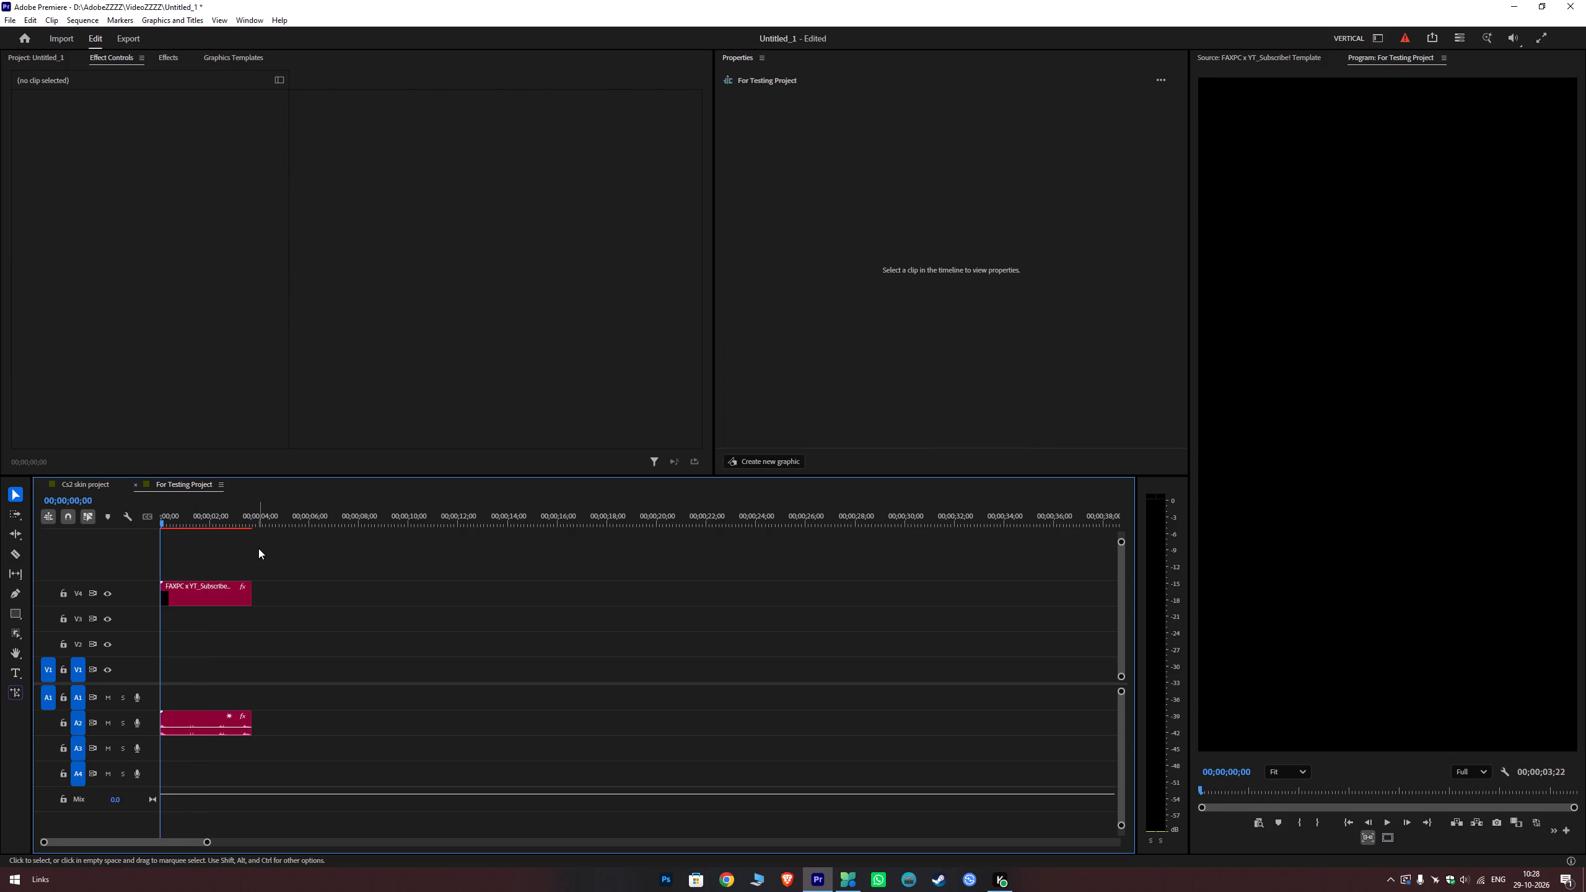
key("space")
key("space")
key("space")
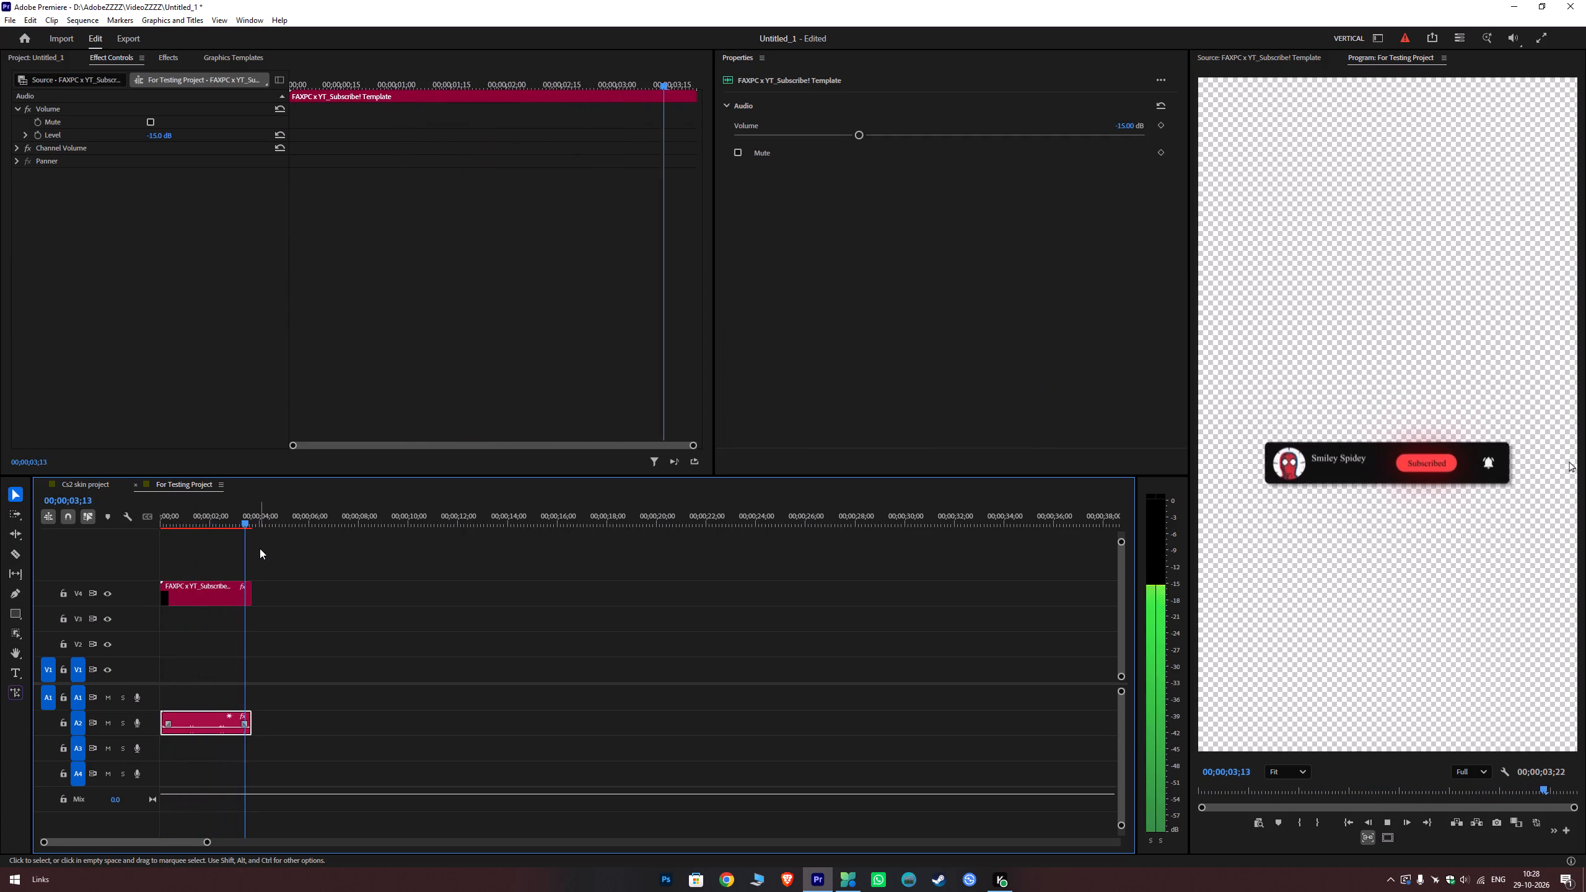
key("space")
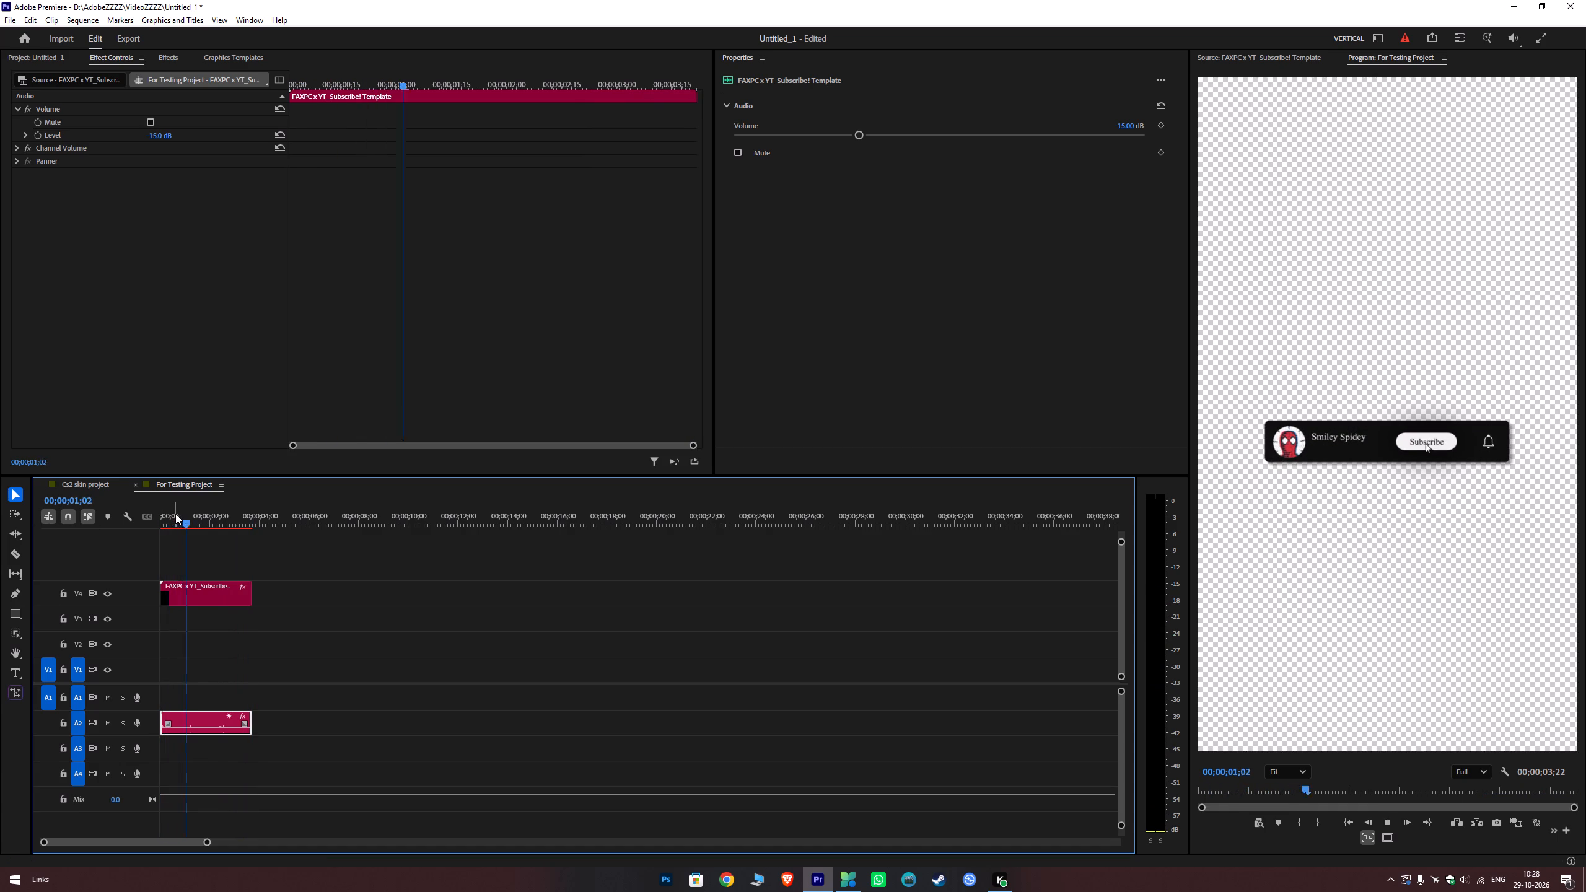
key("space")
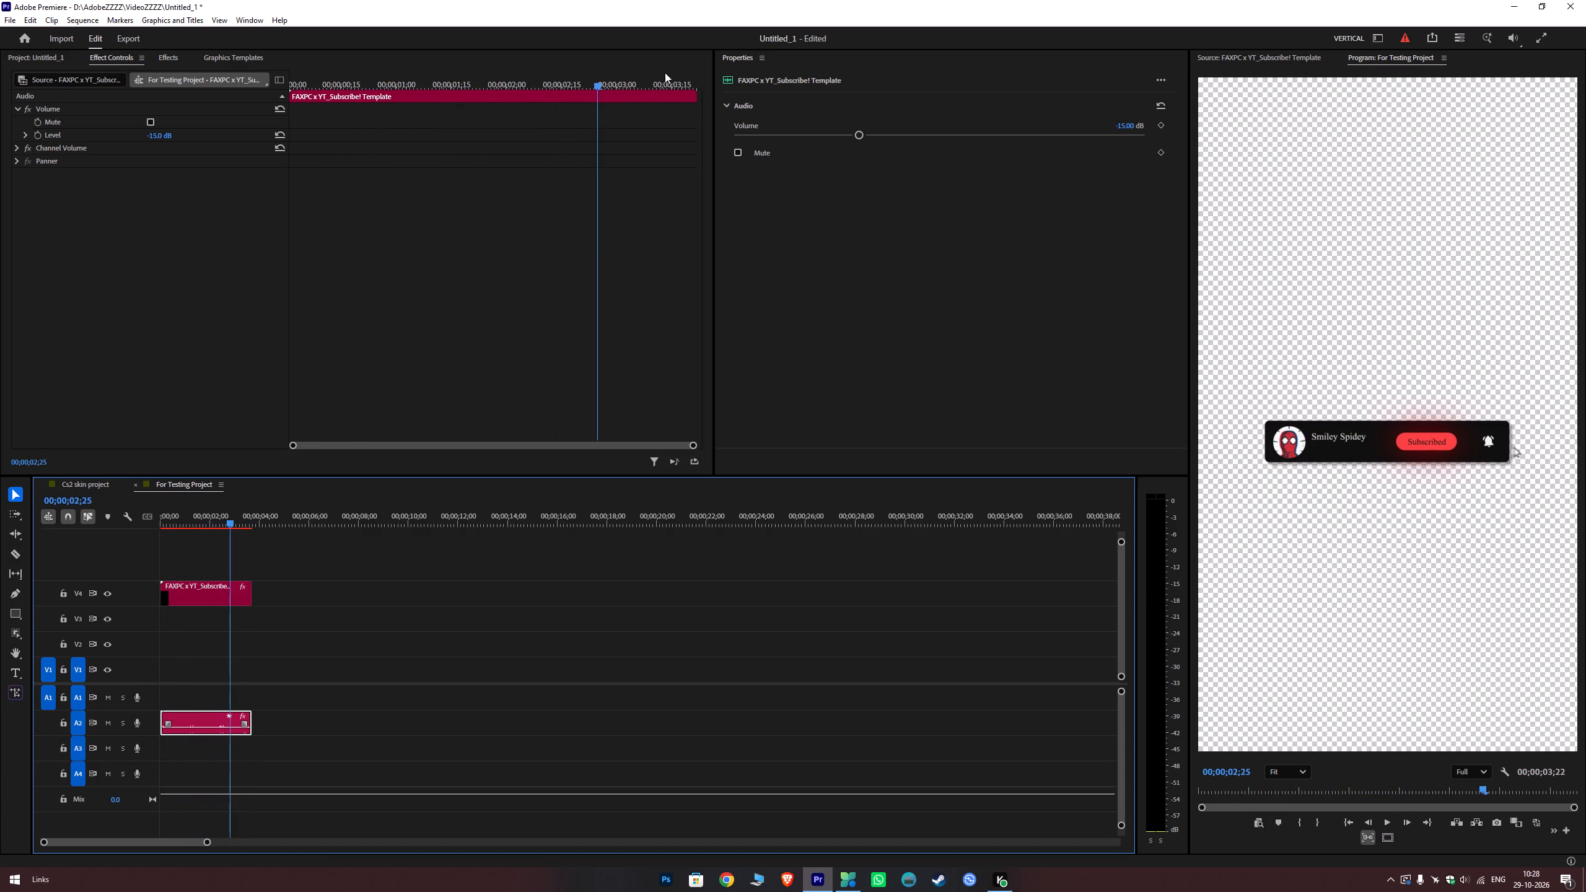
Close the Properties panel.
right_click(748, 66)
right_click(757, 60)
left_click(761, 68)
Play the rest of the subscribe animation, and replay it from the sequence start through to its end.
key("space")
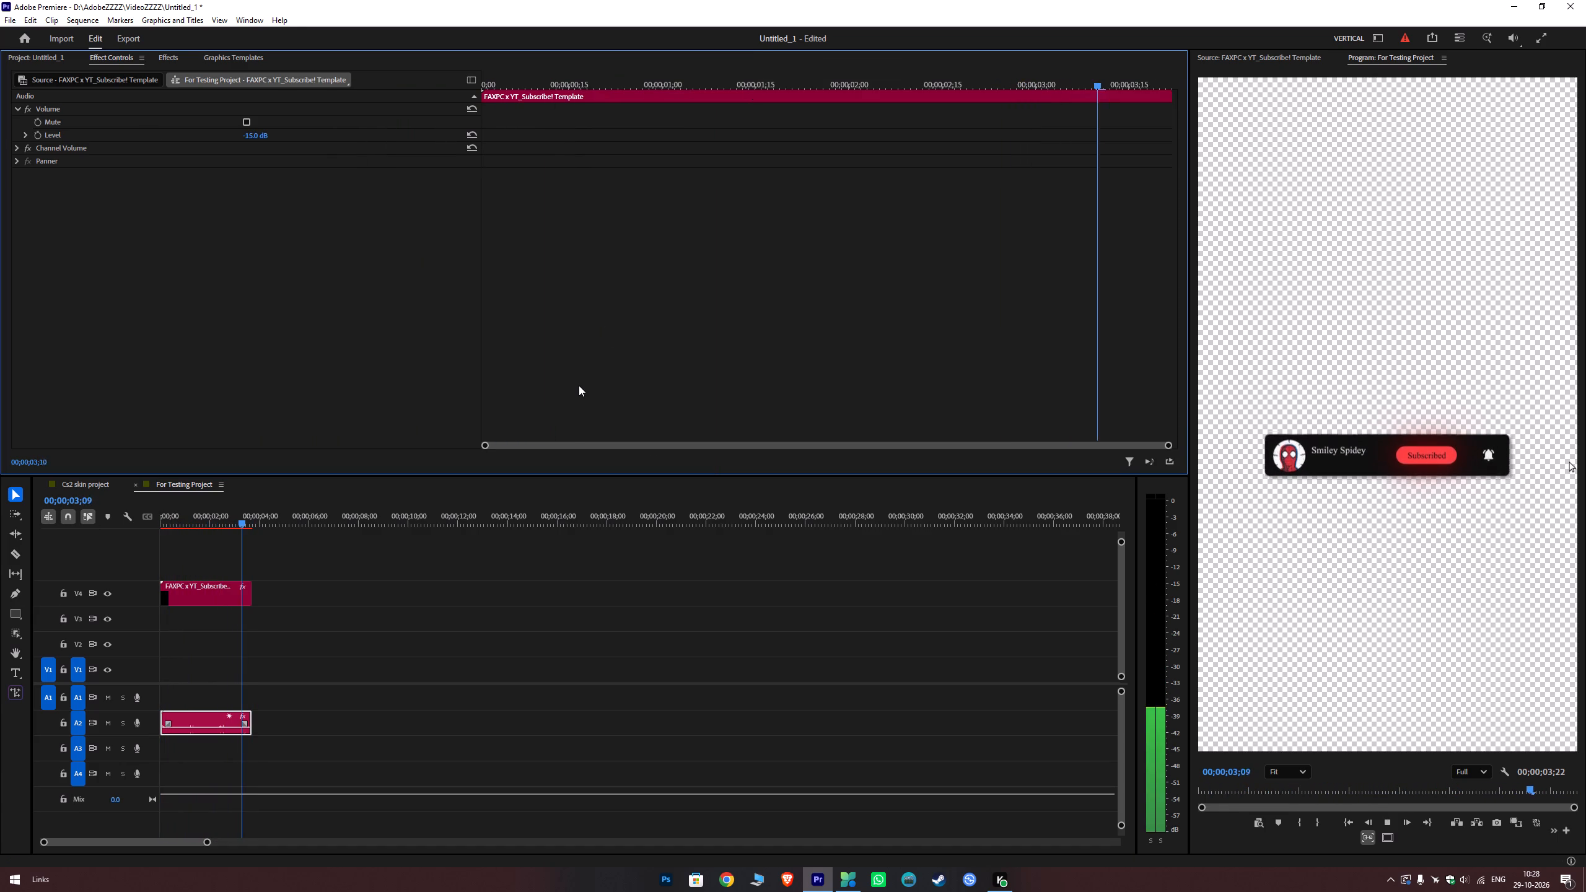
left_click_drag(219, 521, 90, 522)
left_click(301, 538)
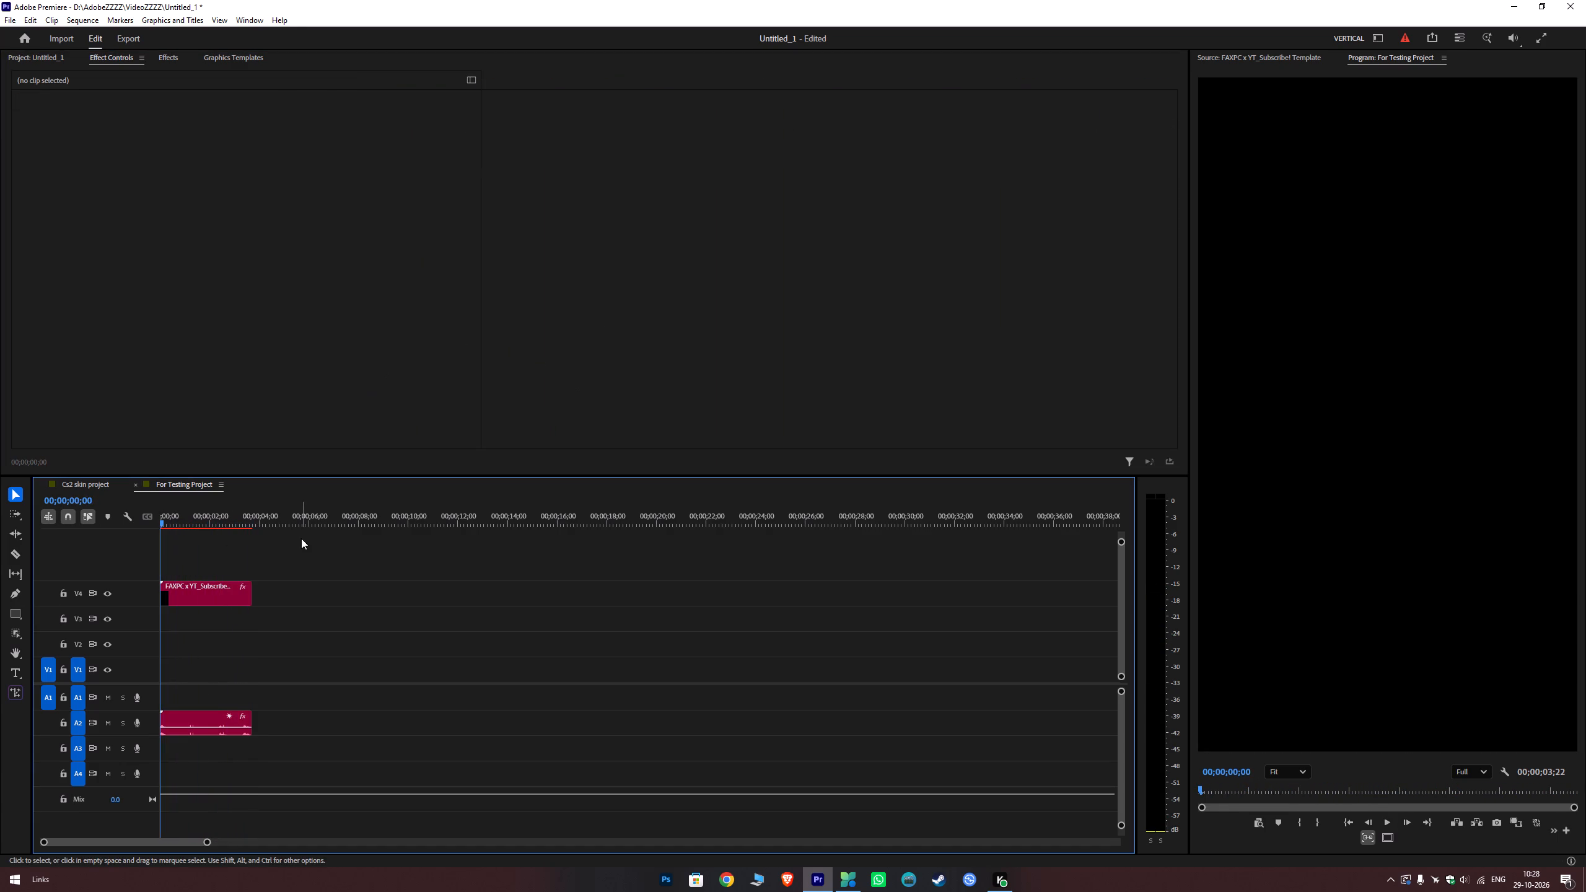
key("space")
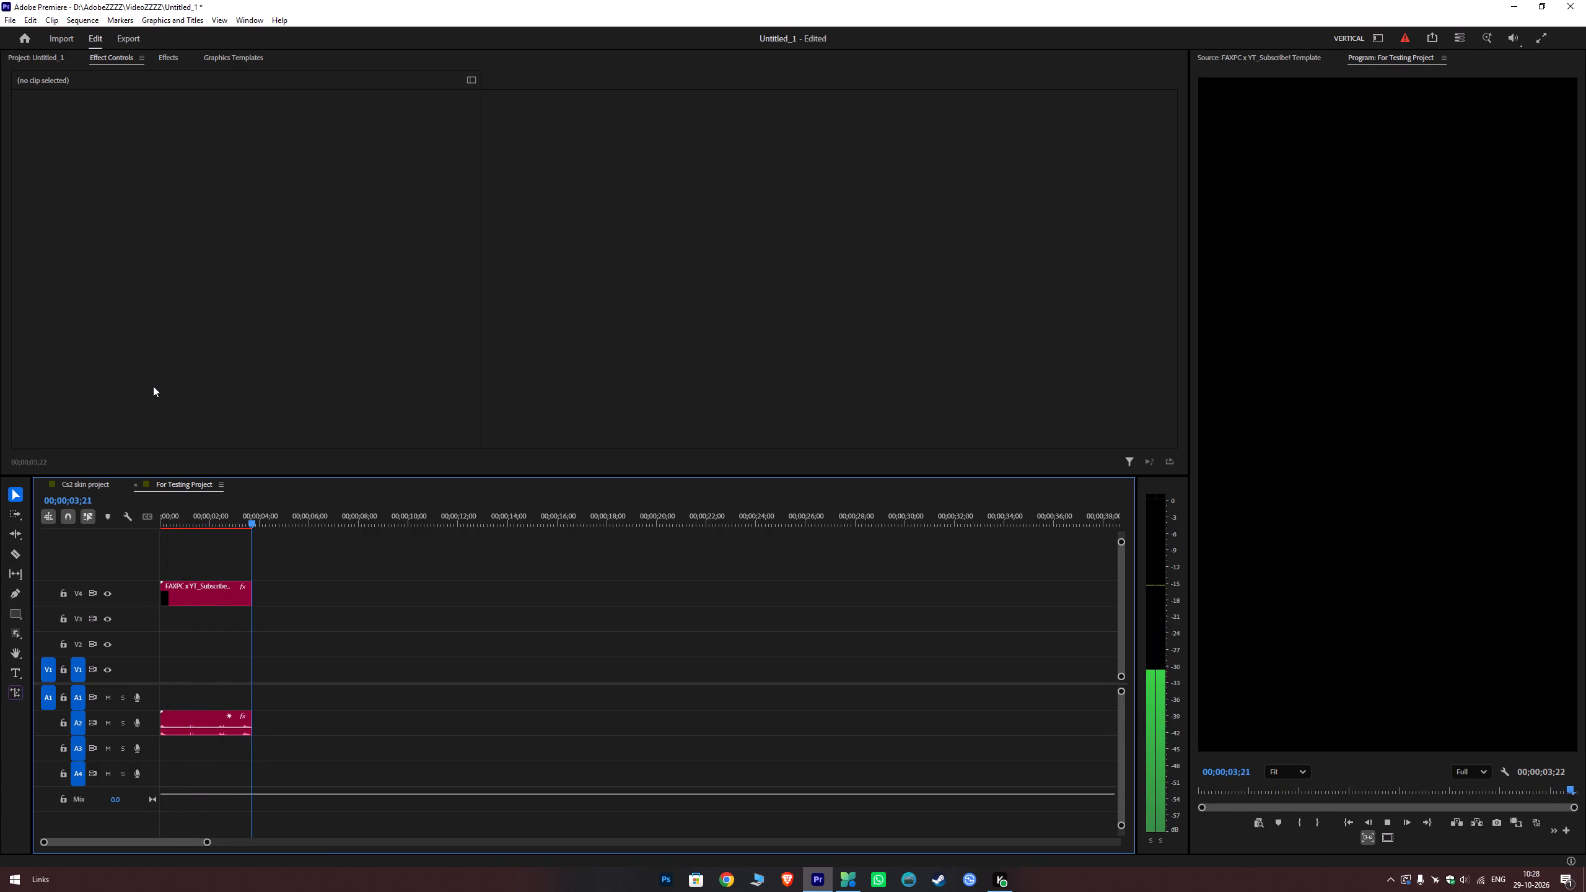
Close the Graphics Templates panel and display the media items of the Untitled_1 project.
left_click(215, 54)
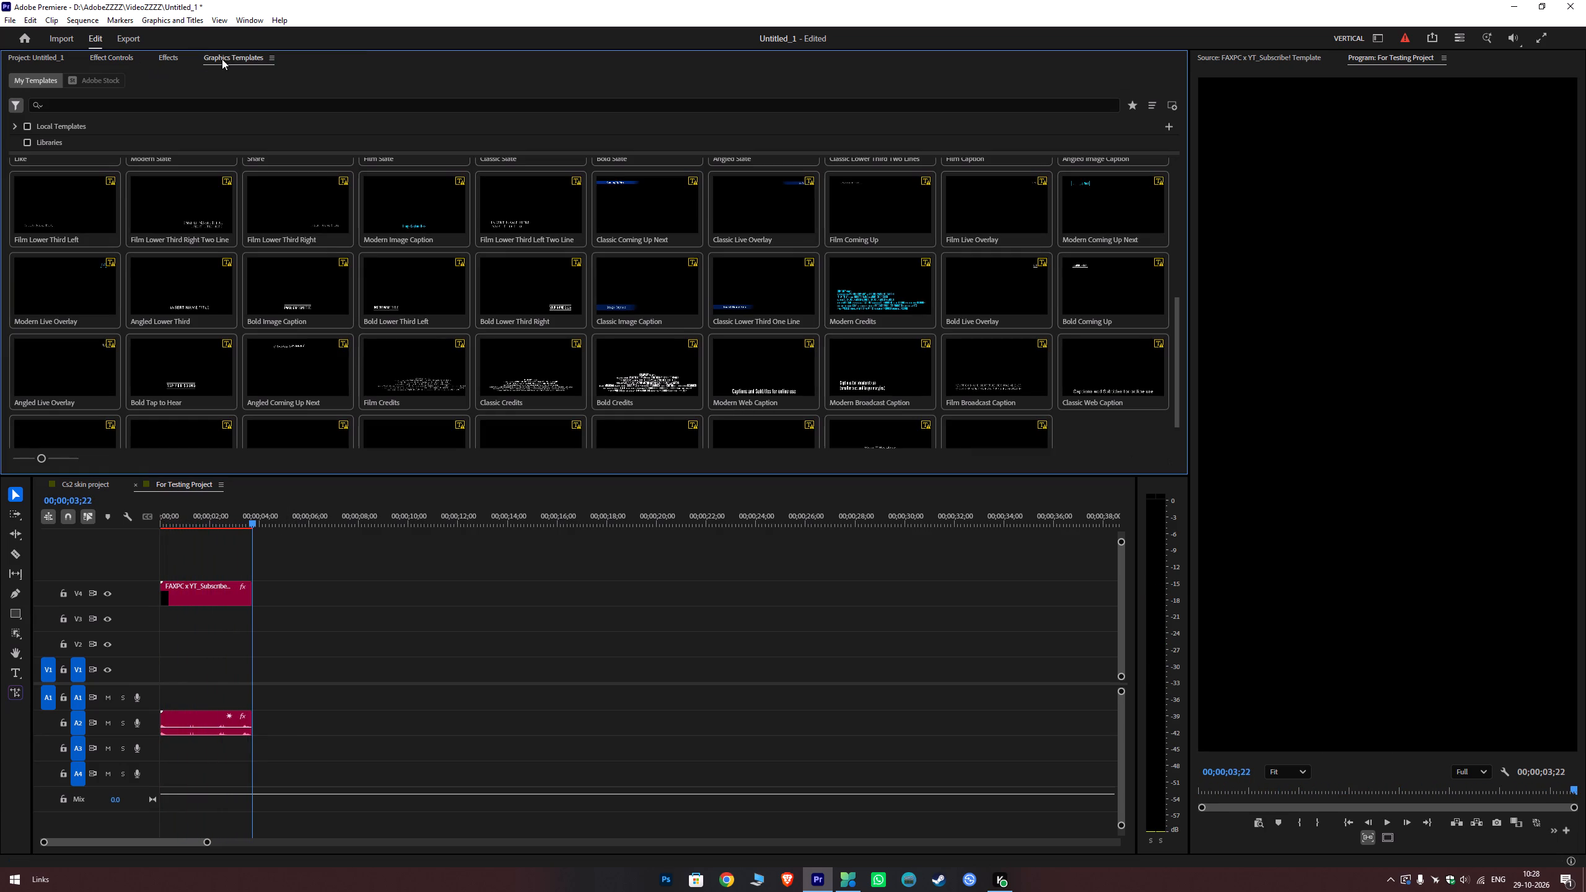
right_click(222, 59)
left_click(239, 68)
left_click(105, 58)
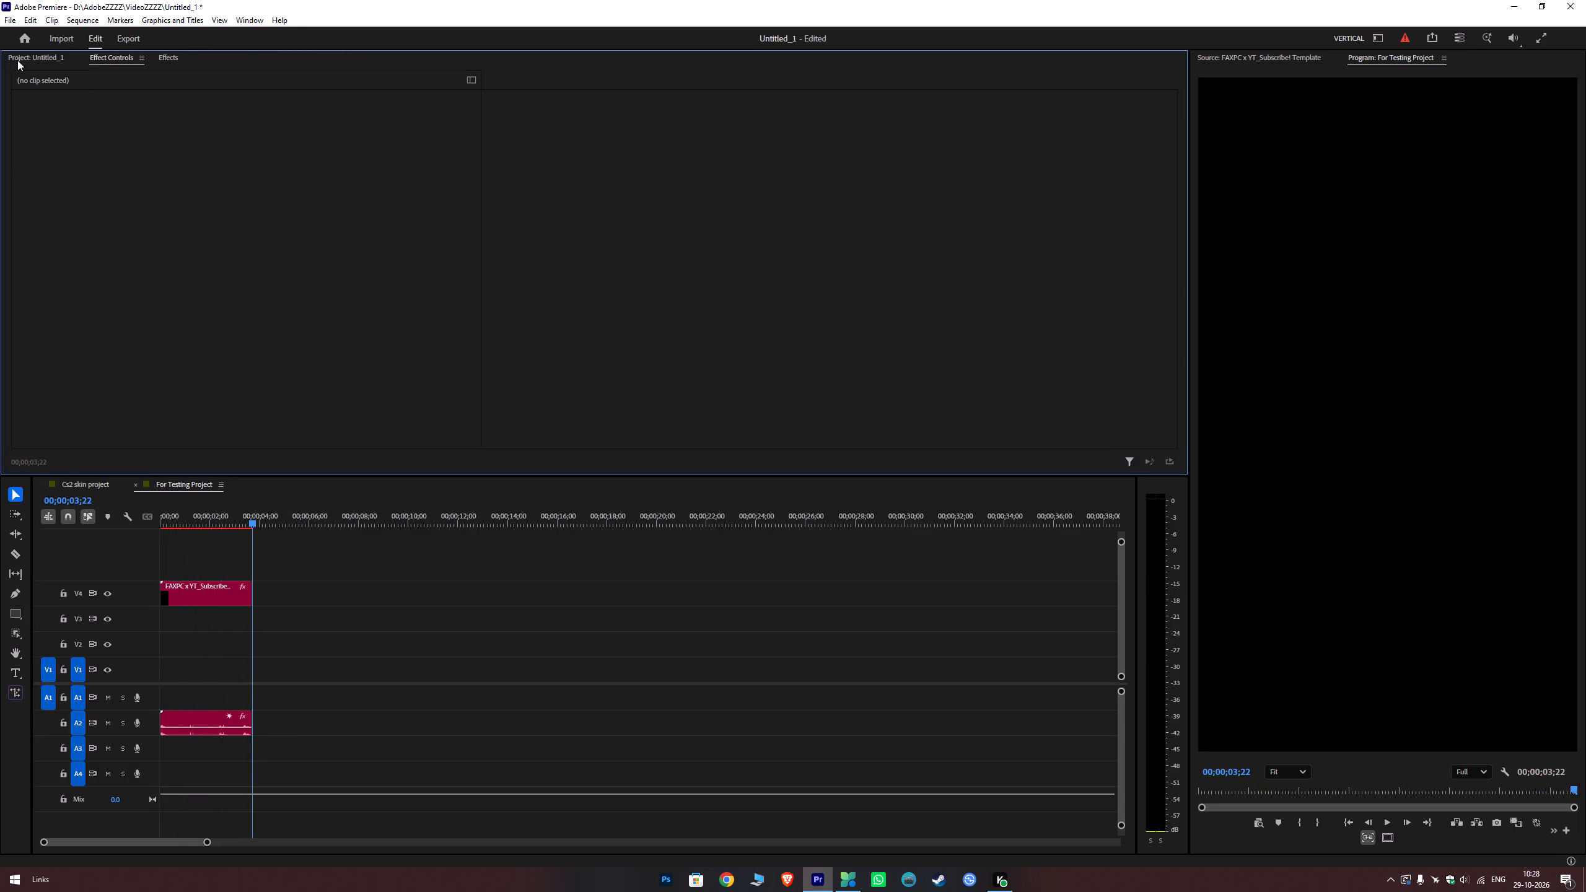
left_click(17, 60)
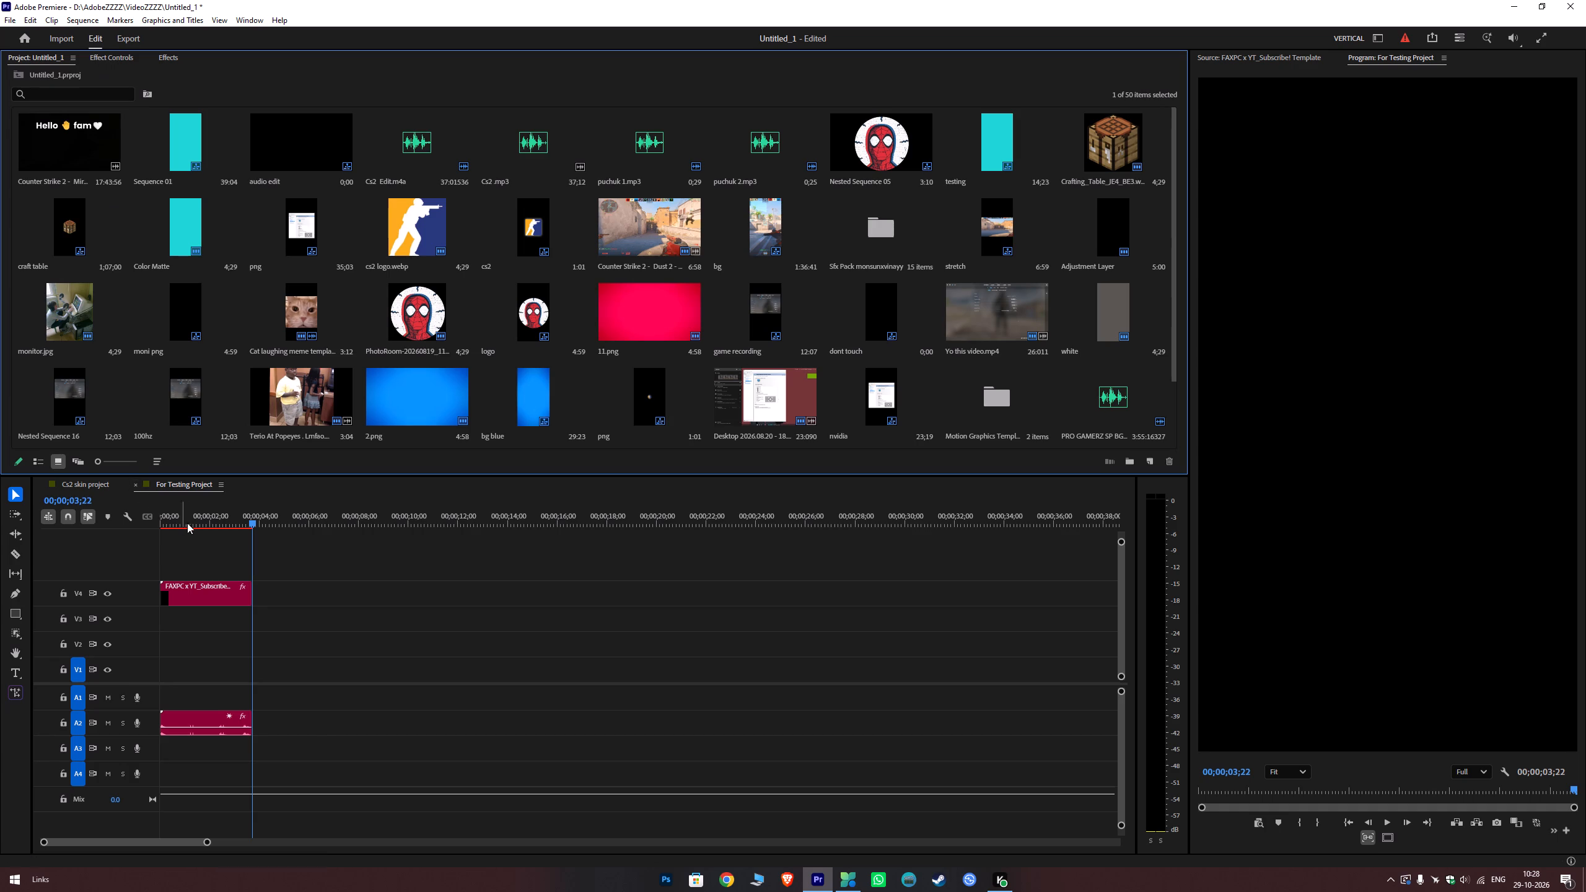
Select the subscribe clip on V4 and play it from the sequence start to about frame 29.
left_click_drag(188, 521, 119, 523)
left_click(195, 548)
left_click(195, 584)
key("space")
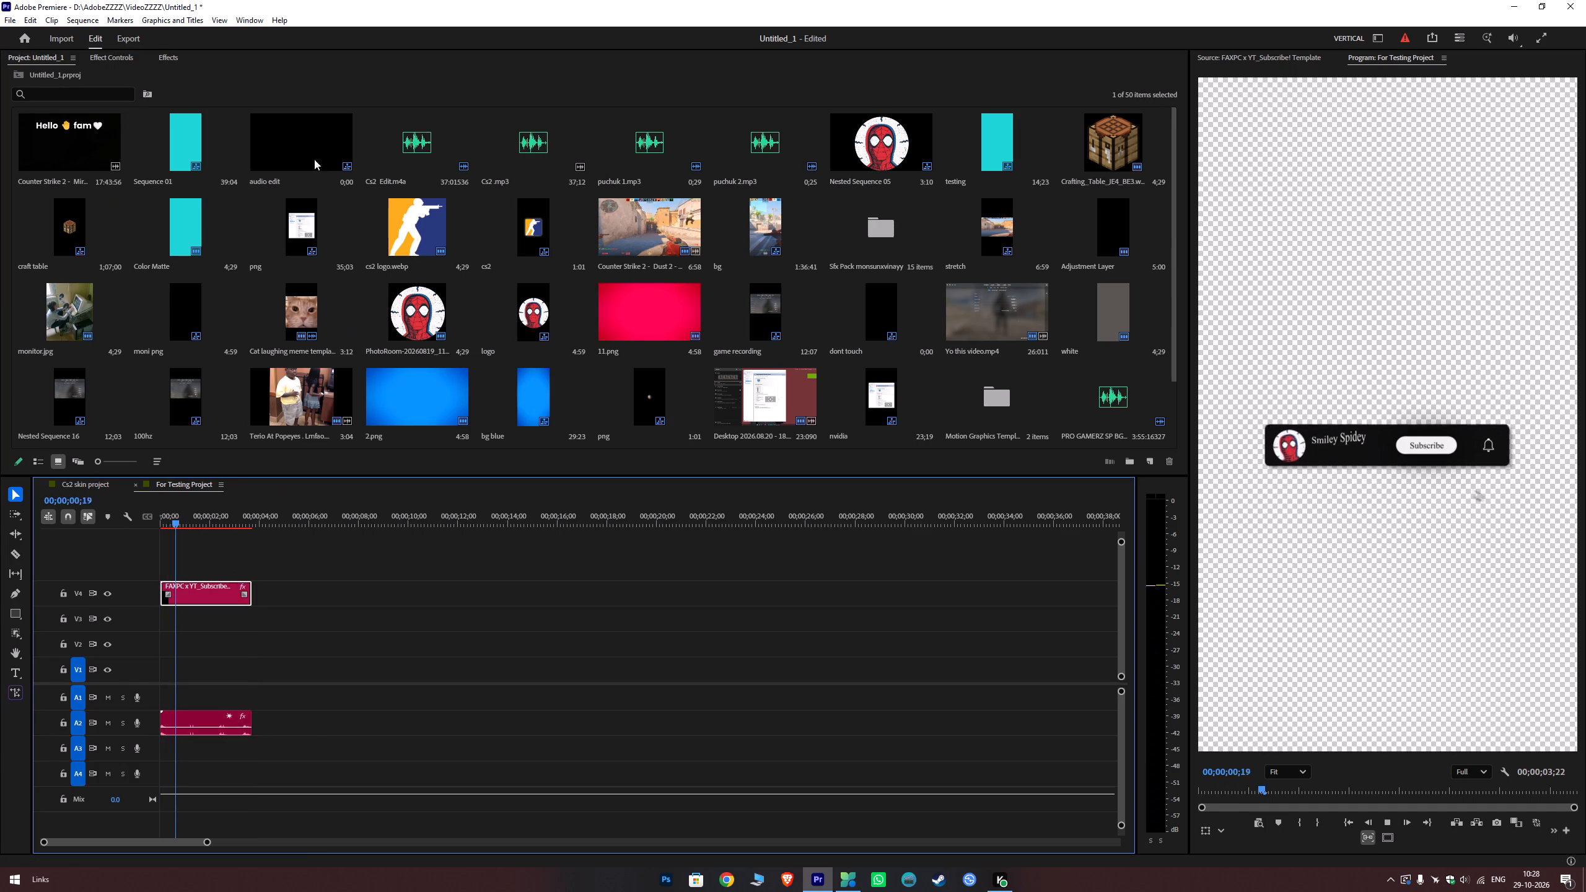
key("space")
Open the export settings for the For Testing Project sequence and set the file name to Smiley Sub.
left_click(140, 42)
left_click(131, 33)
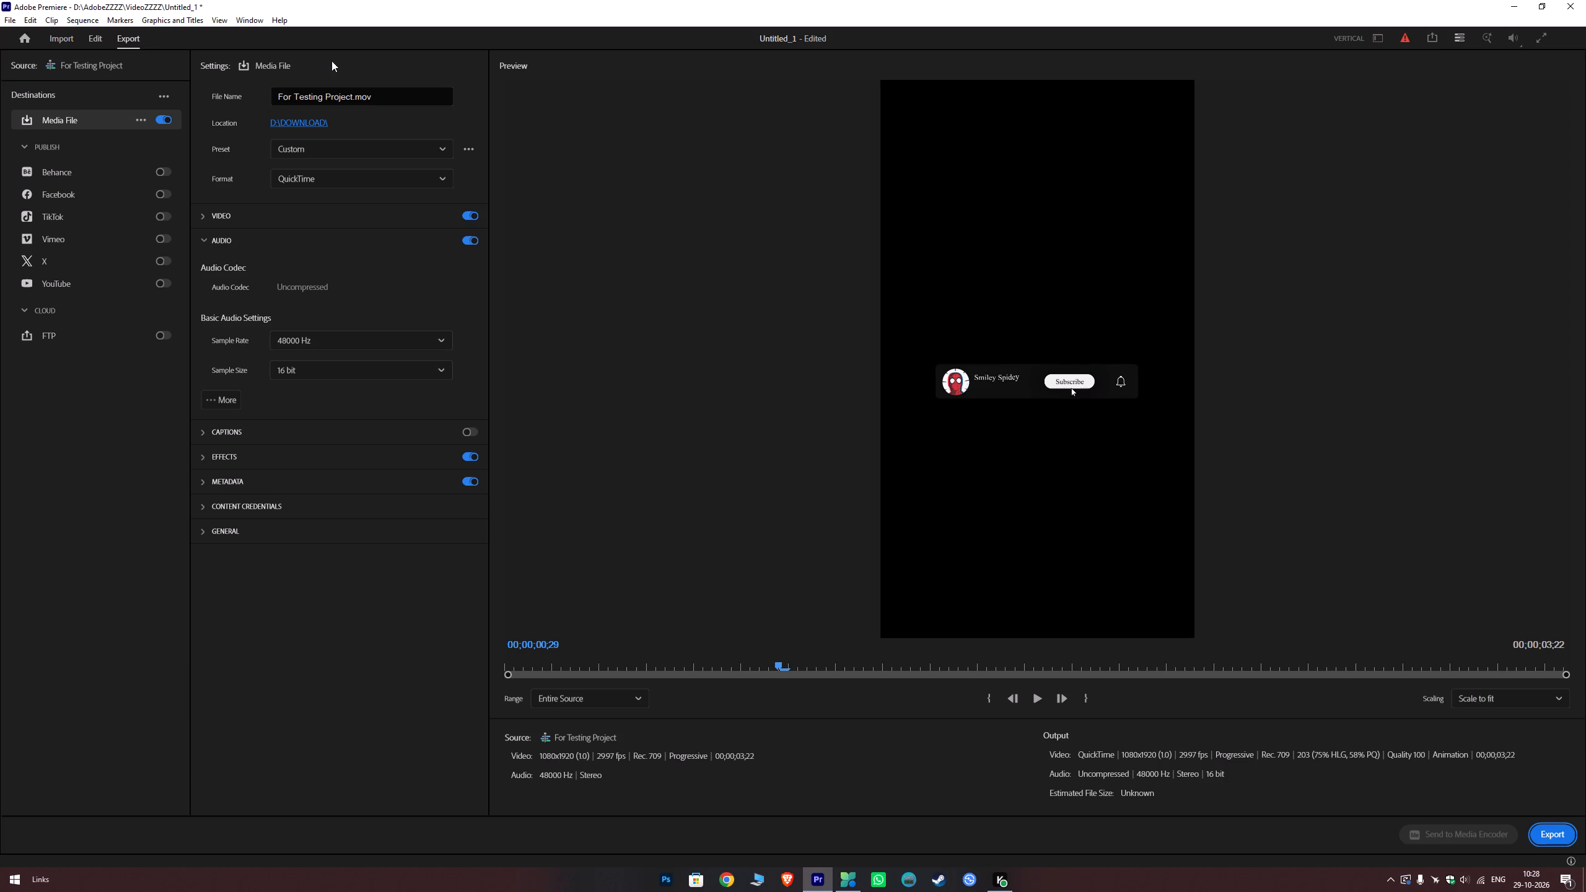
left_click_drag(380, 94, 132, 92)
type("Smi")
type("el")
key("BackSpace")
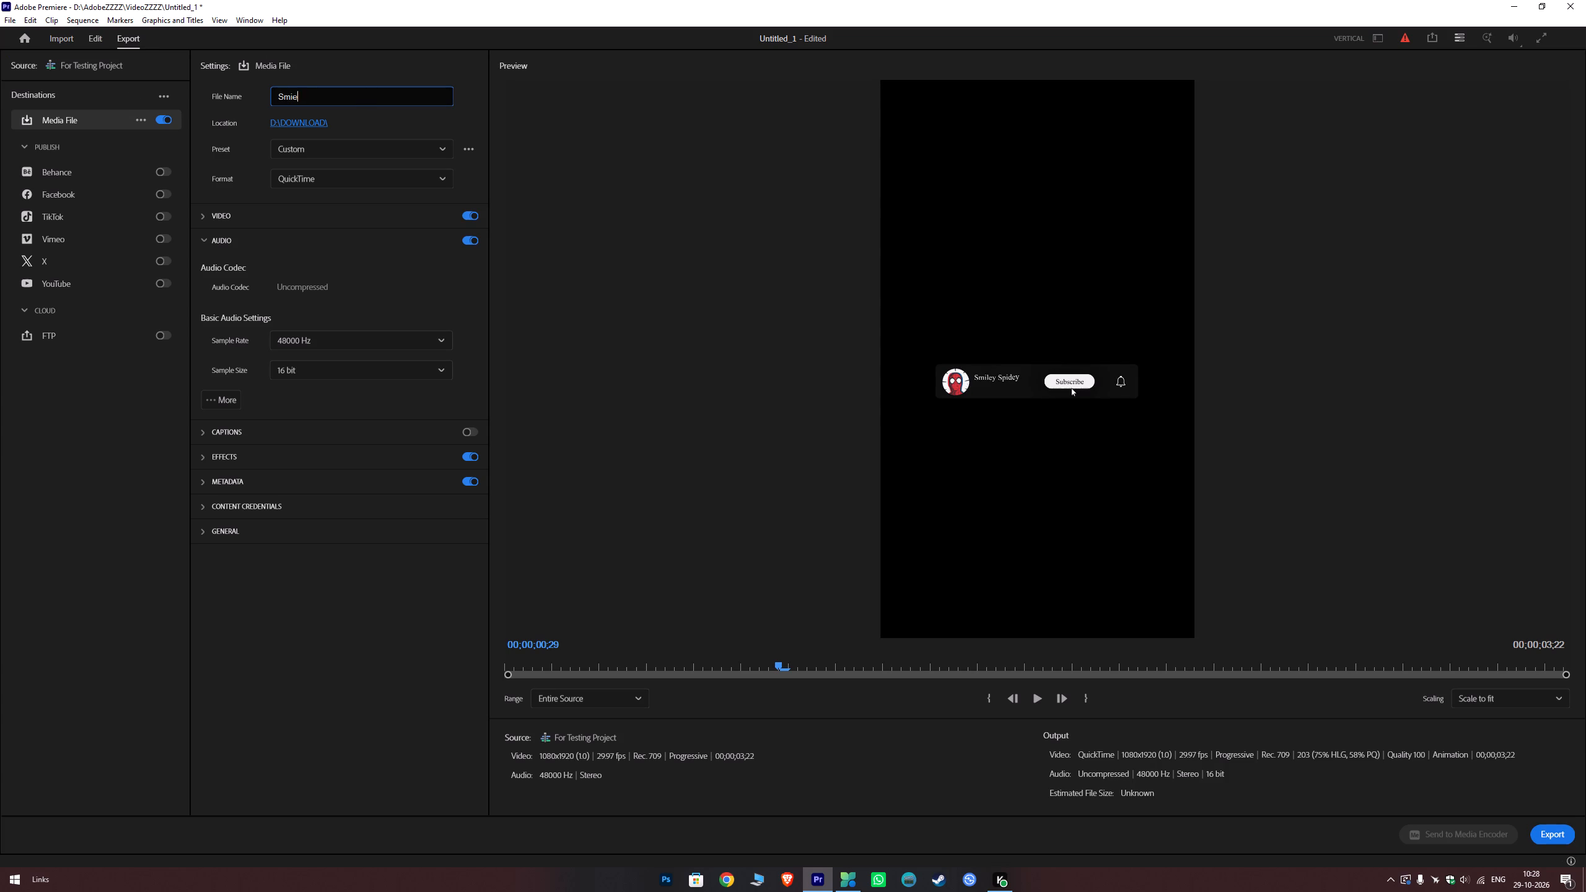
key("BackSpace")
type("ley")
key("space")
type("su")
key("BackSpace")
key("BackSpace")
type("Sub")
Complete the export file name as Smiley Subscribe Animation.
type("scribe")
key("space")
key("shift+a")
key("shift+BackSpace")
type("an")
key("BackSpace")
key("BackSpace")
type("Ani")
type("mation")
key("Return")
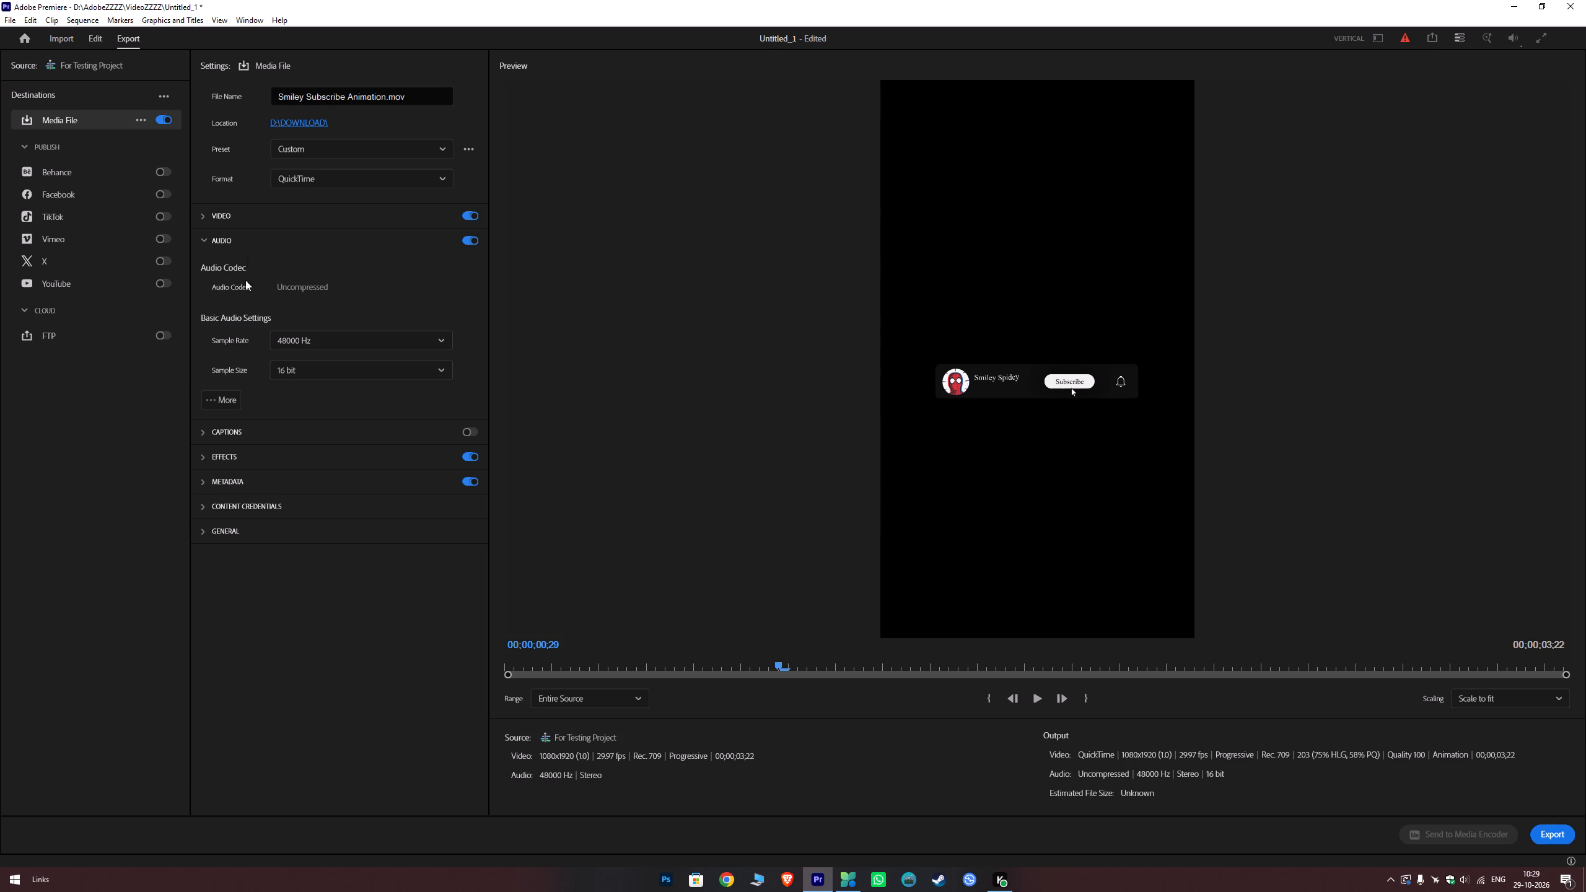
Expand the video export settings, preview the subscribe animation from its start, and export it as Smiley Subscribe Animation.mov.
left_click(251, 226)
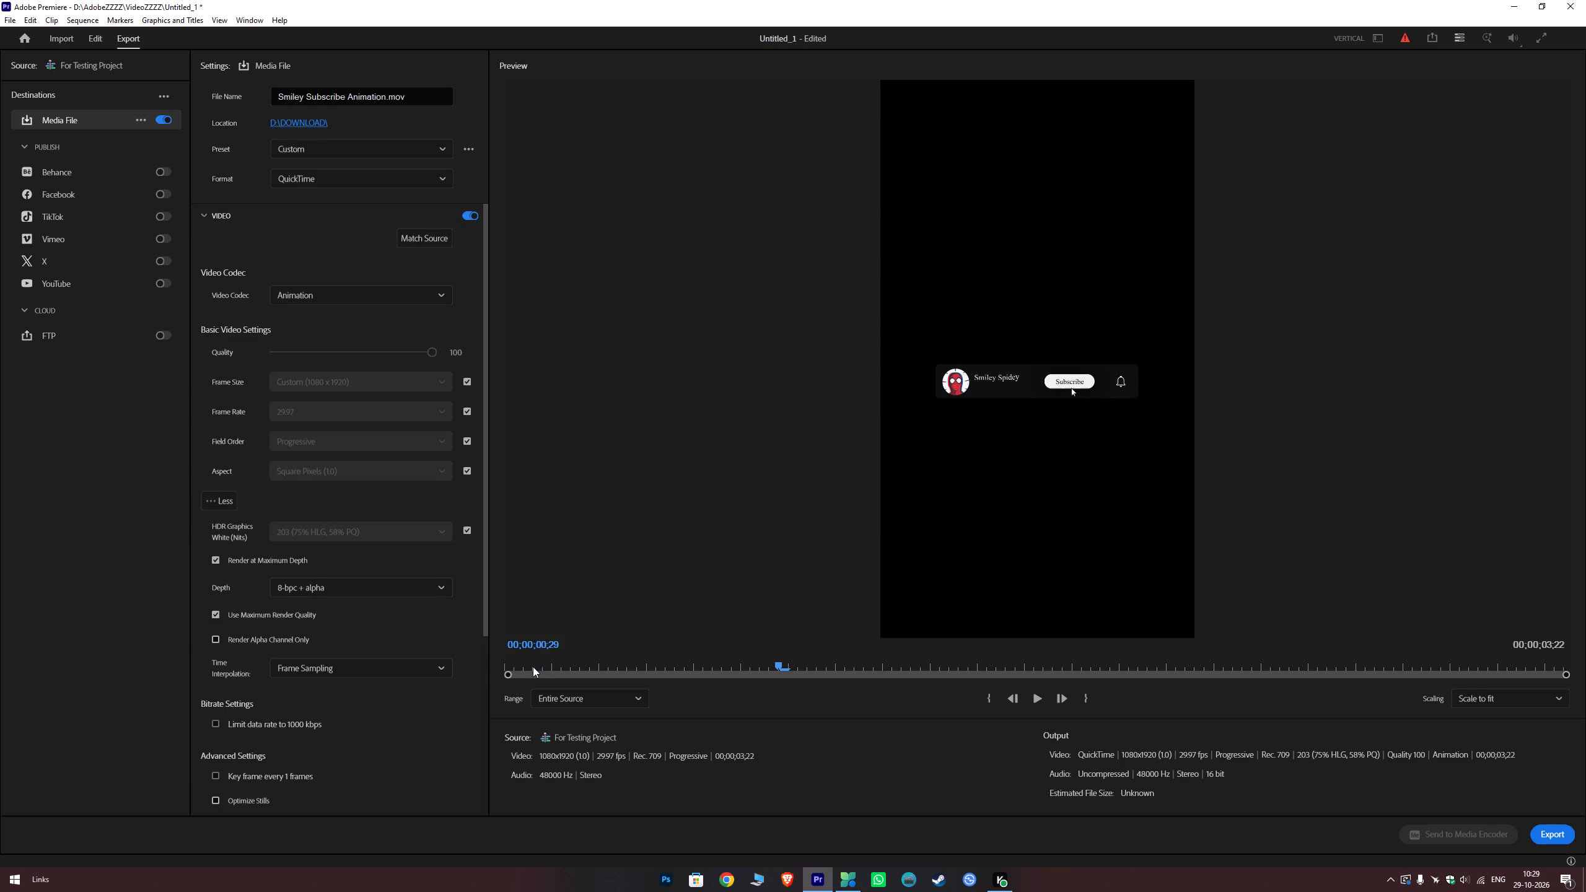
left_click_drag(532, 667, 435, 672)
key("space")
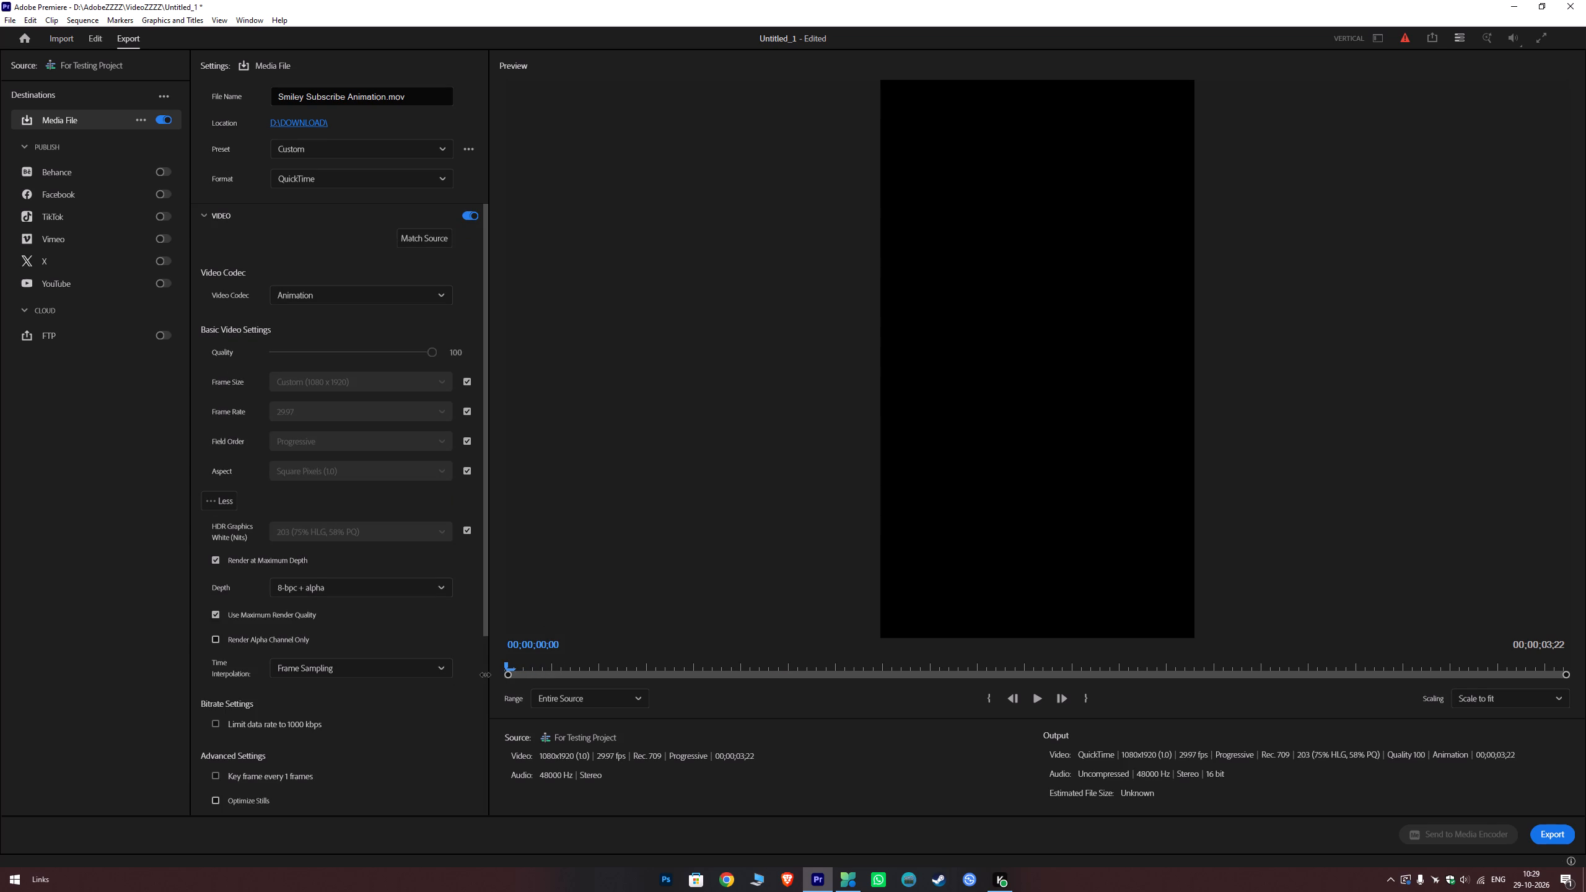
left_click(640, 561)
key("space")
key("space")
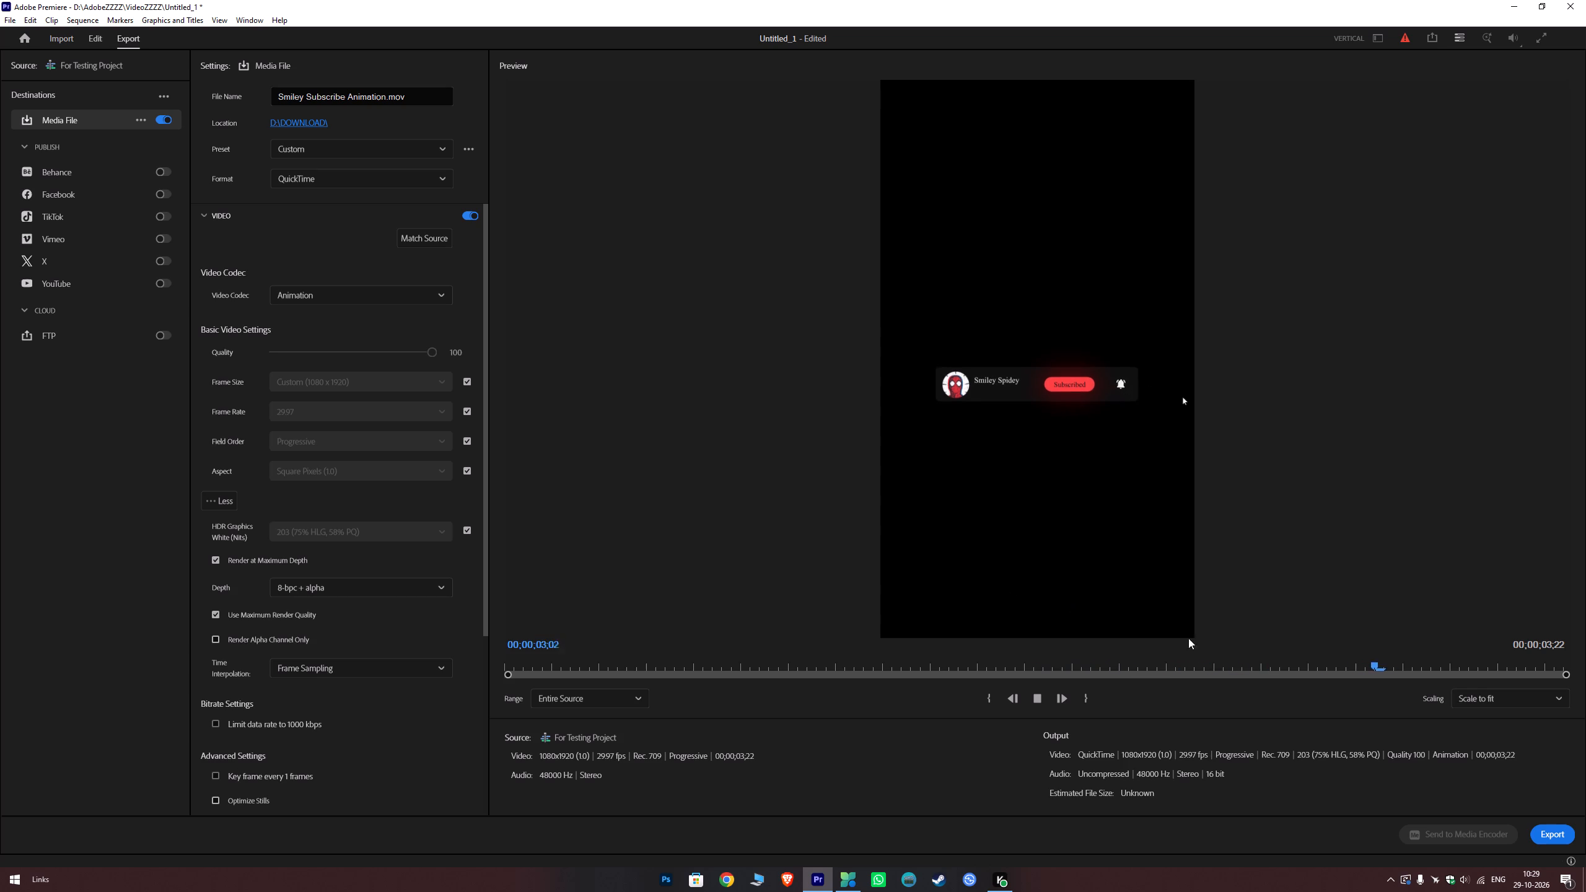
left_click(1559, 831)
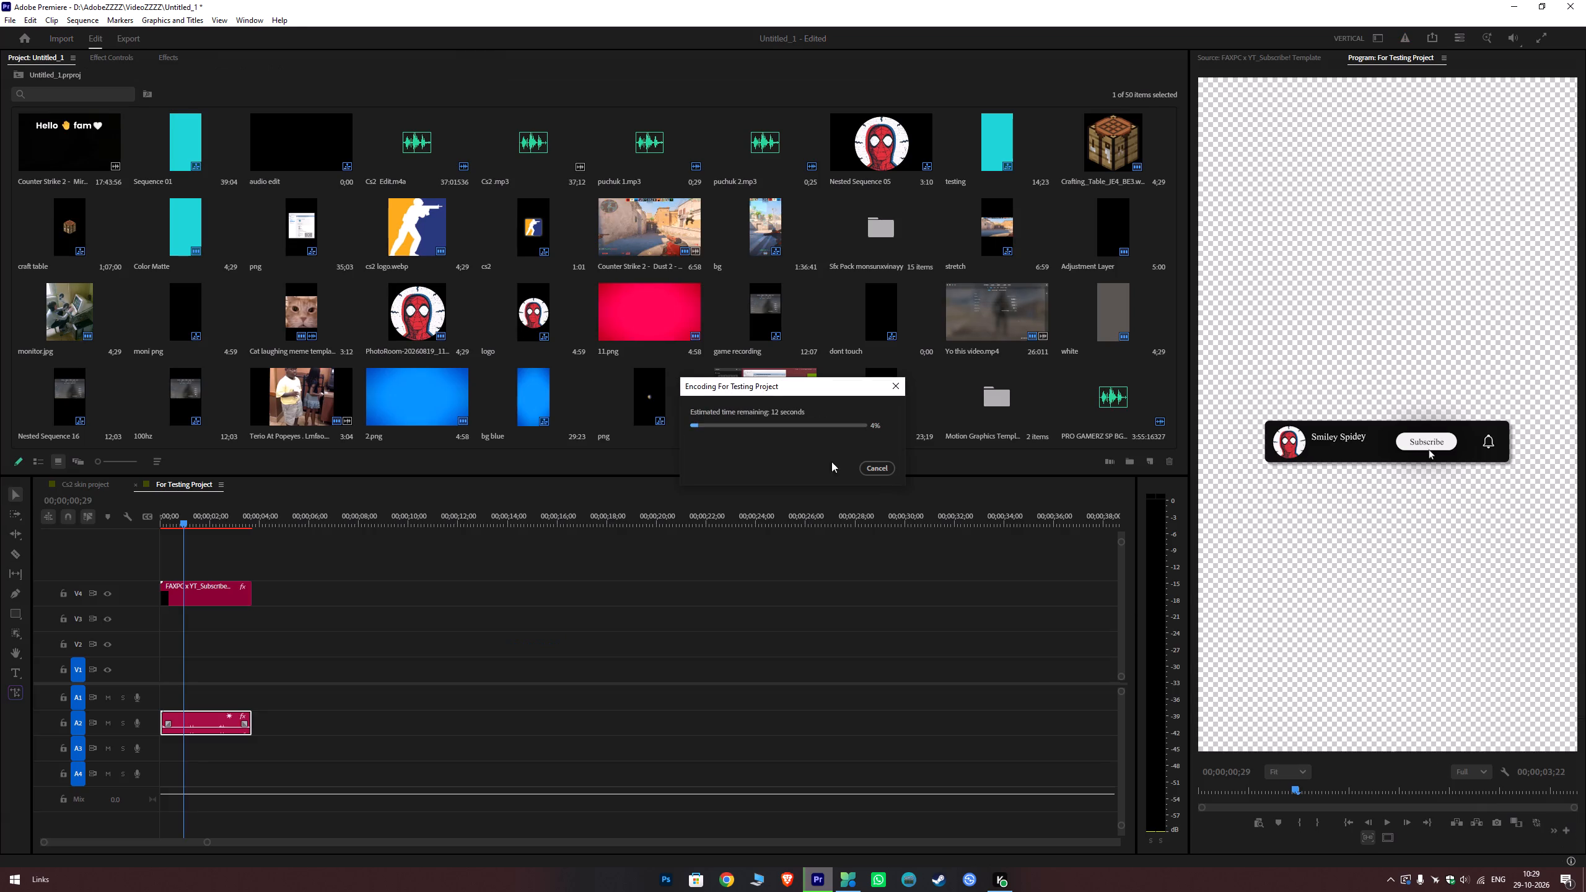
left_click_drag(756, 387, 550, 439)
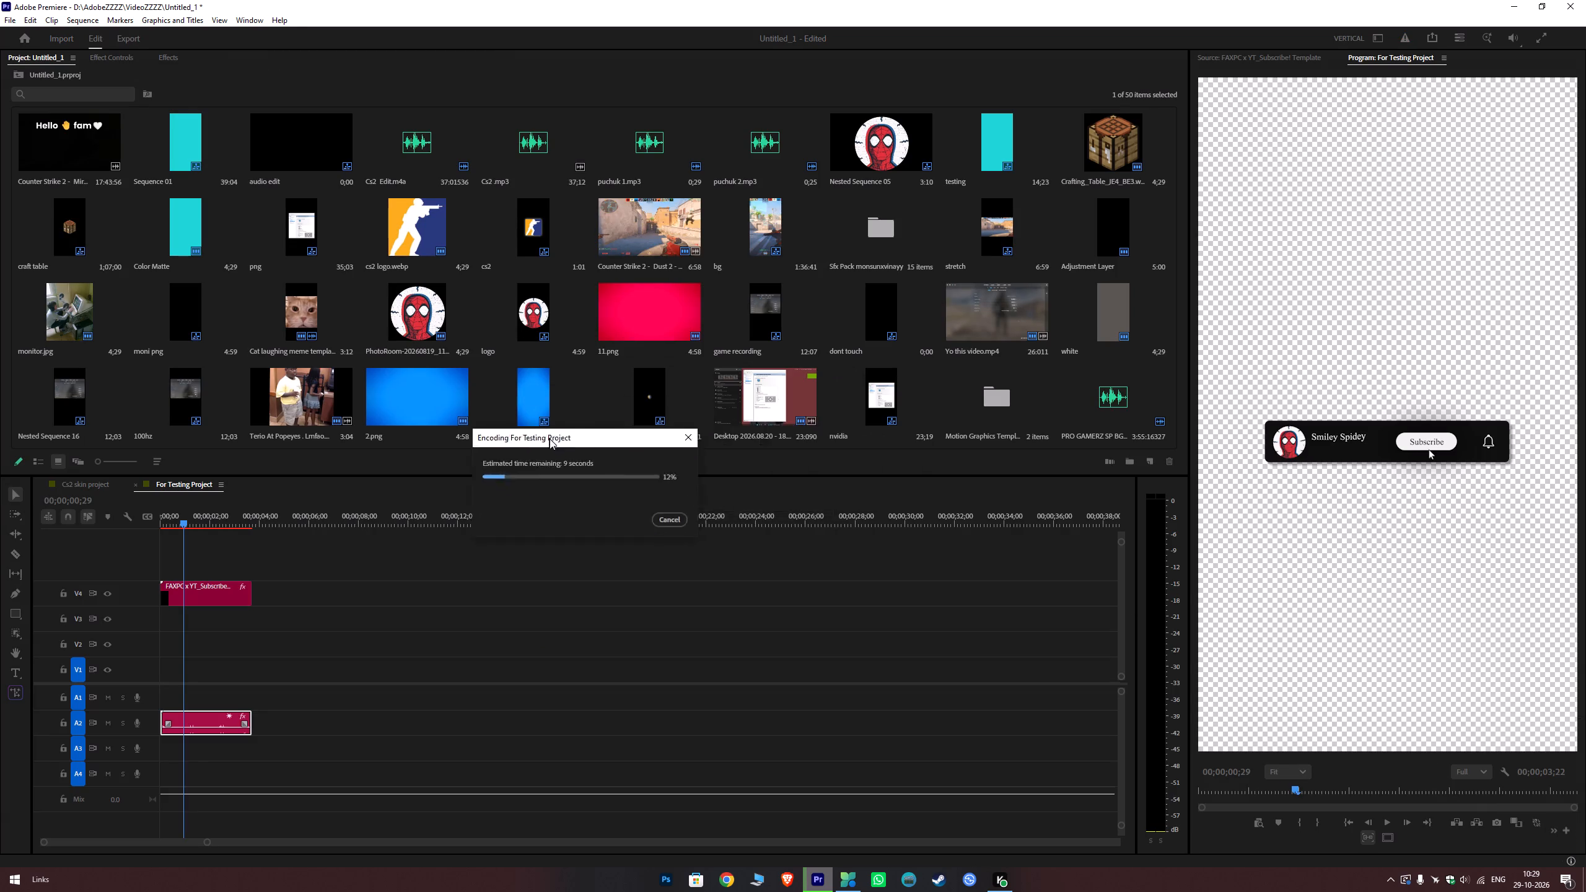
left_click_drag(550, 439, 600, 463)
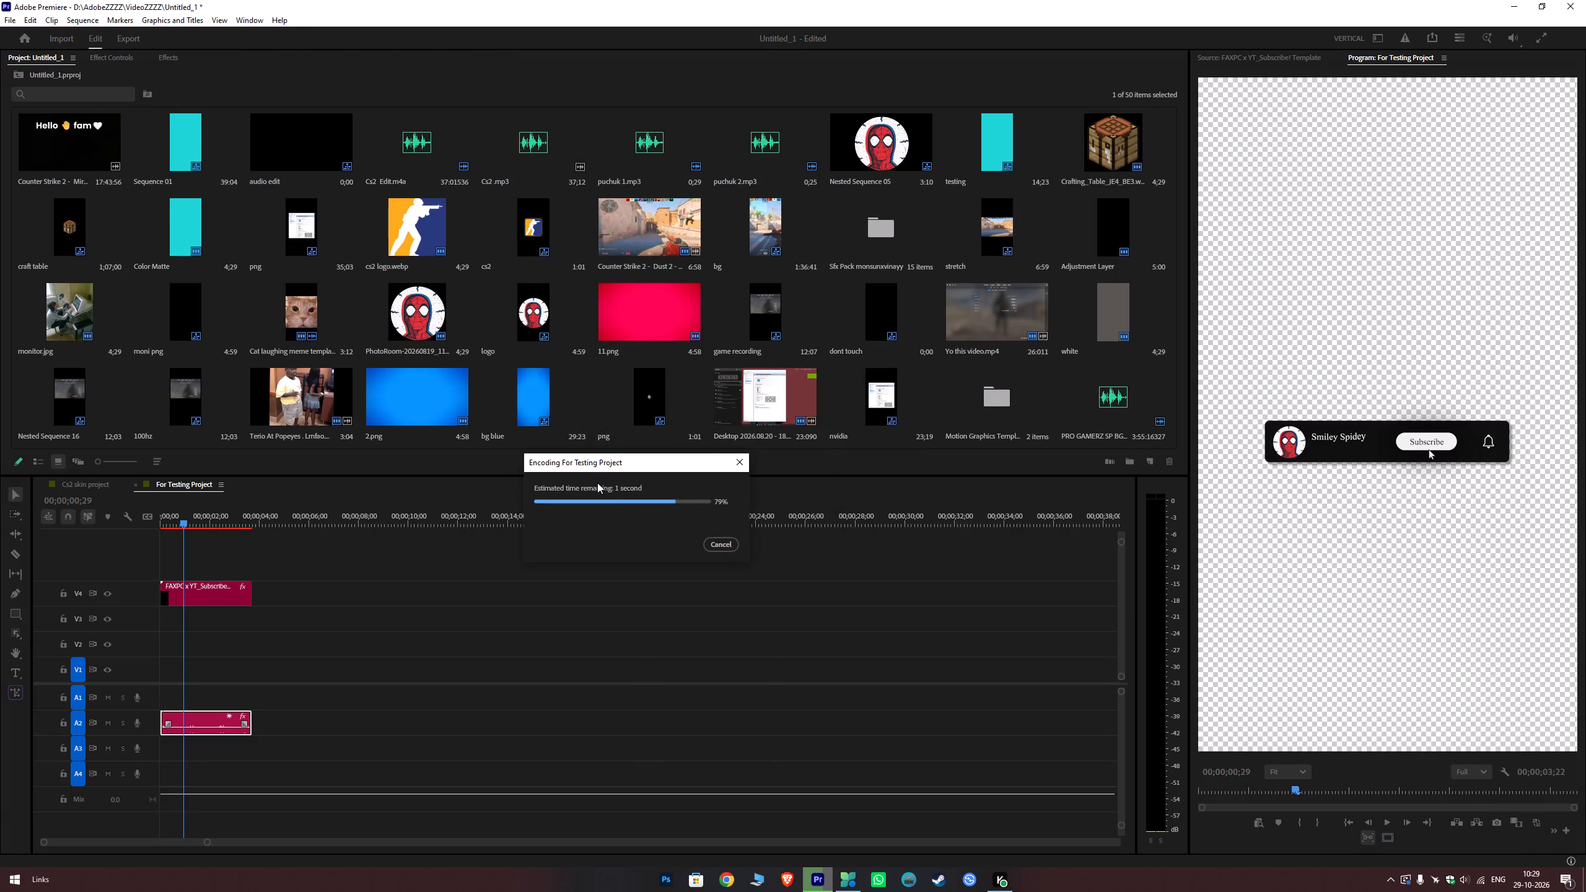
left_click(637, 644)
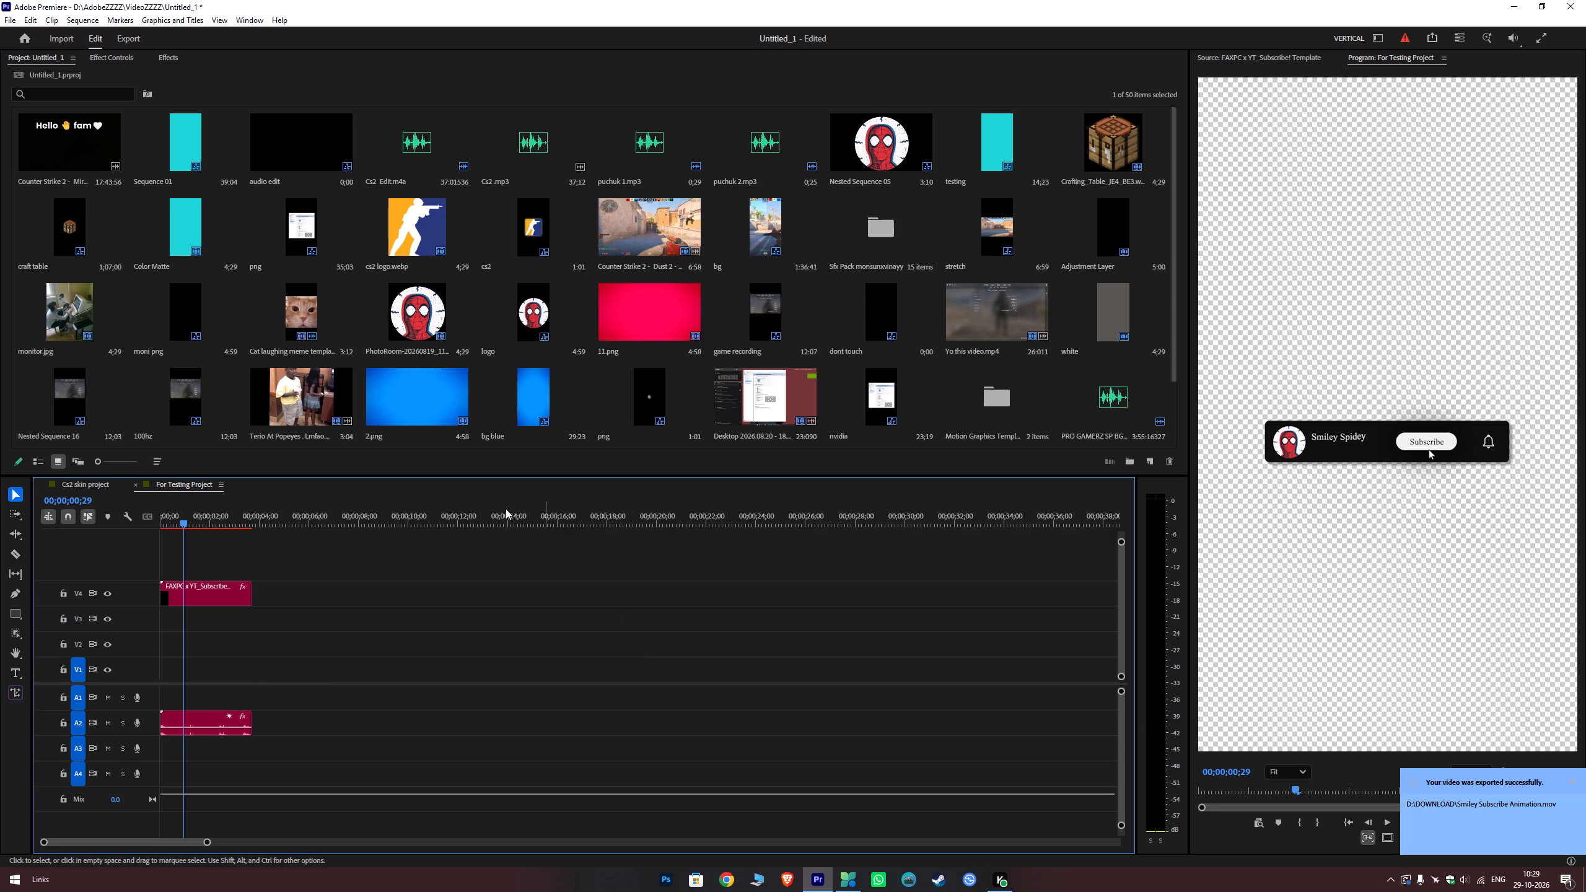
Save the Untitled_1 project.
key("ctrl+s")
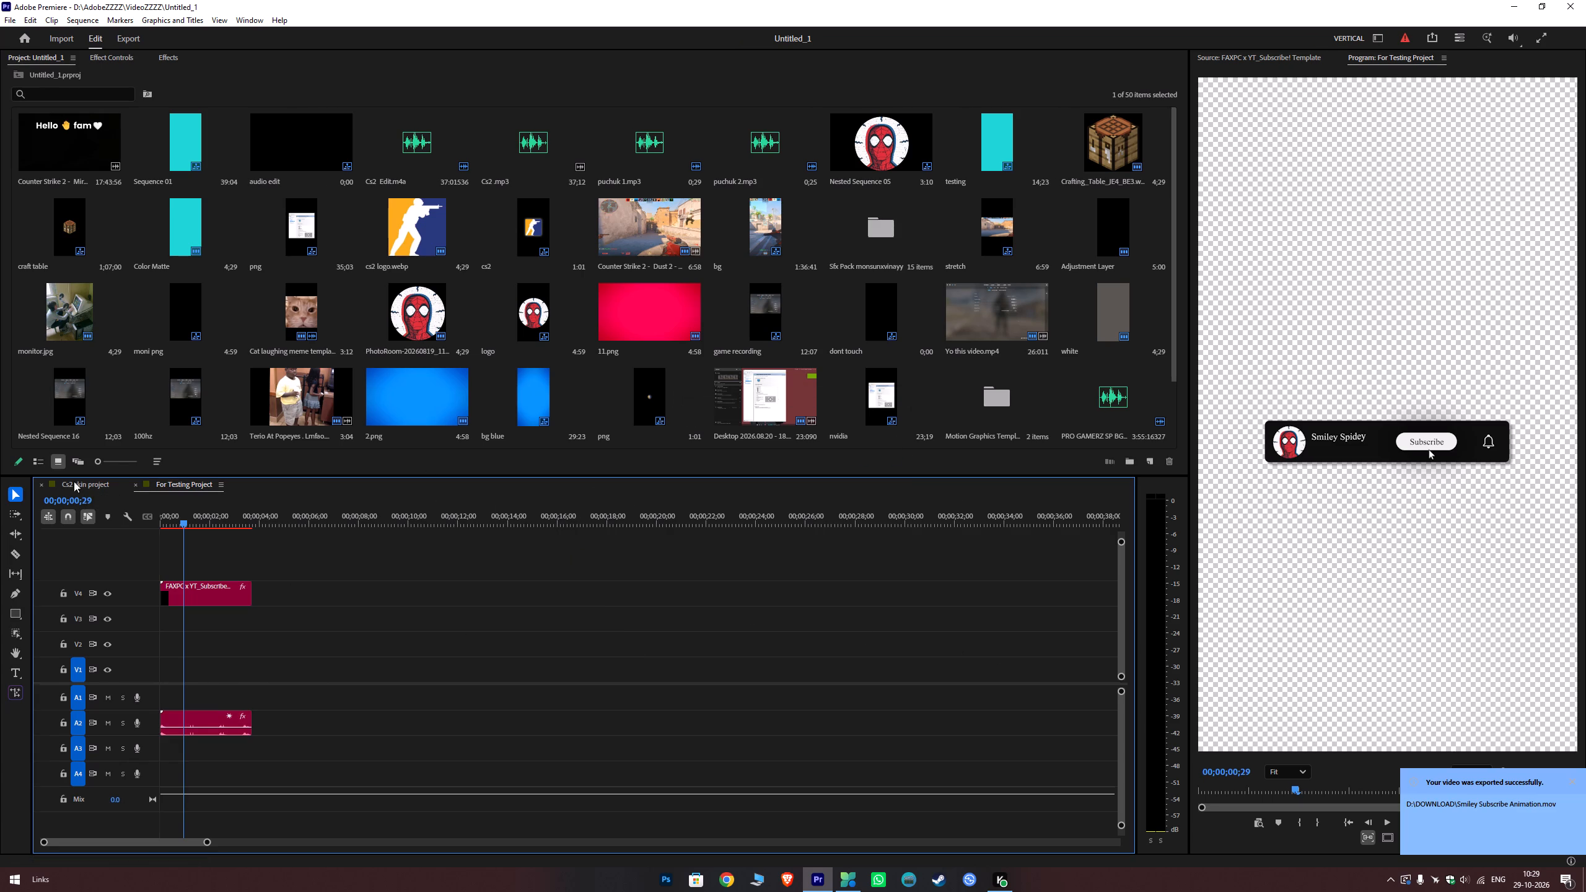
Play the Cs2 skin project sequence from its start to about 4 seconds, and look through the project's media items.
left_click(74, 481)
left_click_drag(242, 516, 41, 543)
key("space")
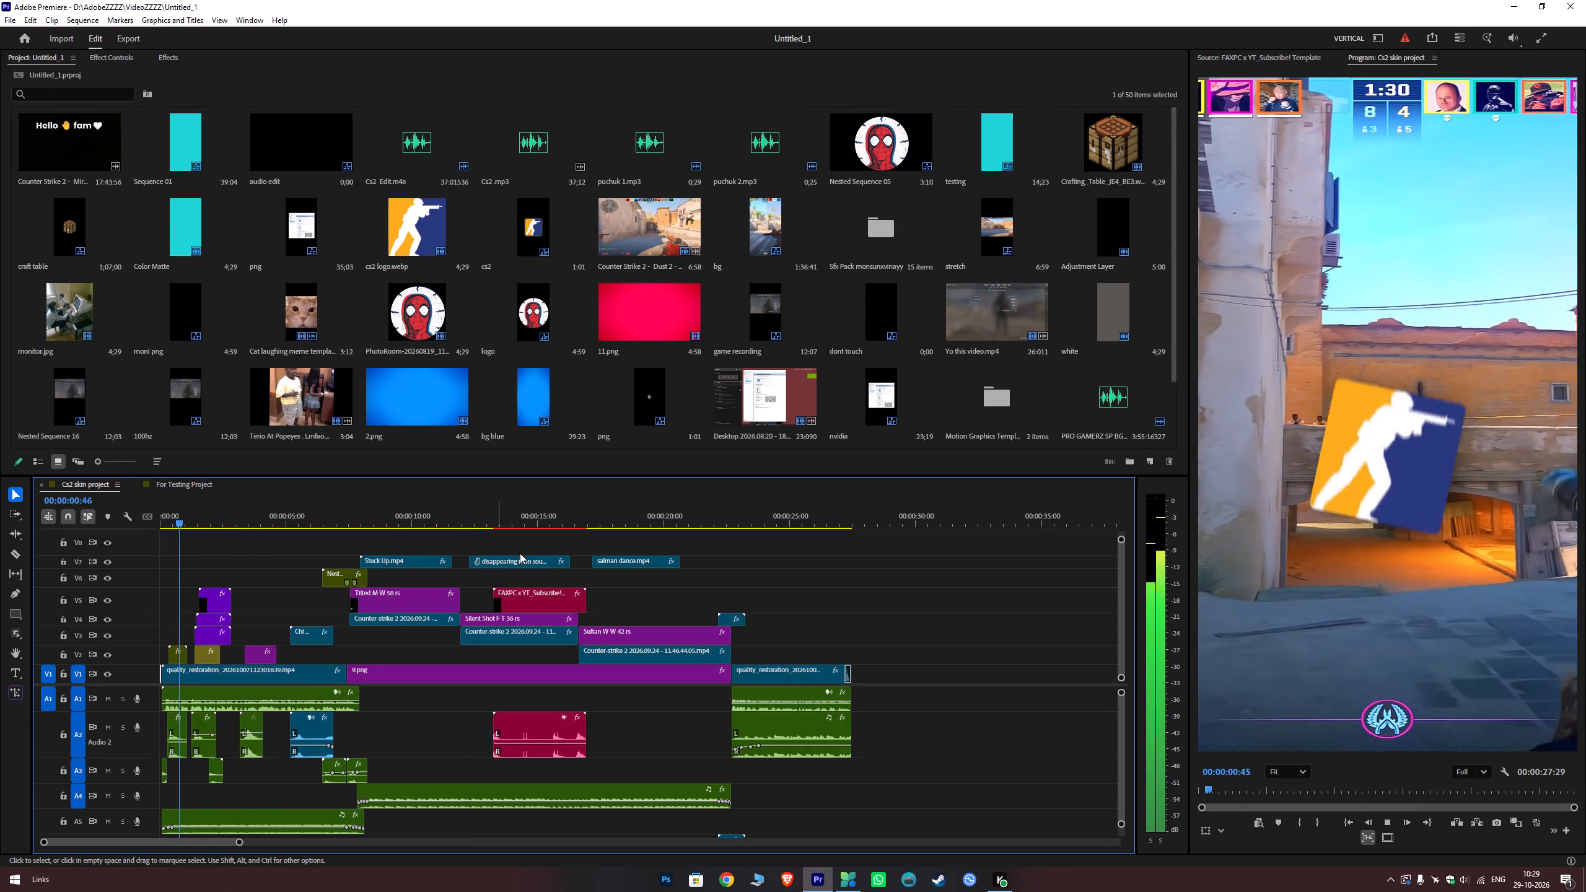
key("space")
key("space")
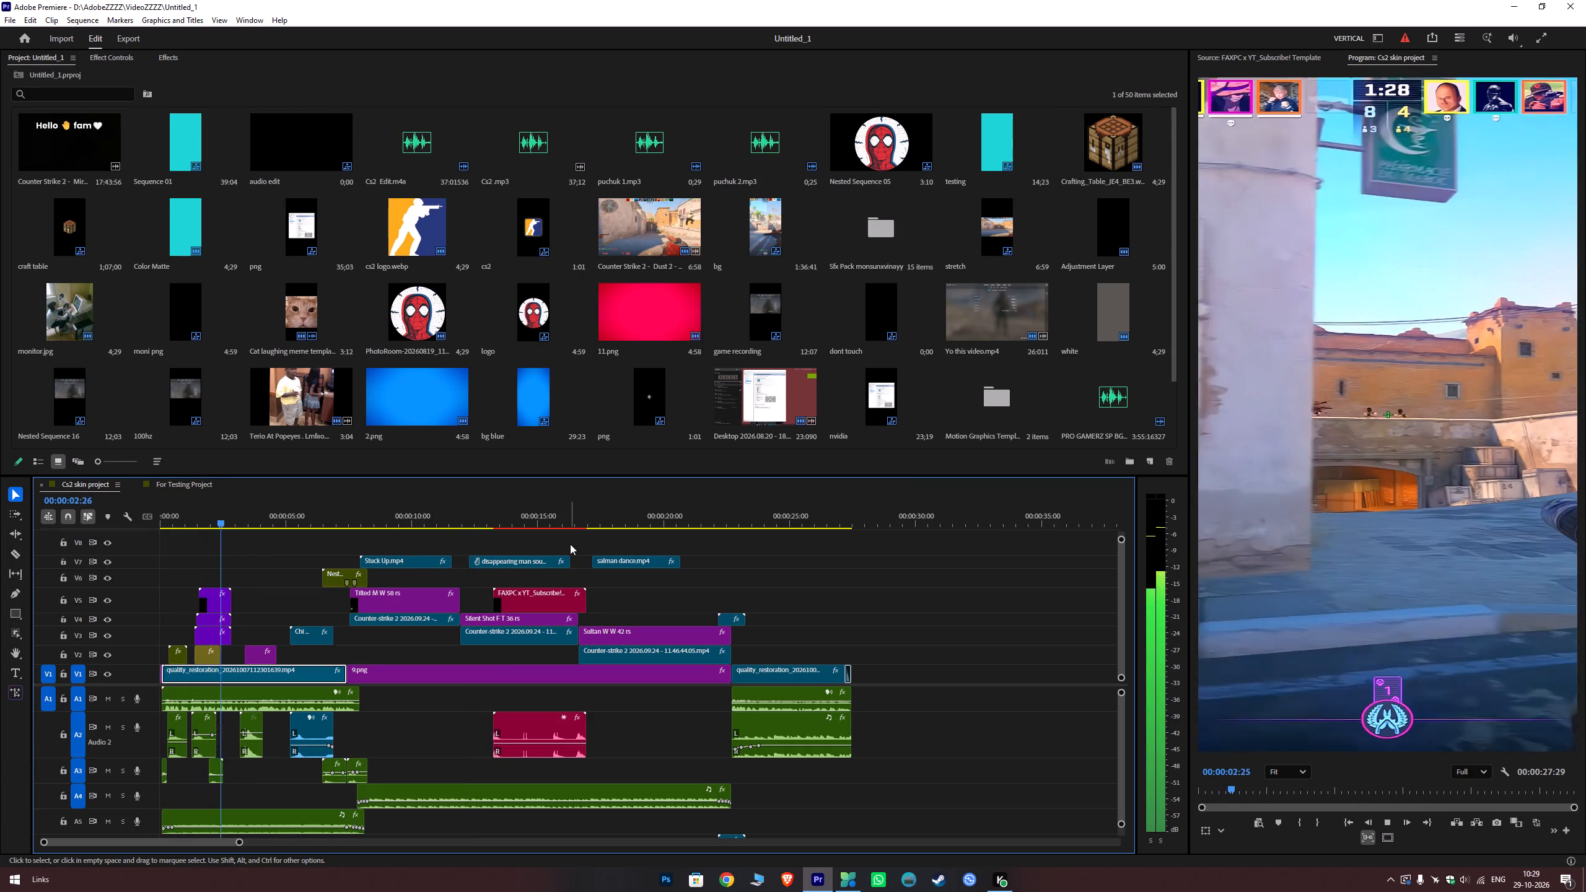
key("space")
key("space")
key("space")
key("space")
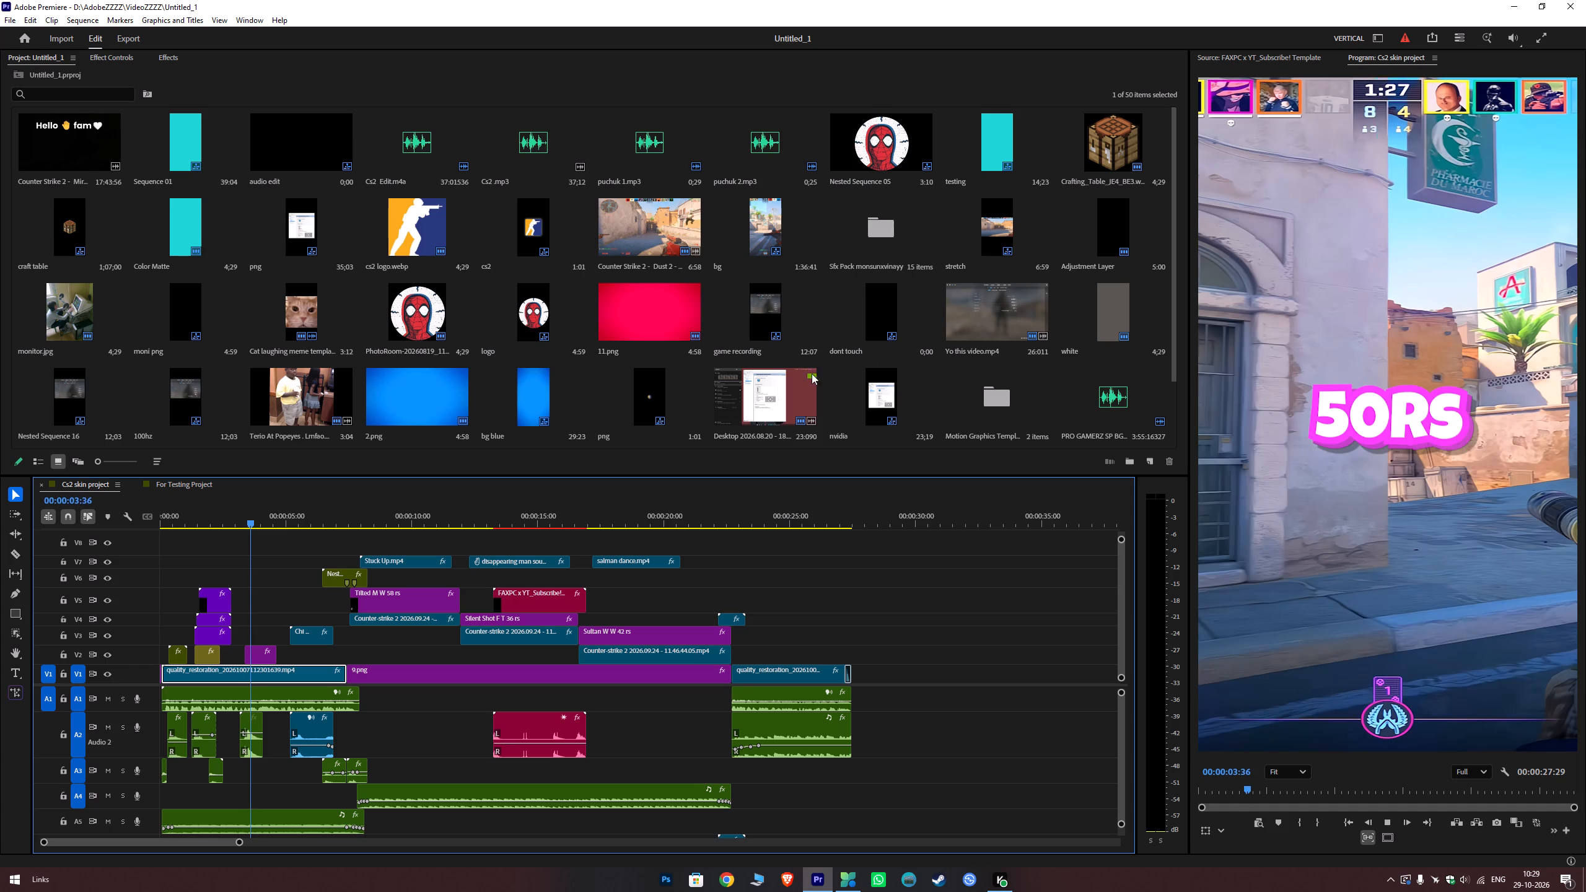
key("space")
scroll(182, 343, "down", 2)
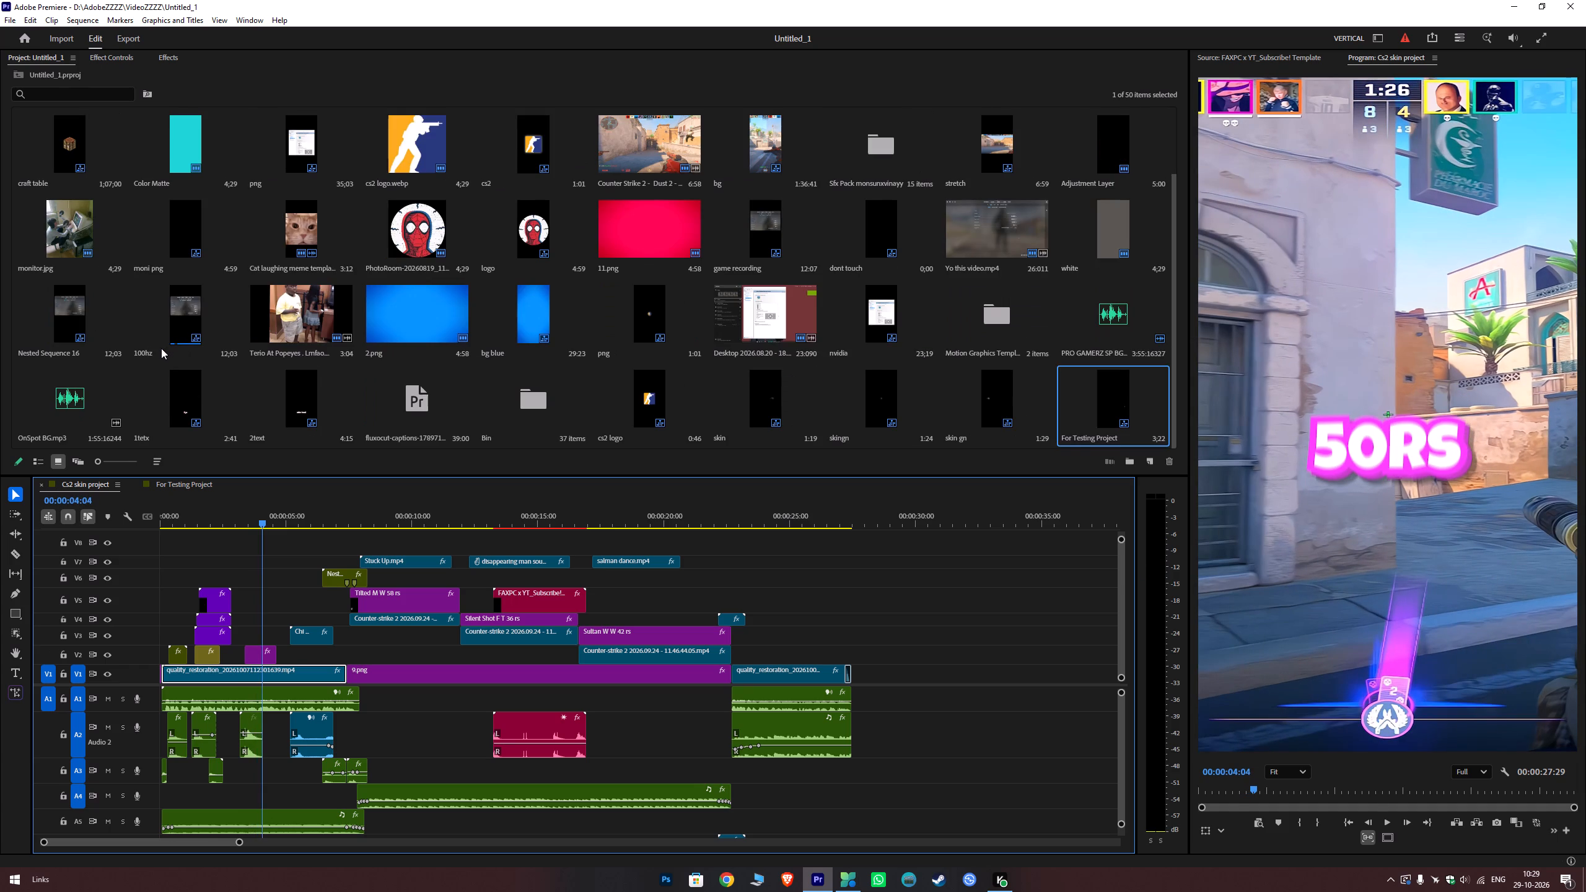
scroll(152, 344, "up", 5)
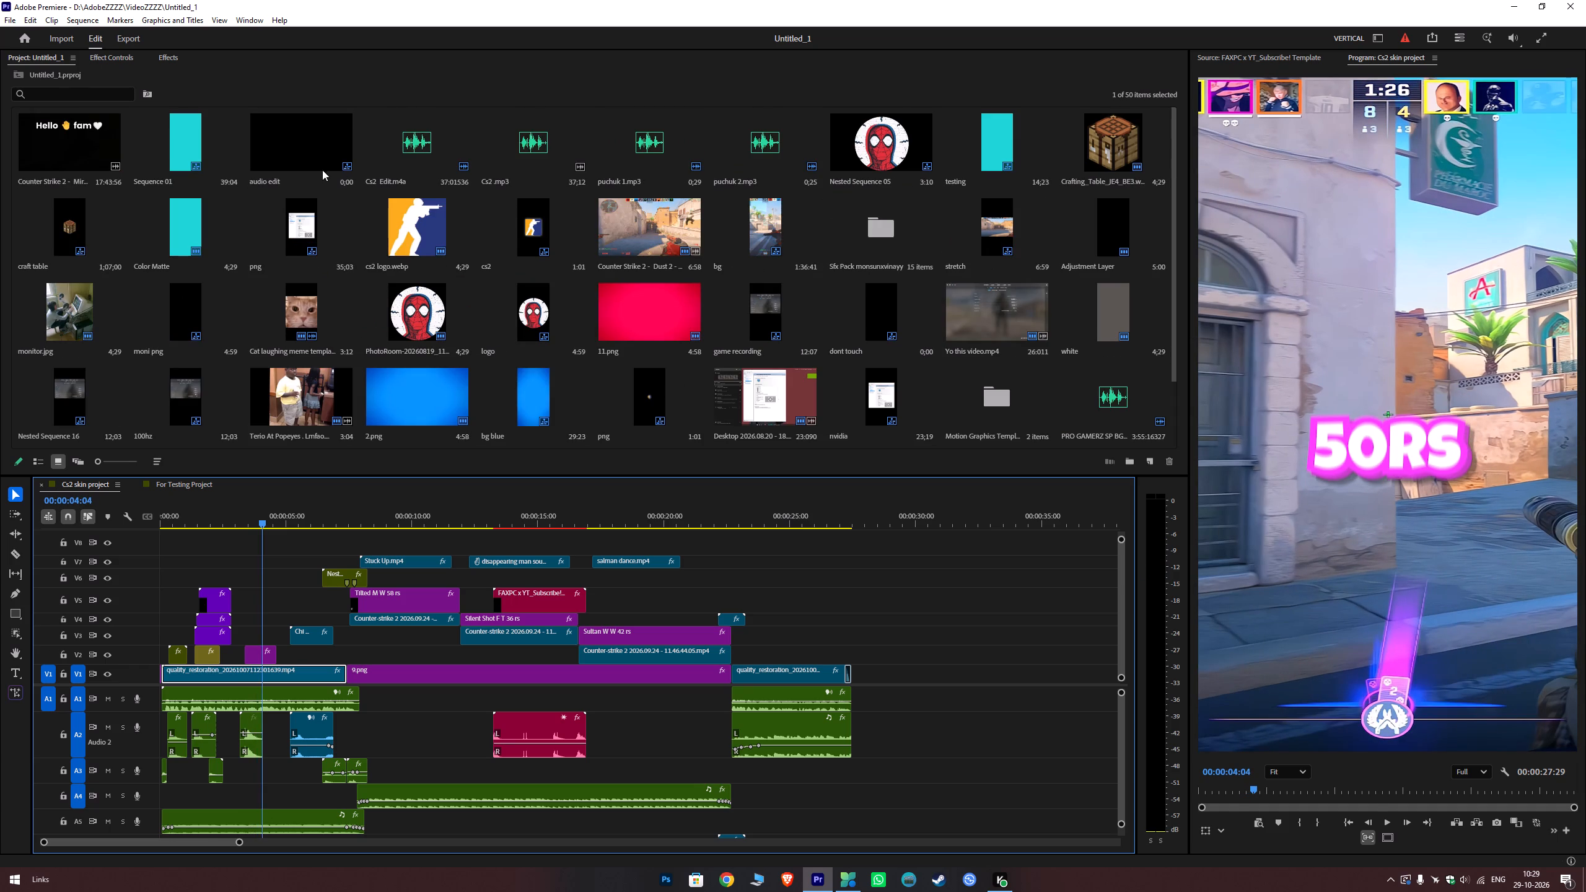
scroll(400, 266, "down", 6)
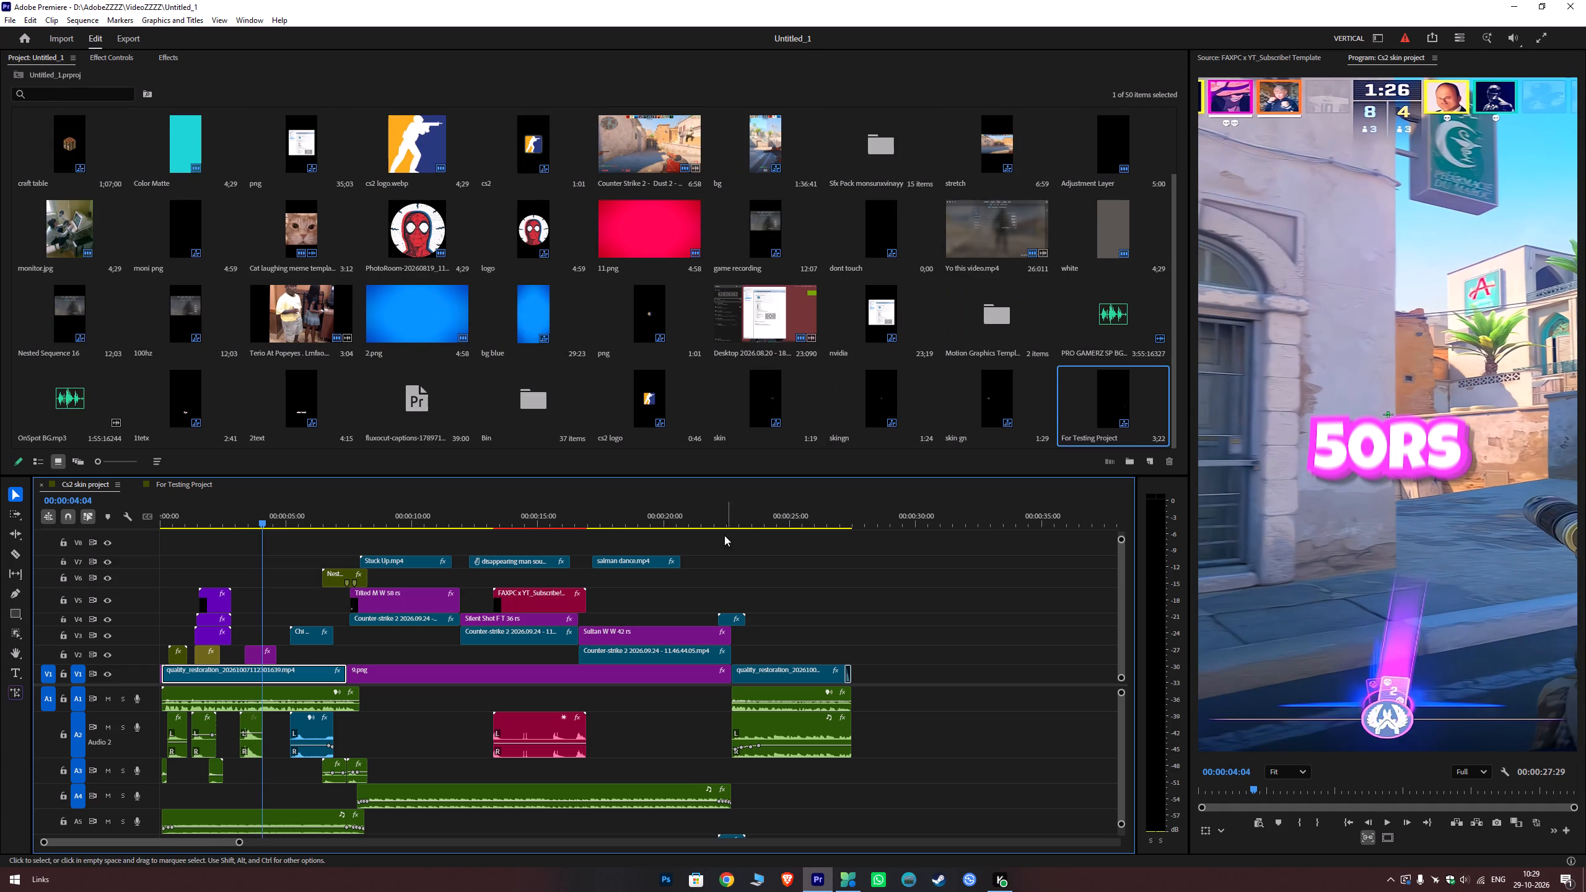
left_click(724, 537)
Return to the For Testing Project sequence and delete the subscribe clip's video and audio from the timeline.
left_click(180, 484)
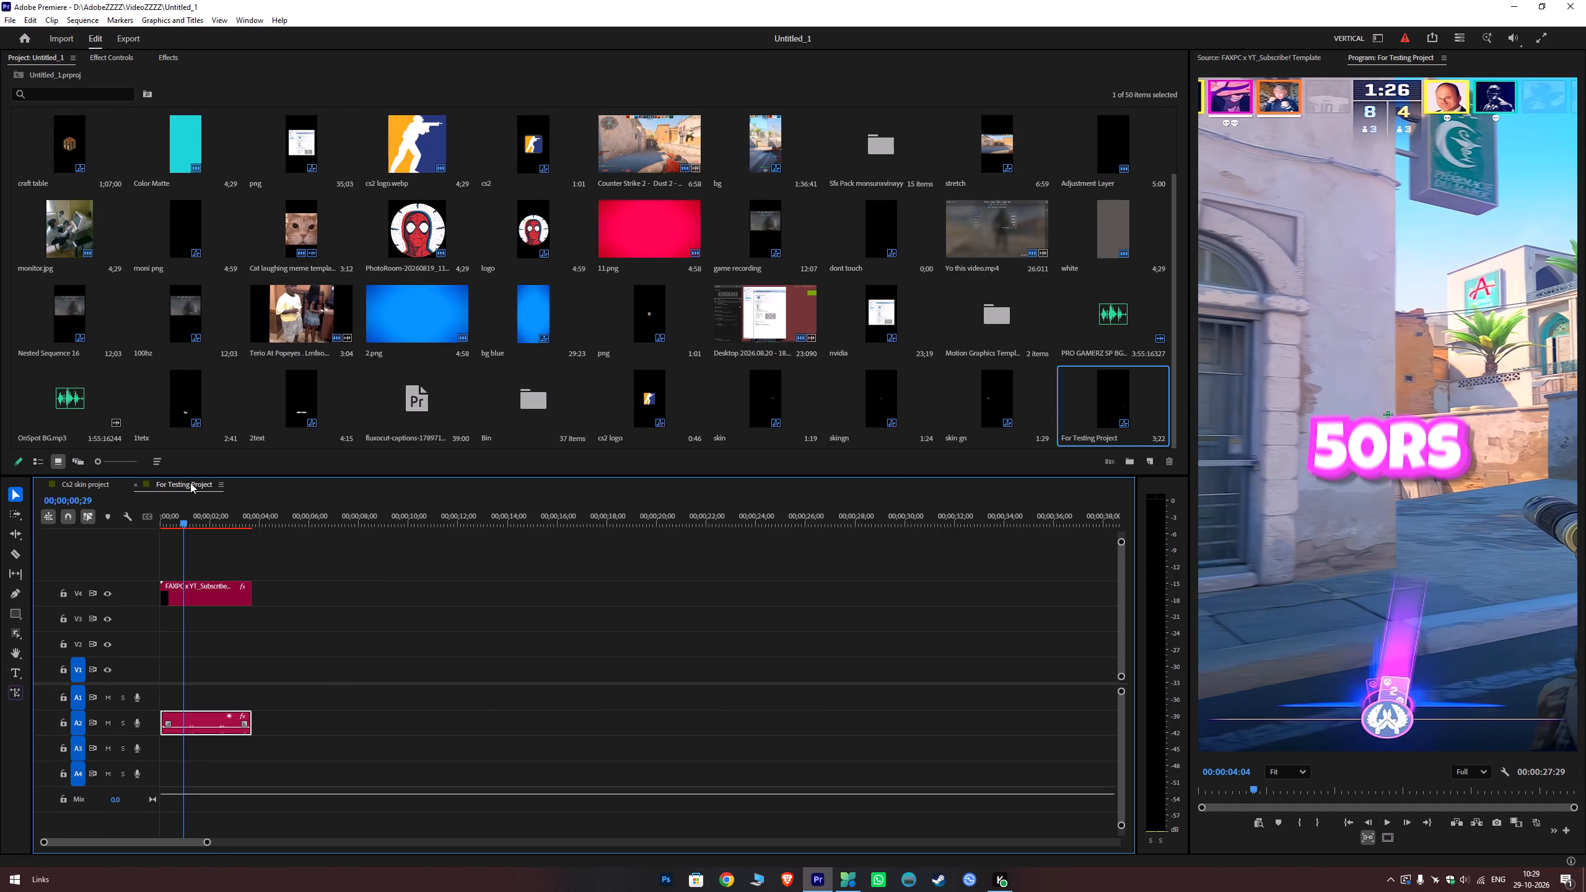
key("space")
key("space")
left_click_drag(293, 540, 112, 750)
key("BackSpace")
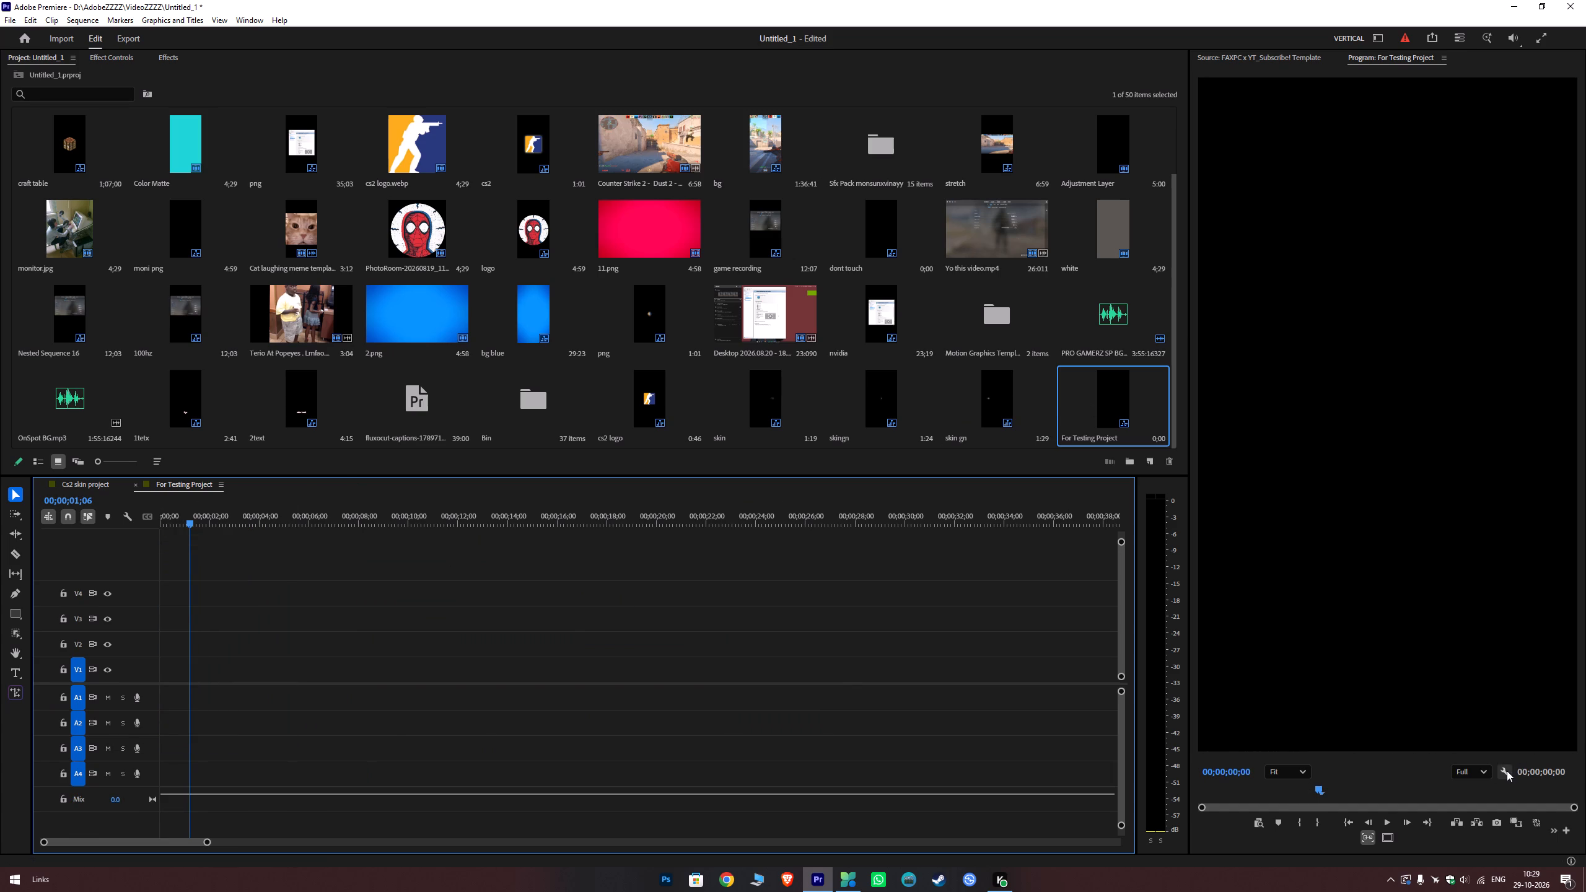
Turn off the transparency grid in the program monitor of For Testing Project.
left_click(1507, 770)
left_click(1426, 565)
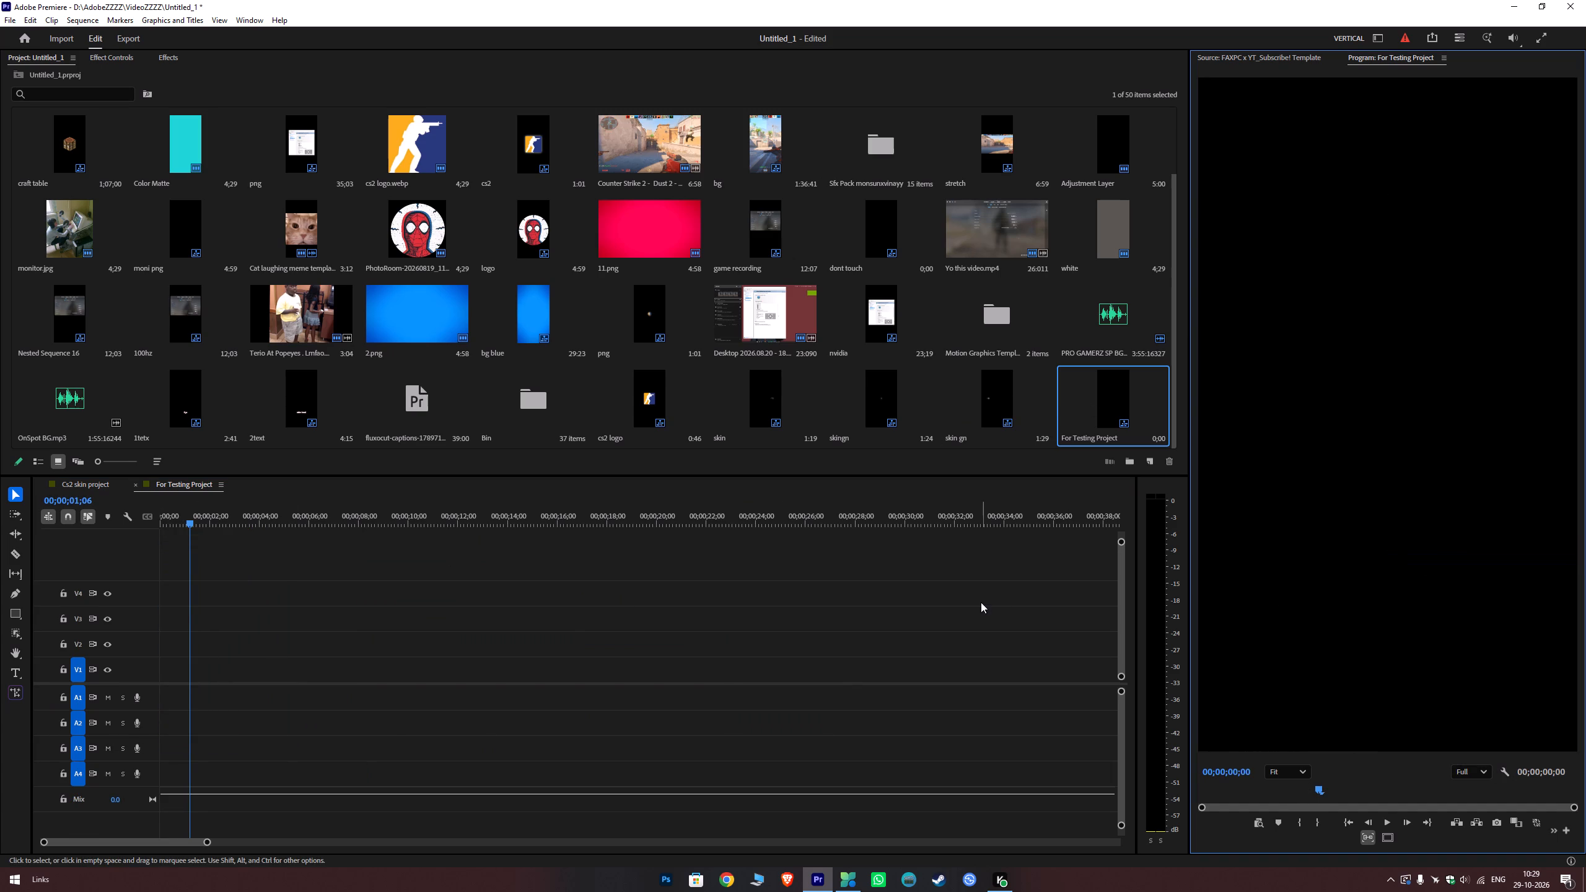
Add a text graphic reading Smiley SPIDEY at 00;00;01;06 in For Testing Project, and return to the Selection tool.
key("t")
left_click(1287, 450)
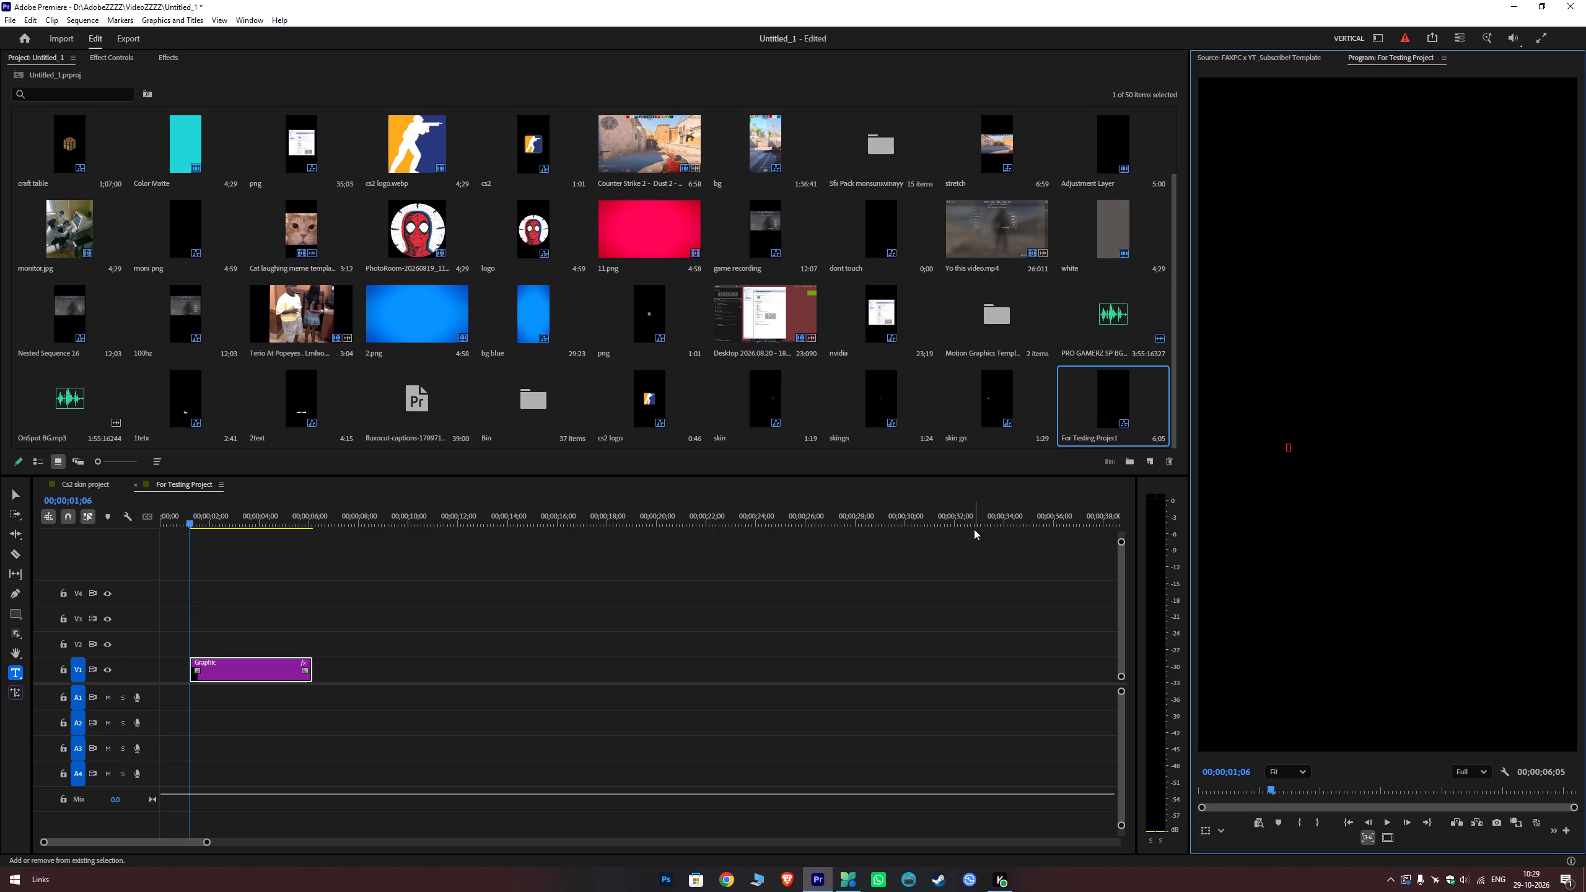
type("Sm")
type("ie")
type("ly")
key("ctrl+a")
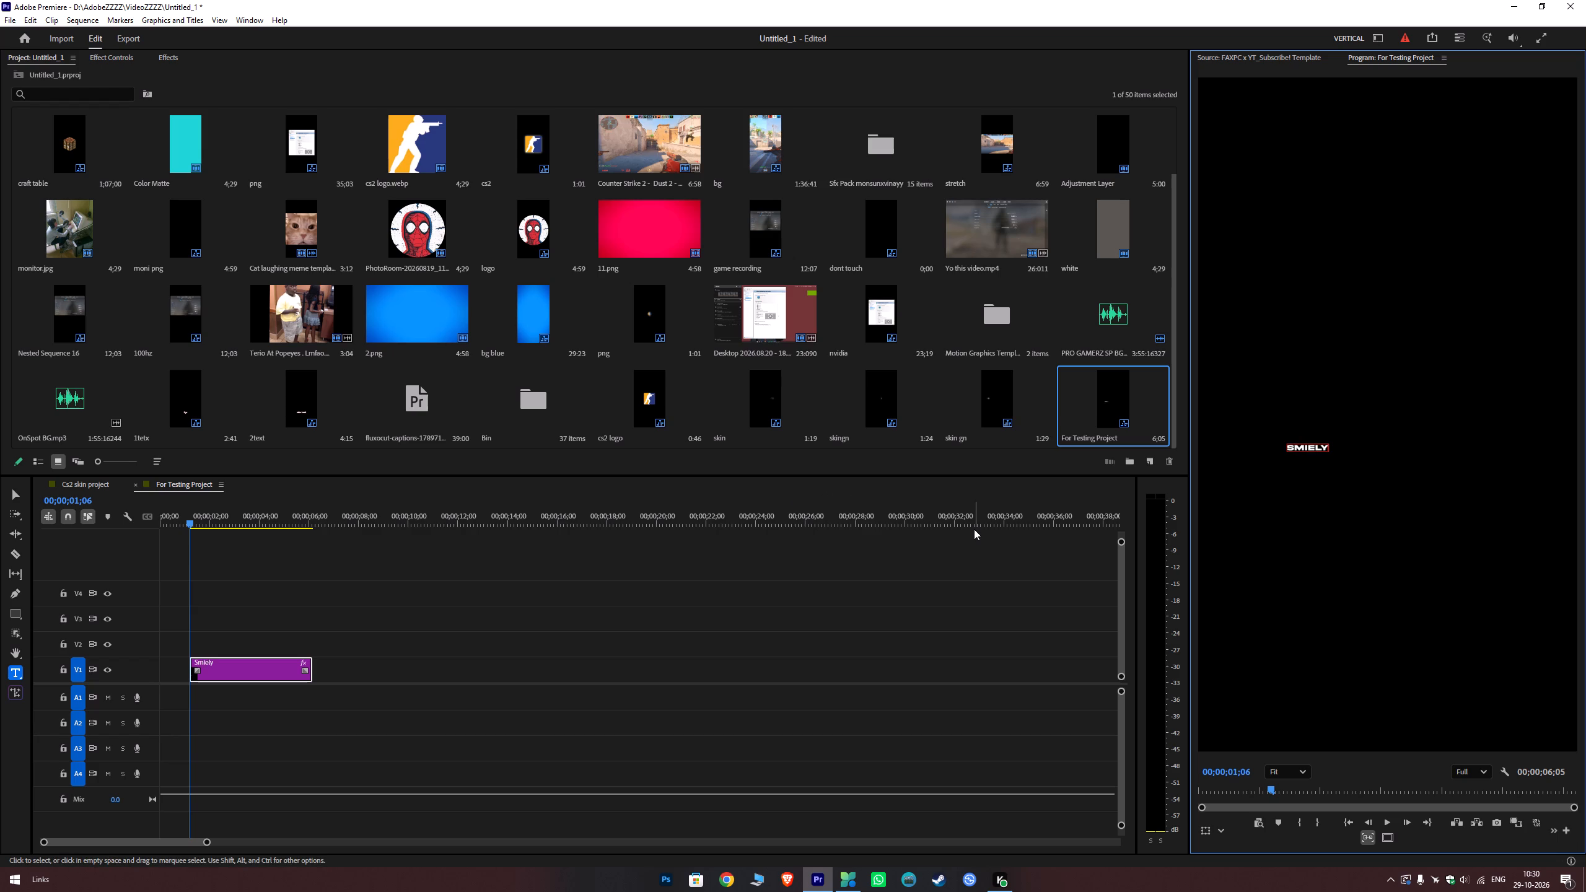
key("shift+s")
type("mie")
key("BackSpace")
type("ley")
key("space")
key("shift+s")
type("PIDEY")
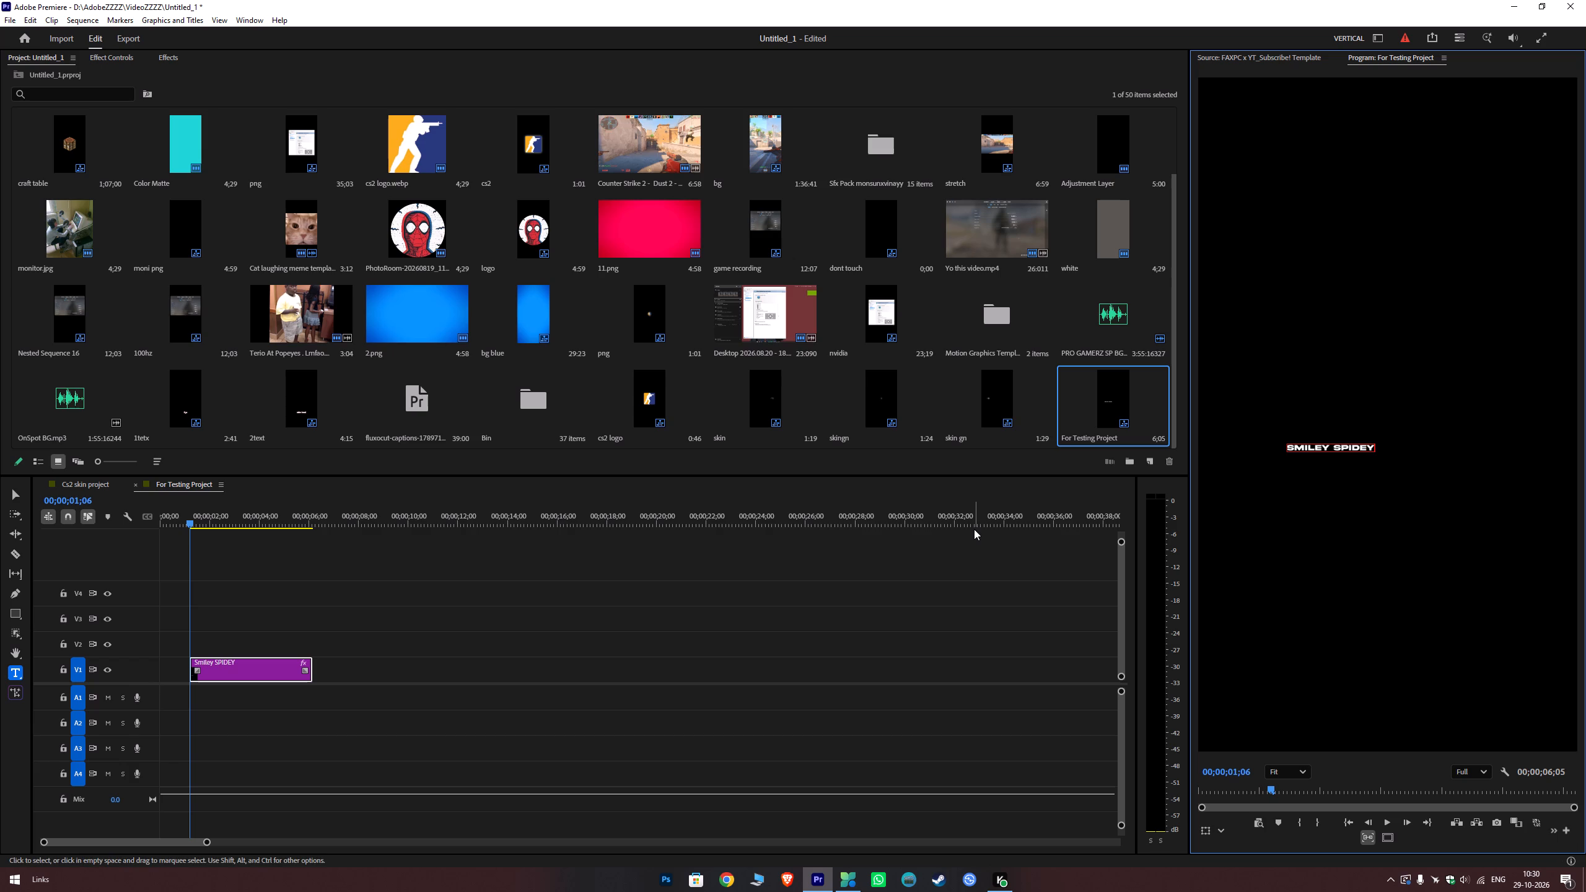
key("Return")
key("BackSpace")
left_click(364, 642)
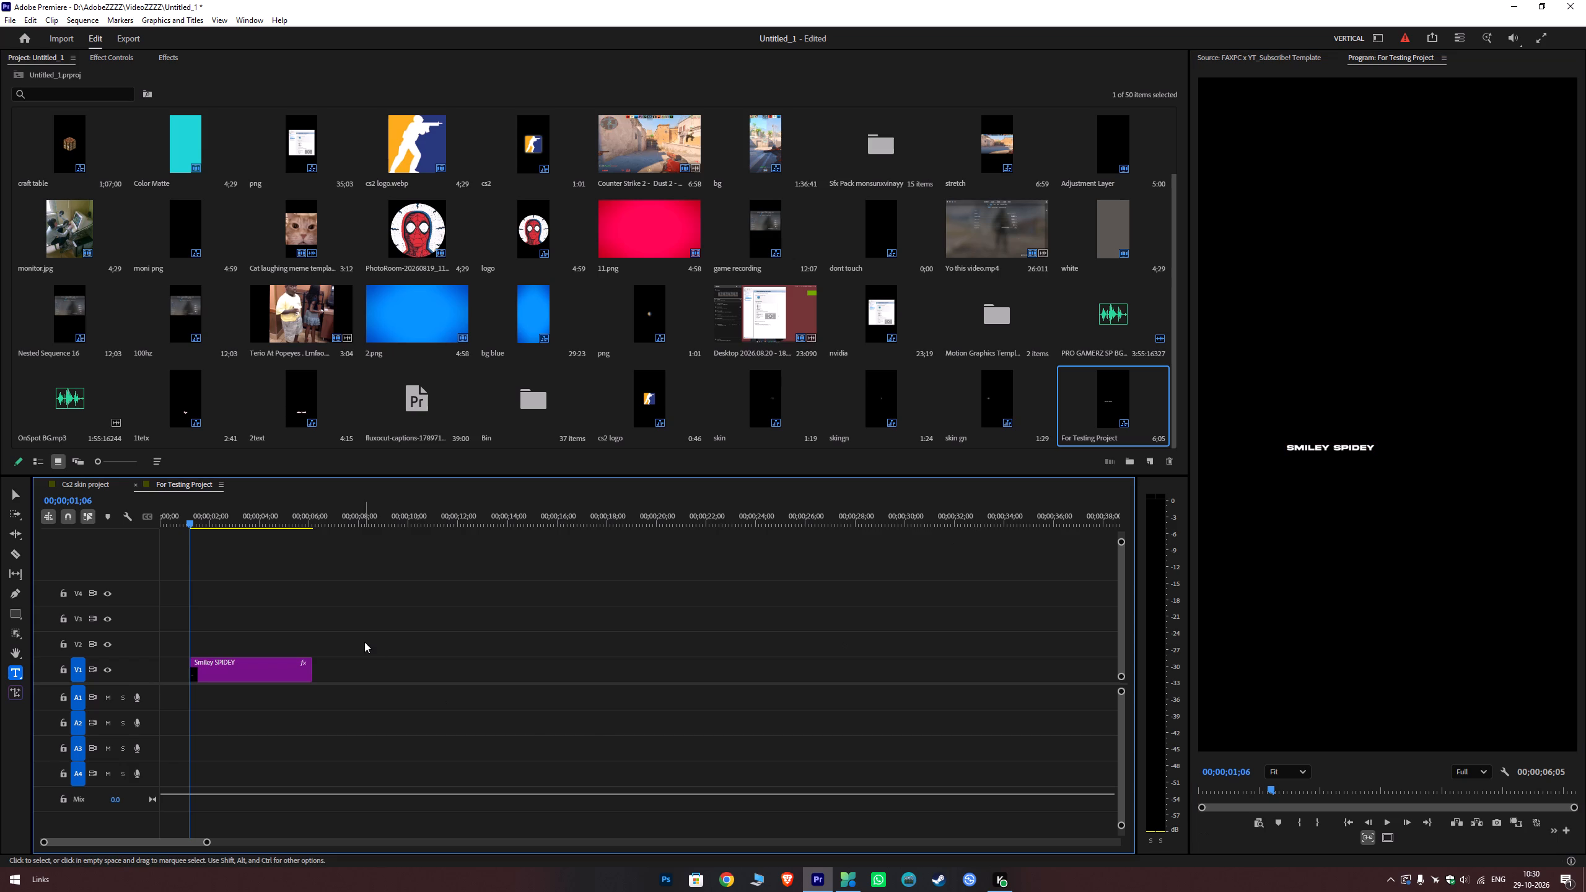
key("v")
Switch the workspace layout to Editing.
left_click(241, 20)
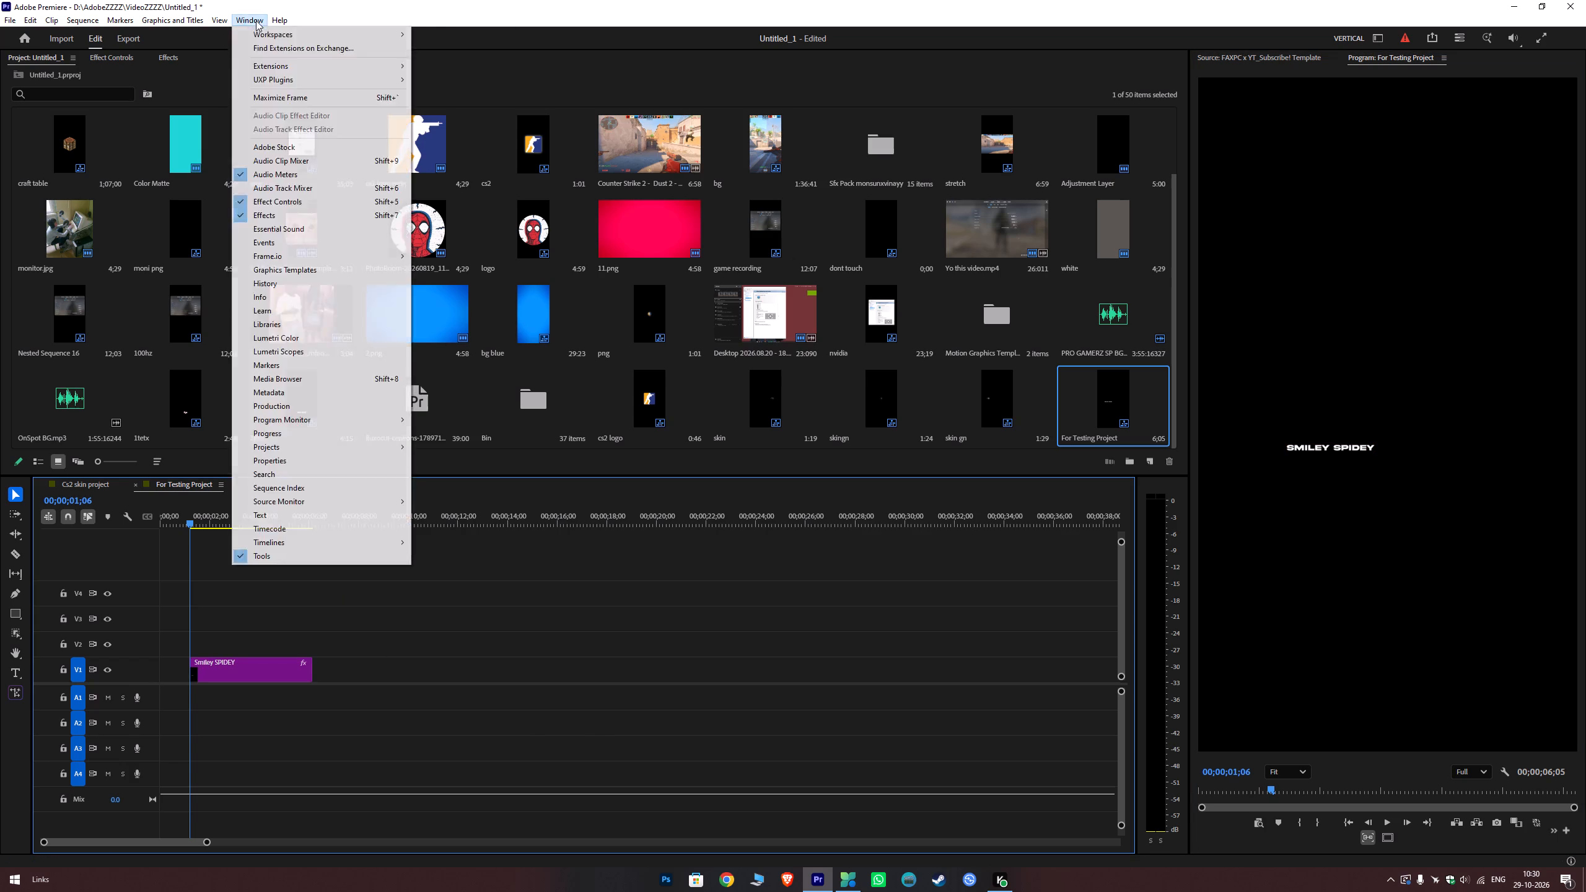
left_click(284, 34)
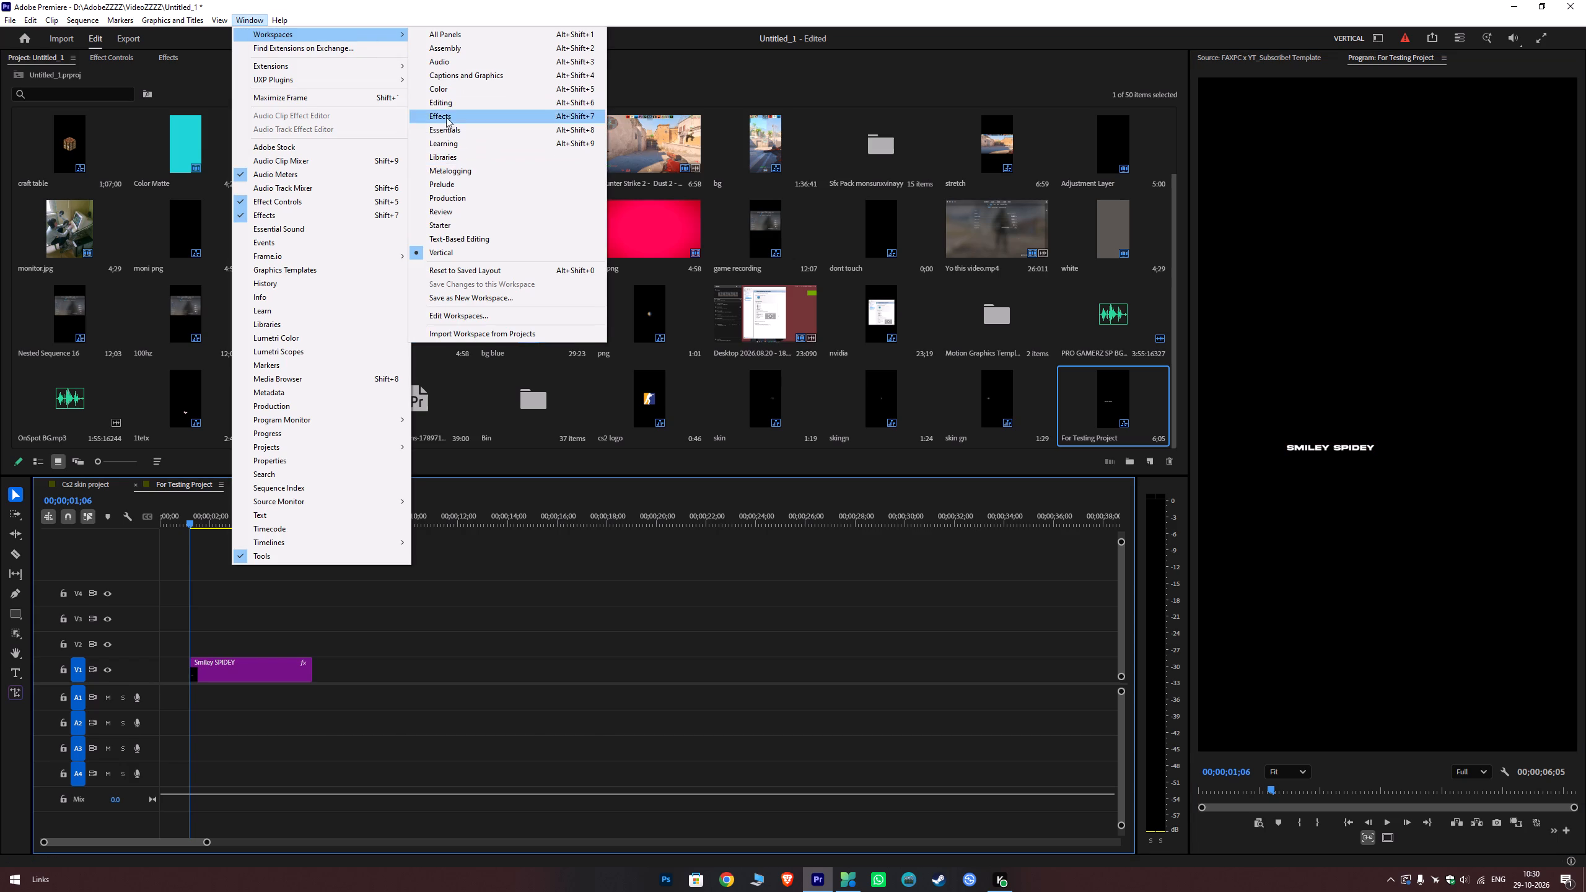
left_click(445, 106)
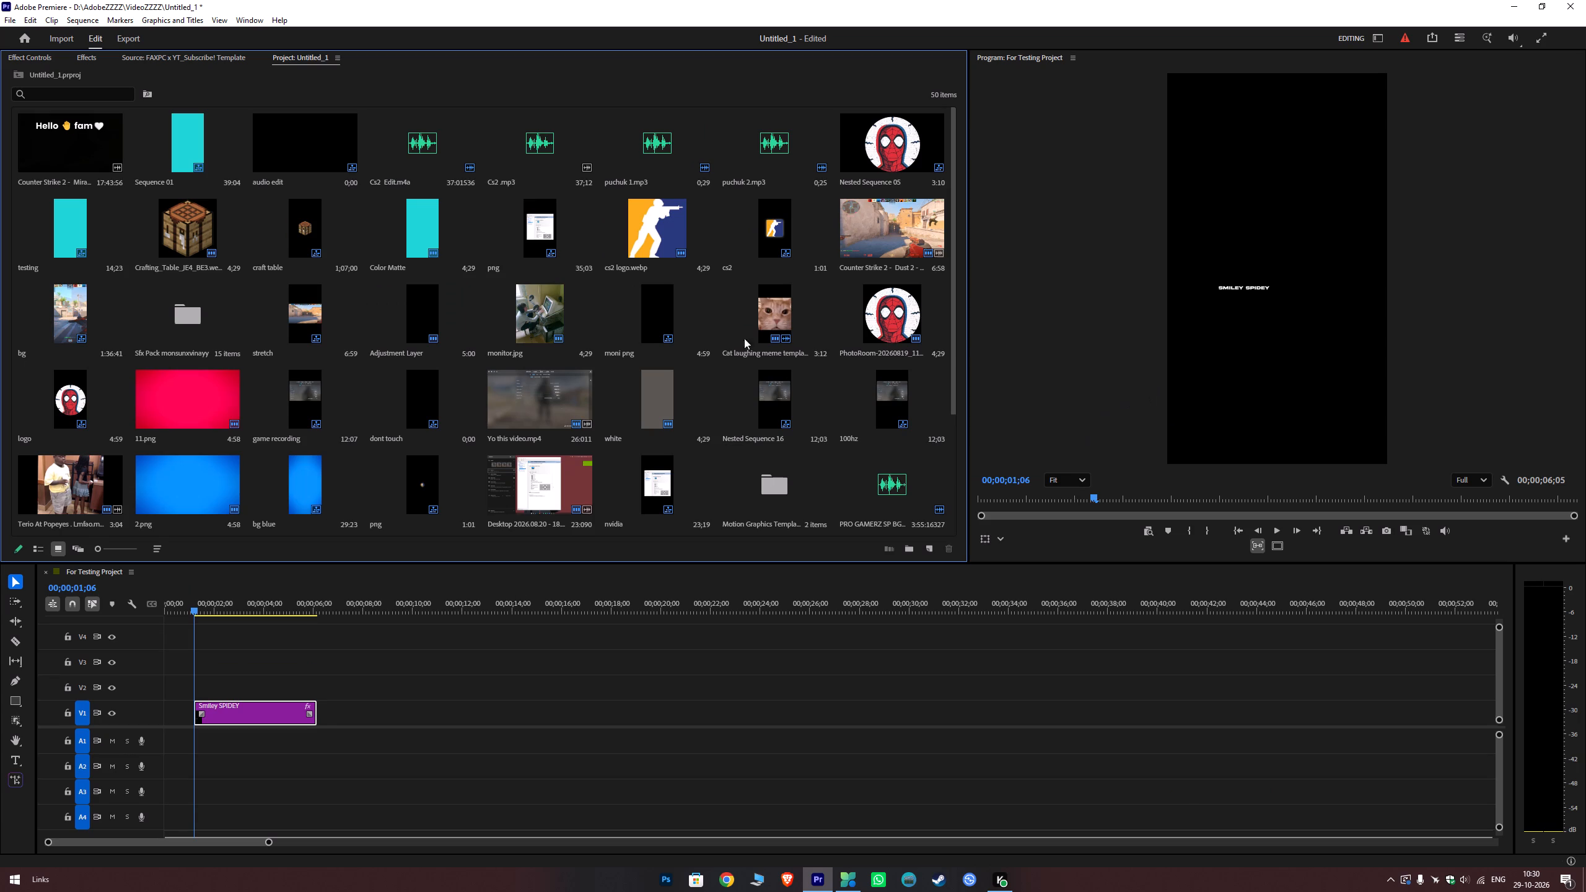
Set the For Testing Project sequence's frame size to 1920 horizontal by 1080 vertical and accept deleting its previews.
scroll(804, 439, "down", 7)
double_click(182, 492)
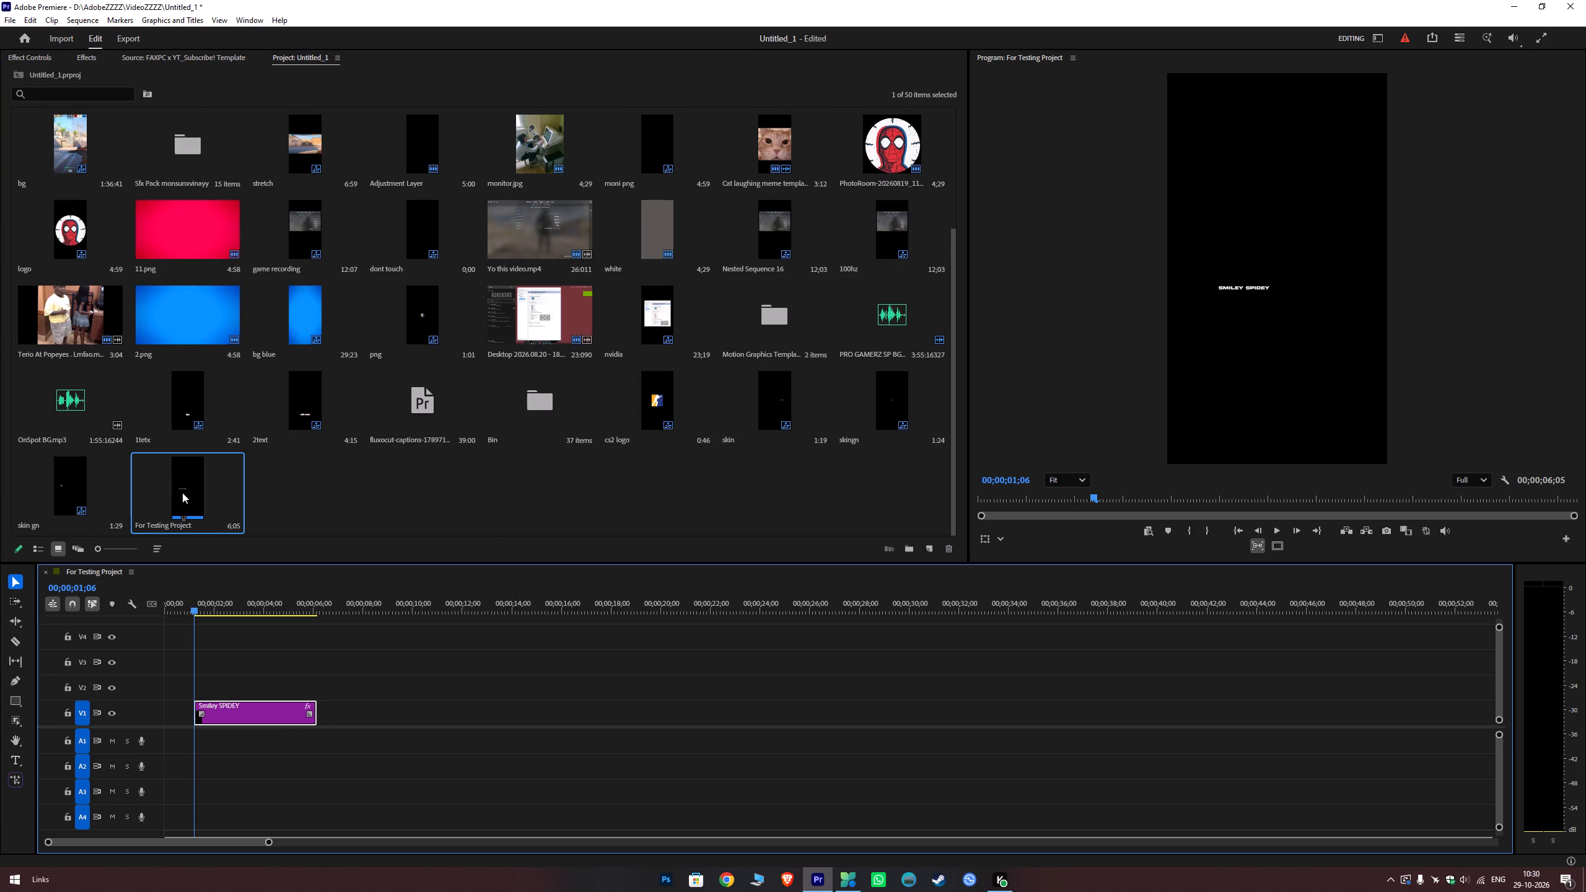
right_click(182, 491)
left_click(194, 345)
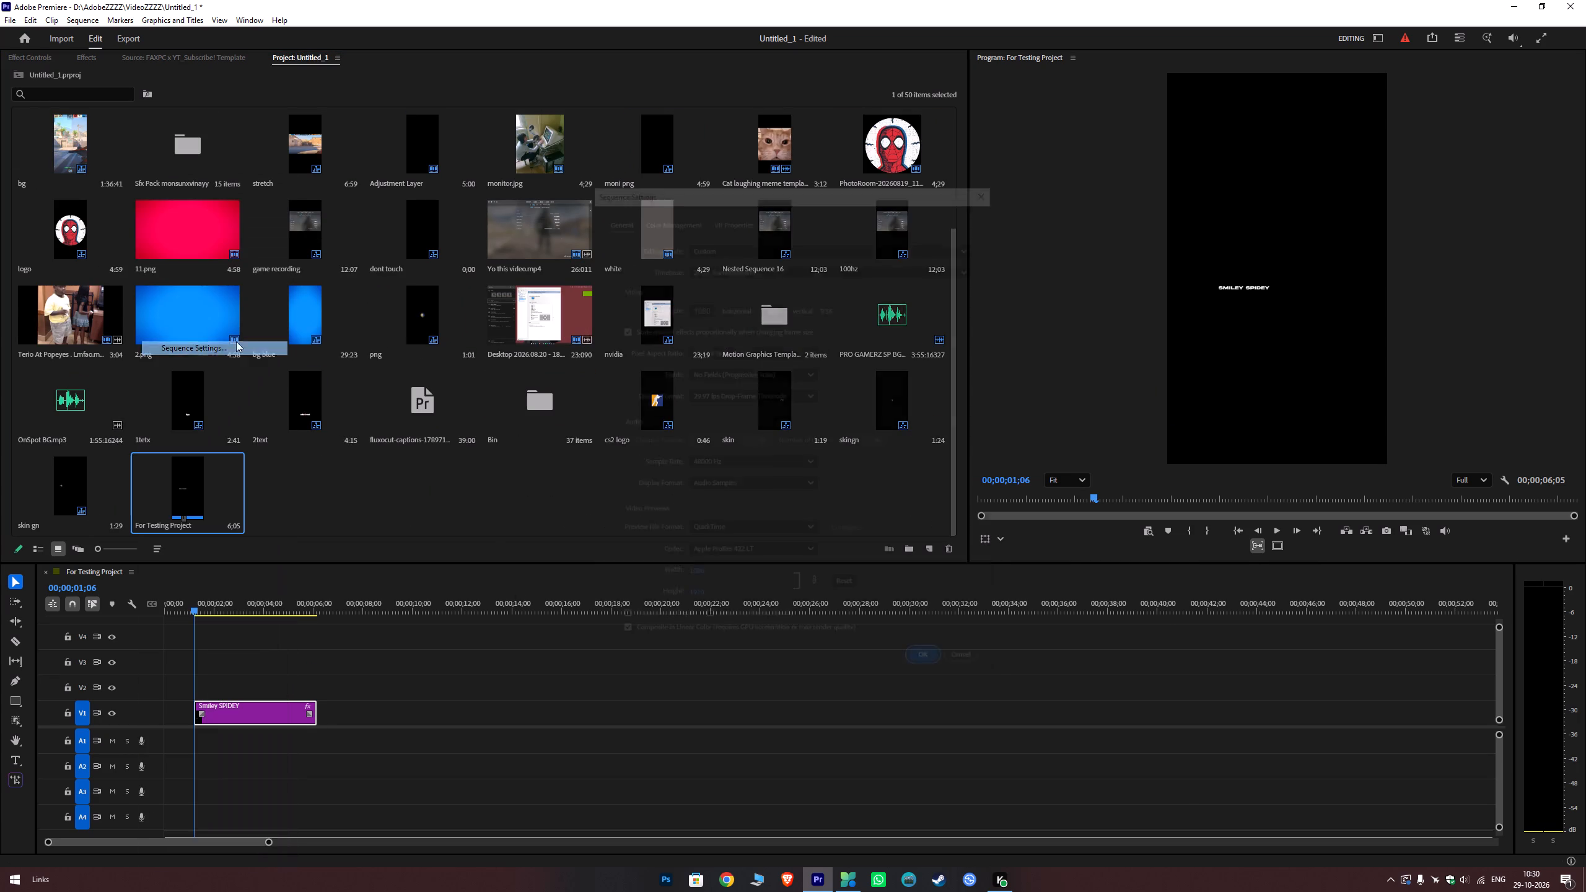
left_click(687, 300)
double_click(694, 304)
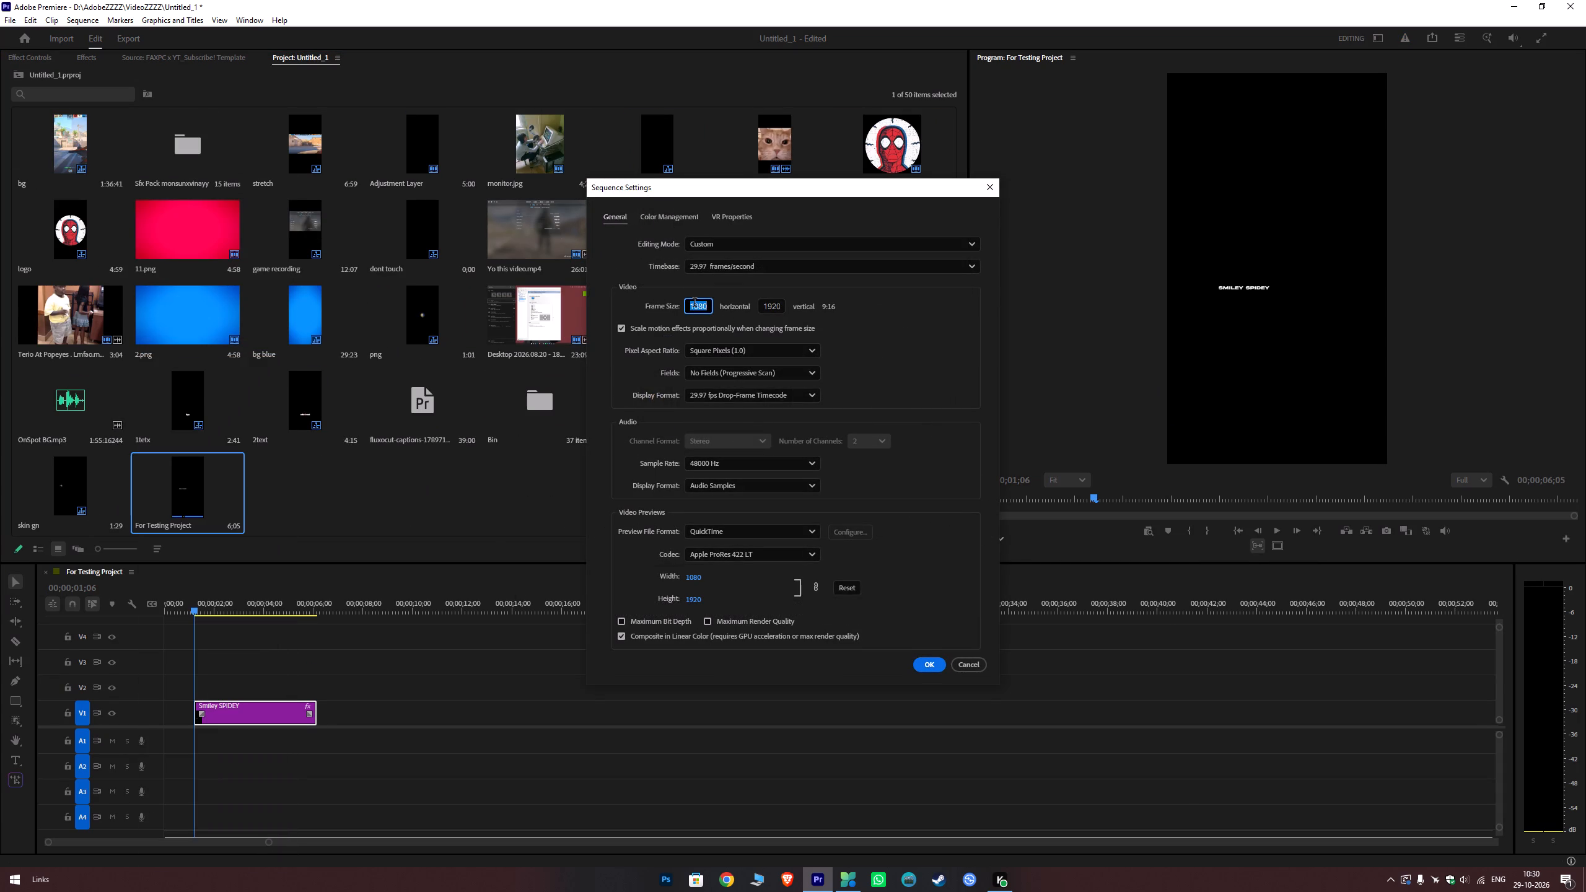
type("1920")
double_click(779, 302)
type("1080")
key("Return")
key("Return")
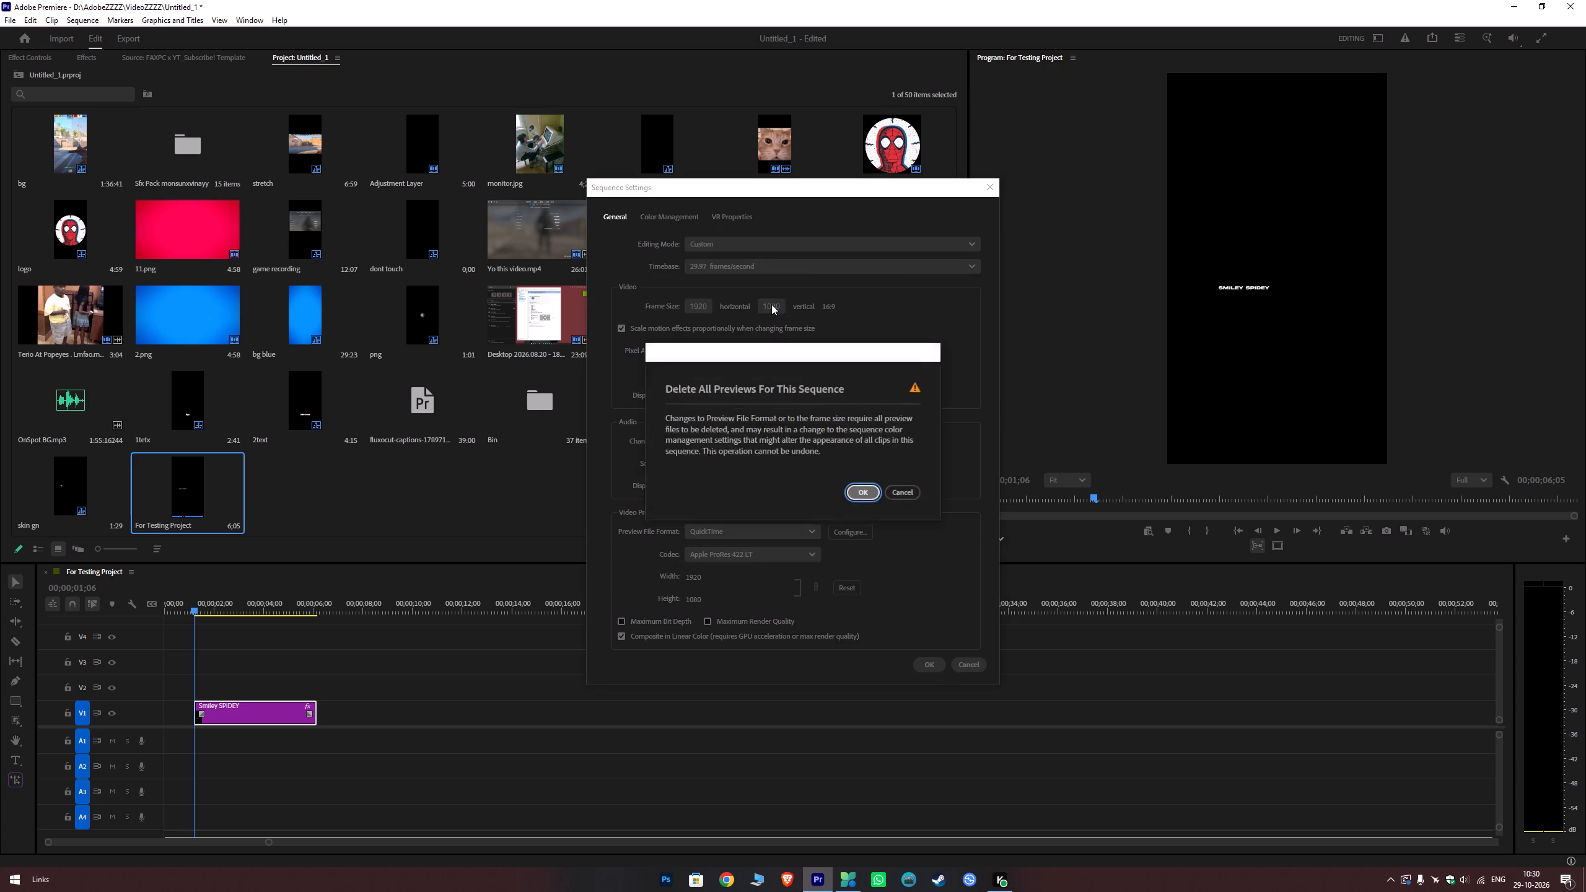
Look through the Smiley SPIDEY clip's effect controls and graphic properties, and expand its source text settings.
left_click(240, 718)
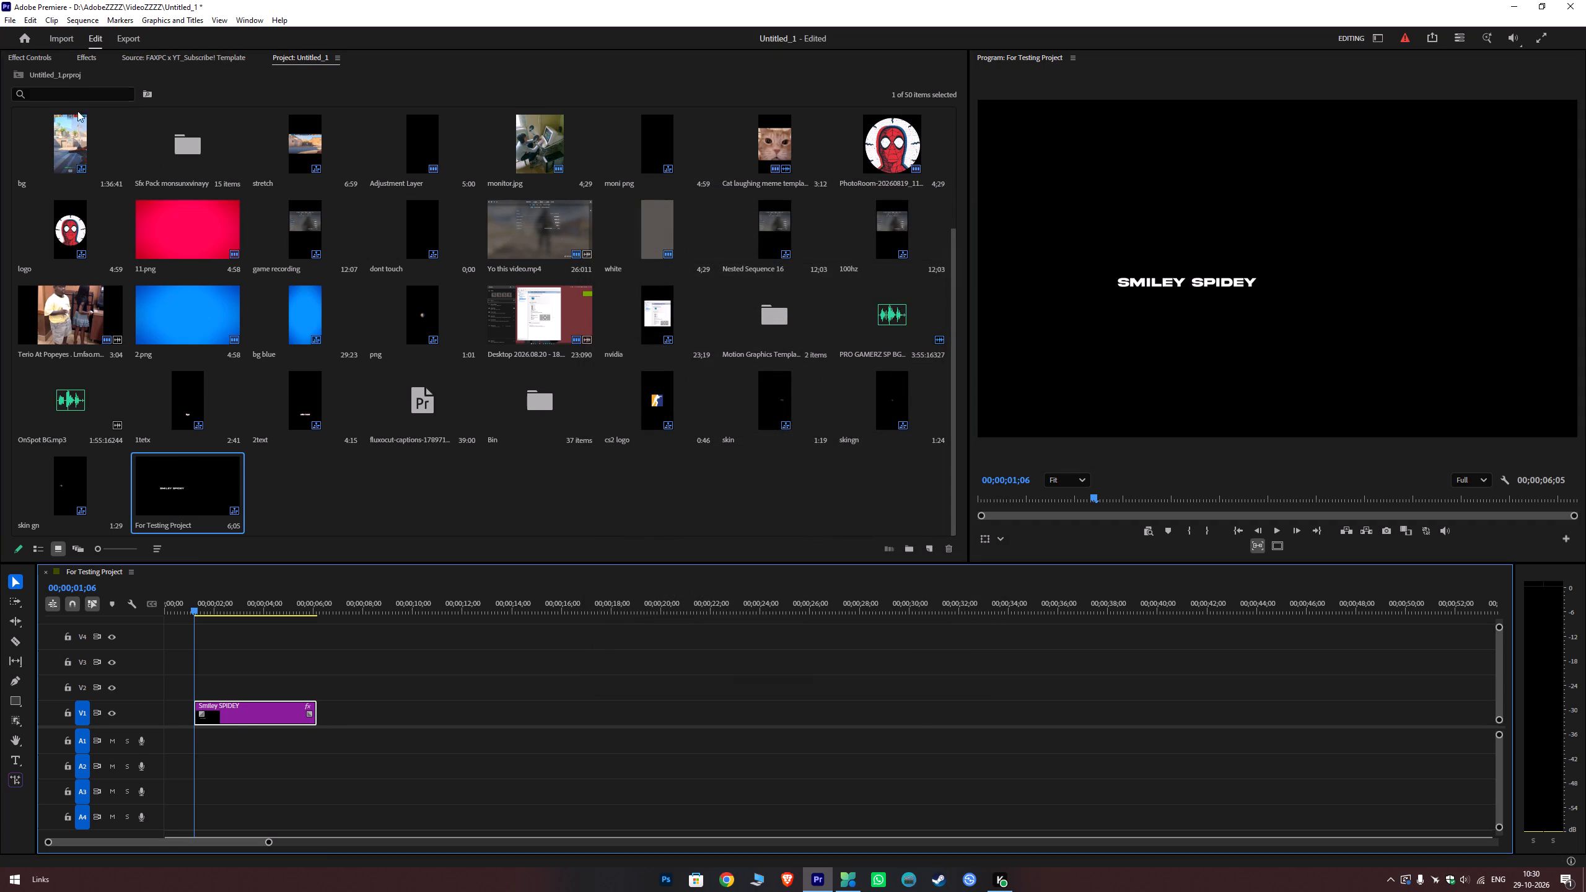
left_click(51, 62)
left_click(68, 105)
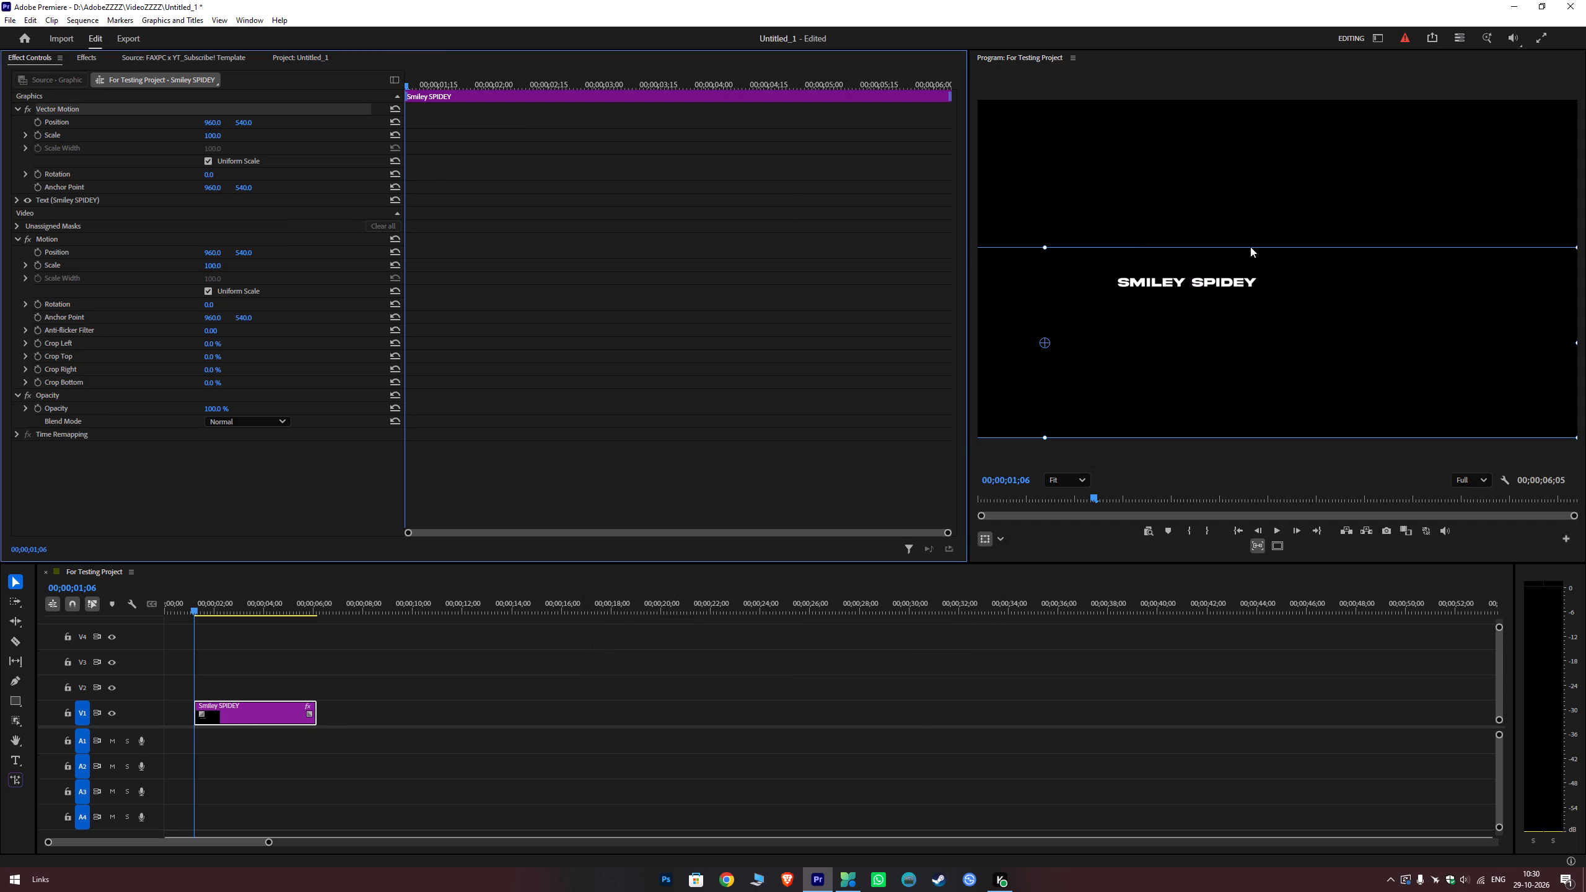
left_click(92, 60)
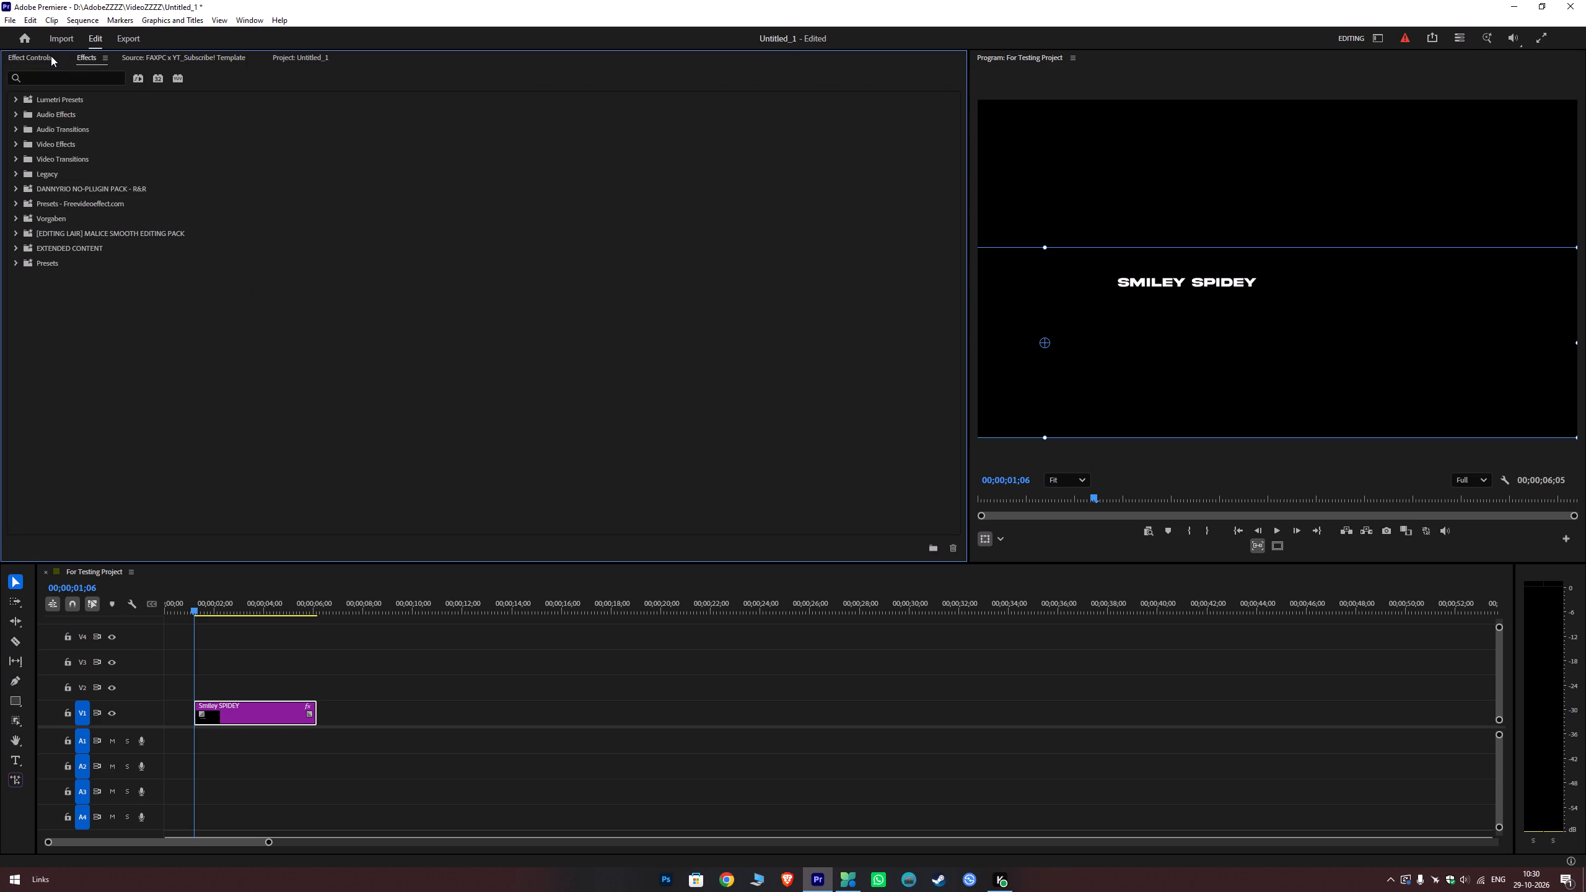
left_click(39, 59)
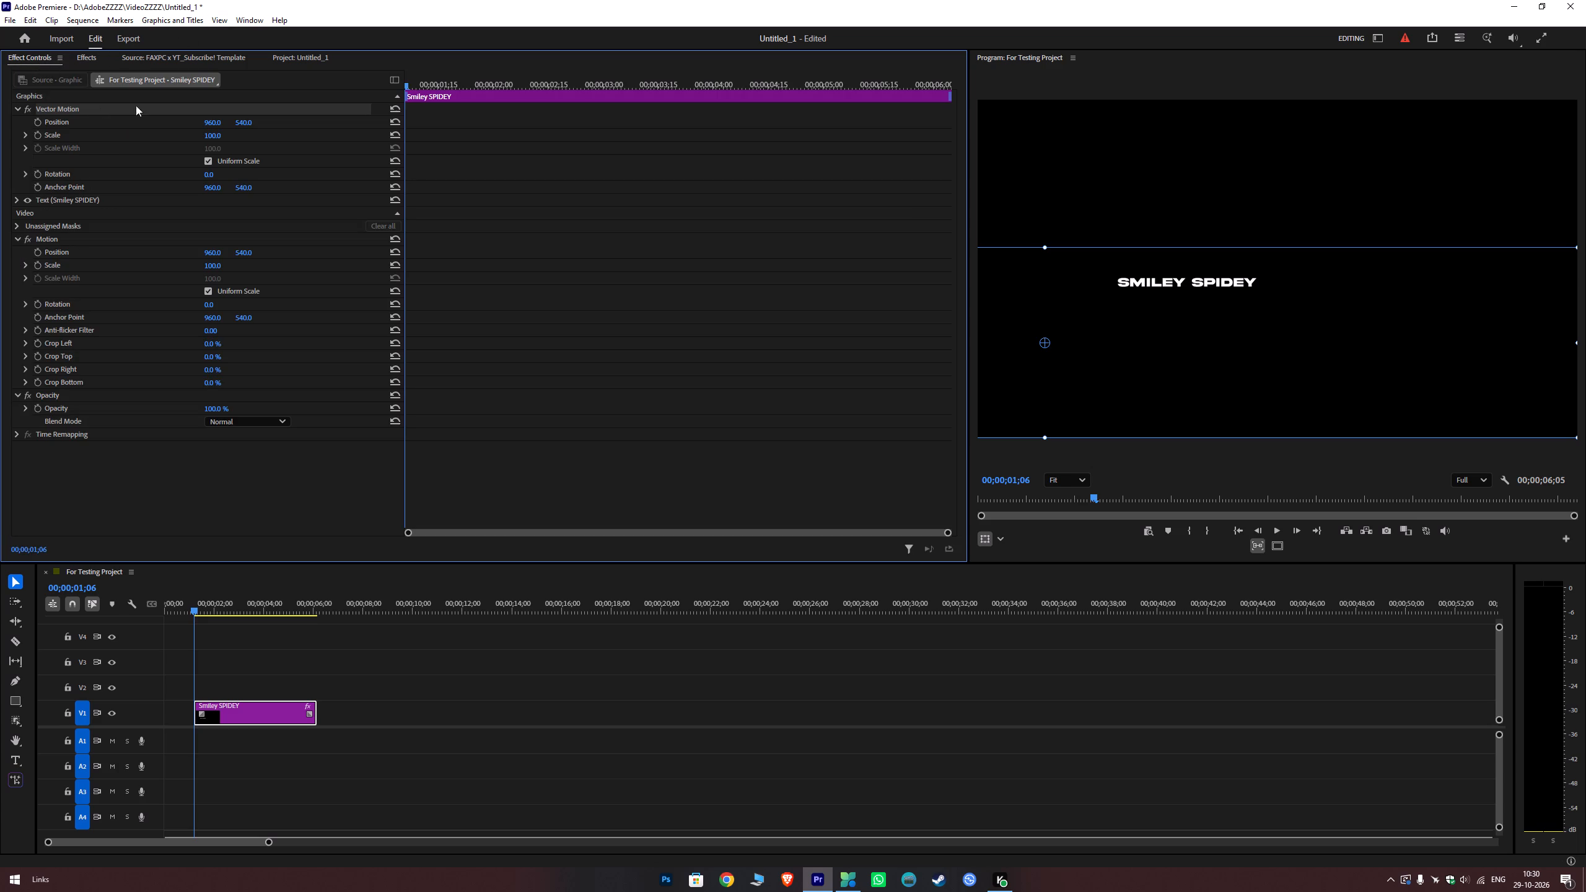
left_click(166, 19)
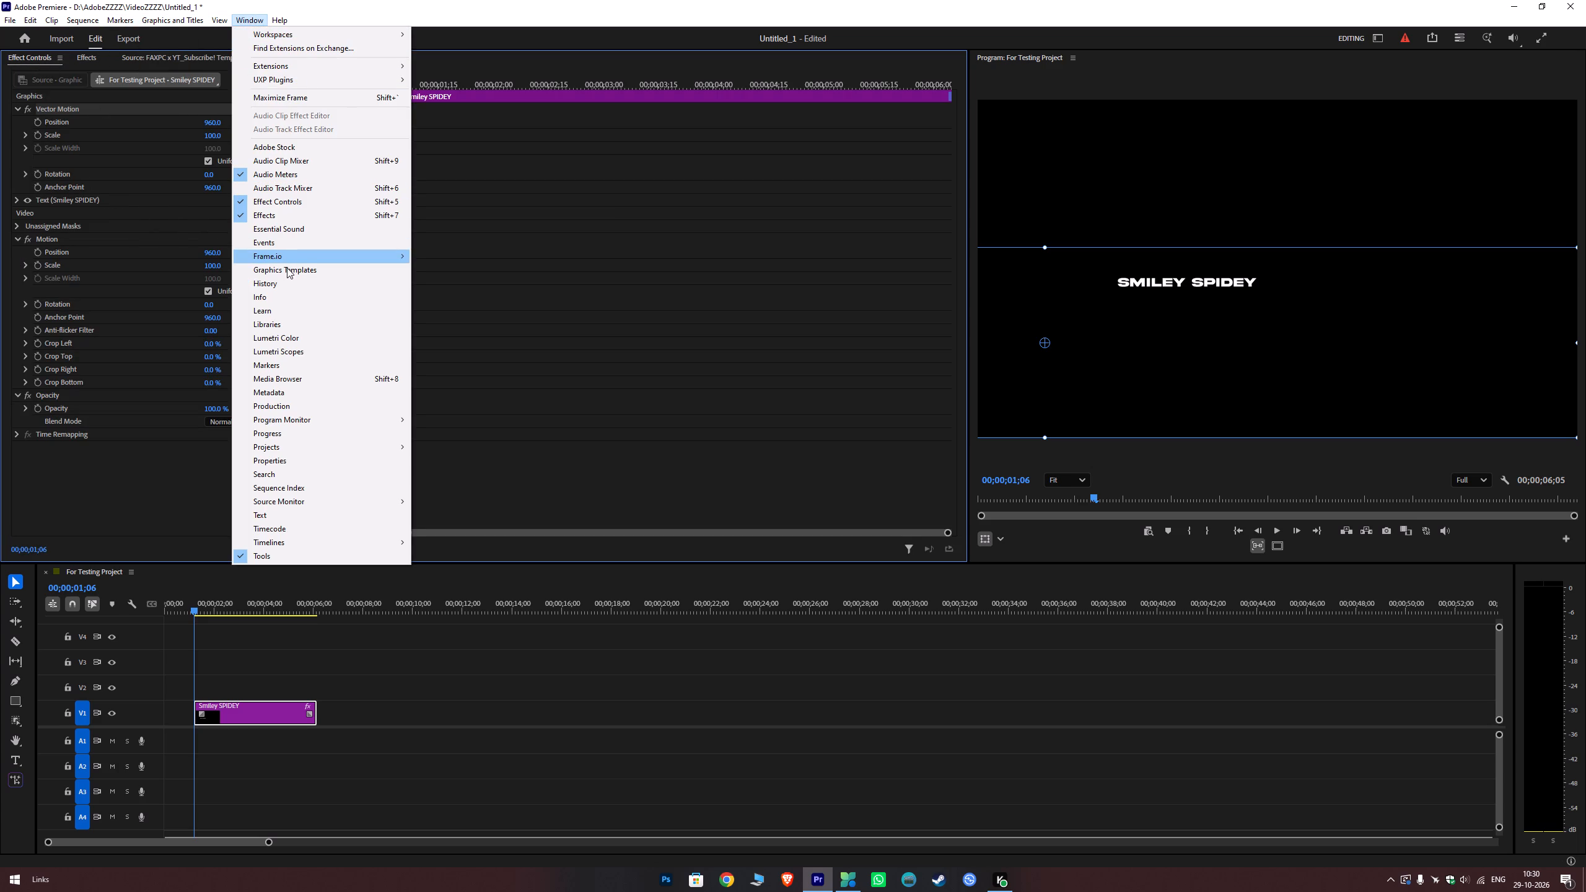
left_click(154, 514)
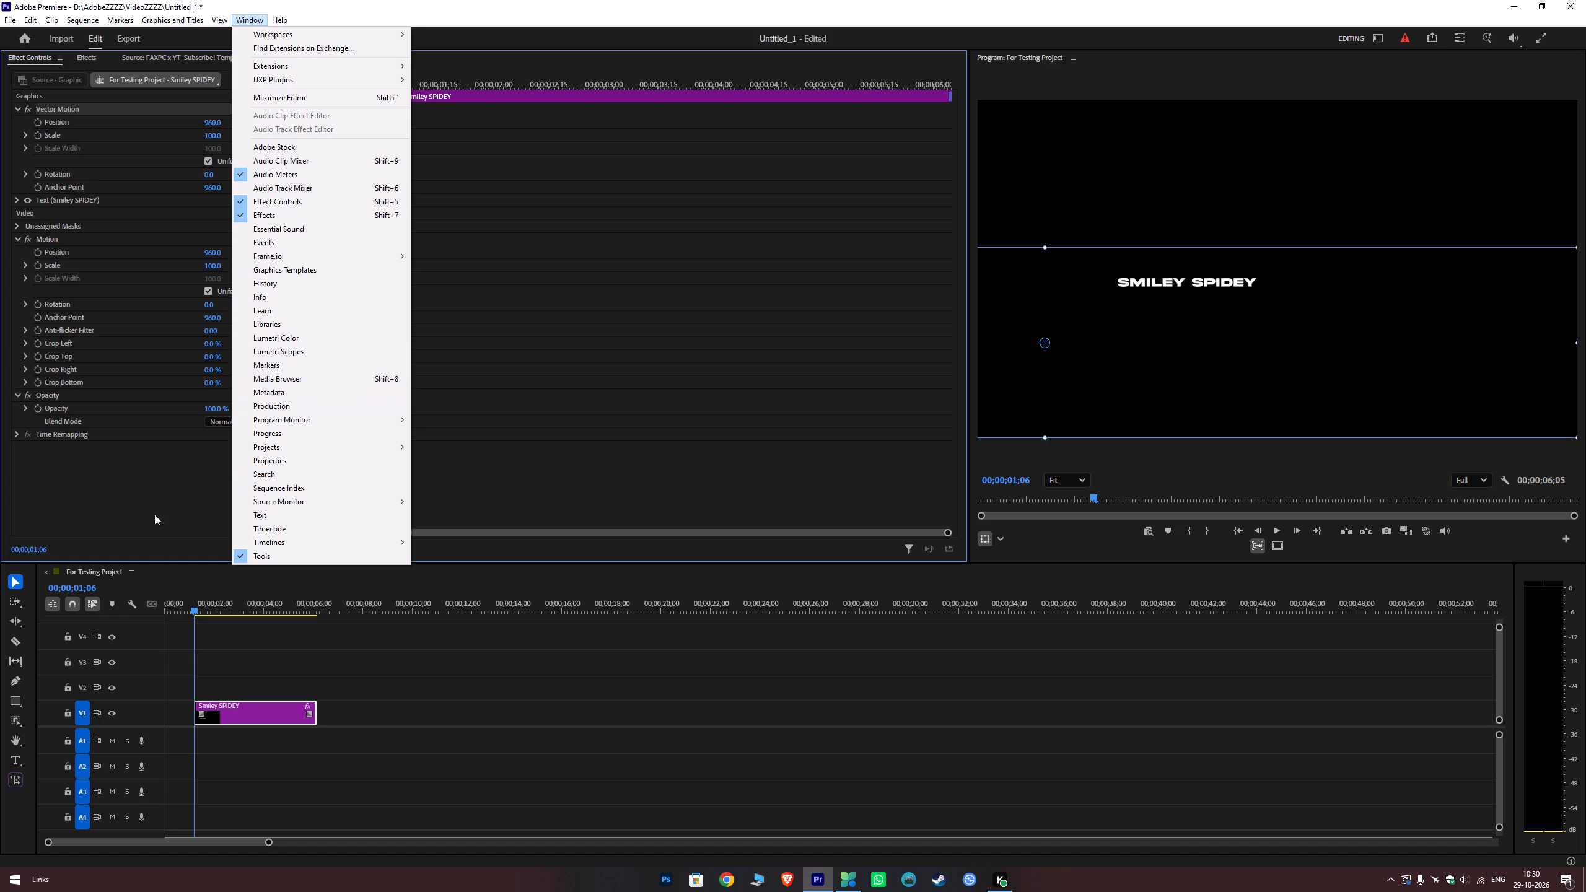
double_click(253, 711)
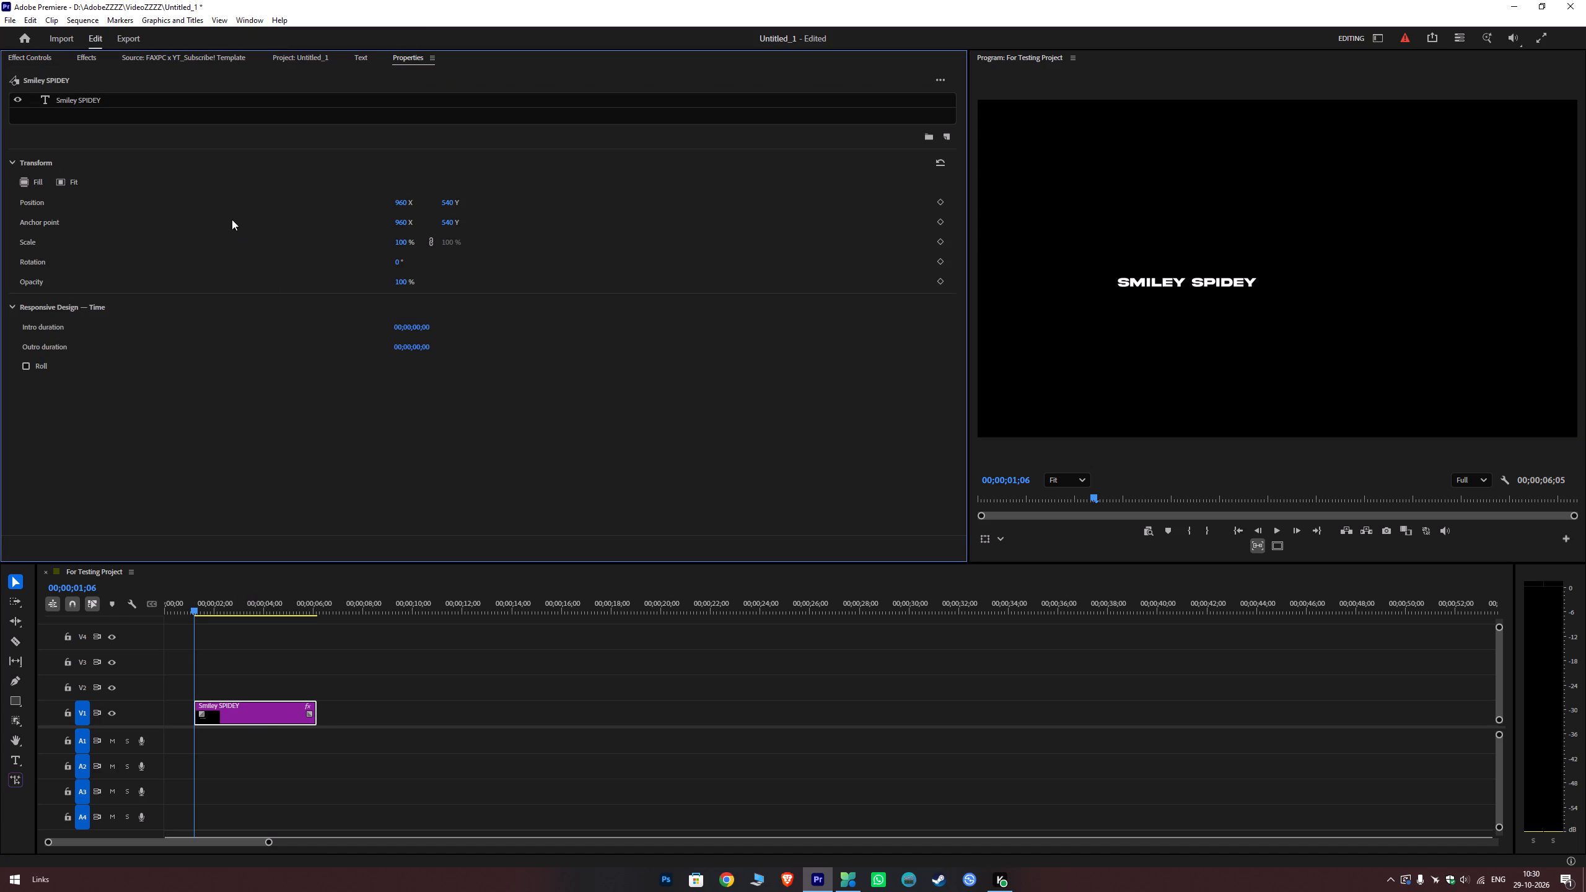
left_click(367, 55)
left_click(309, 58)
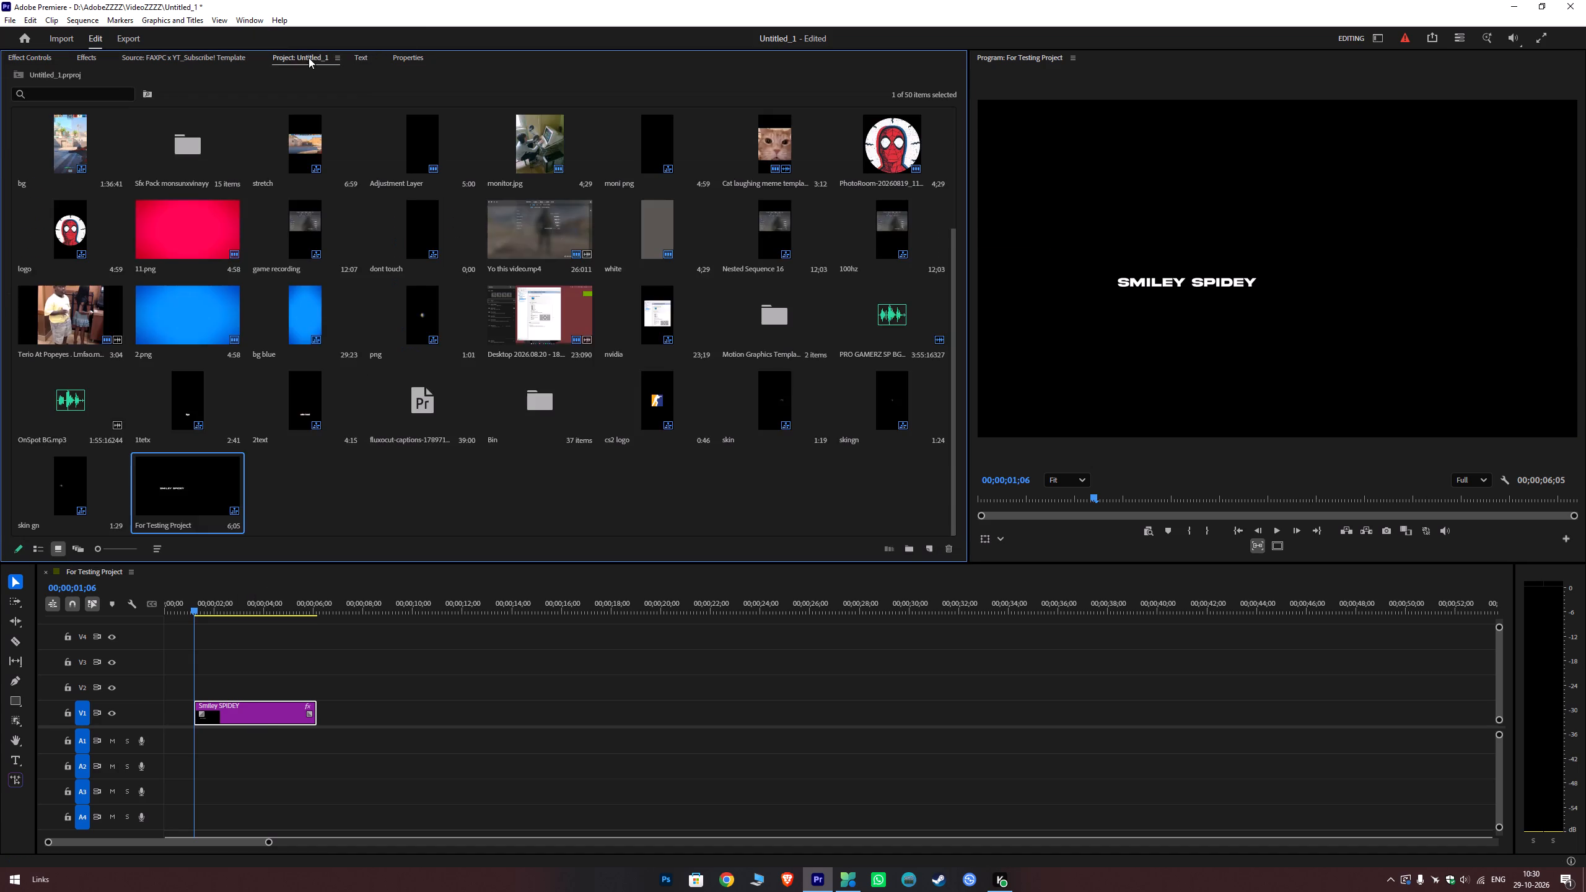
left_click(359, 54)
left_click(390, 58)
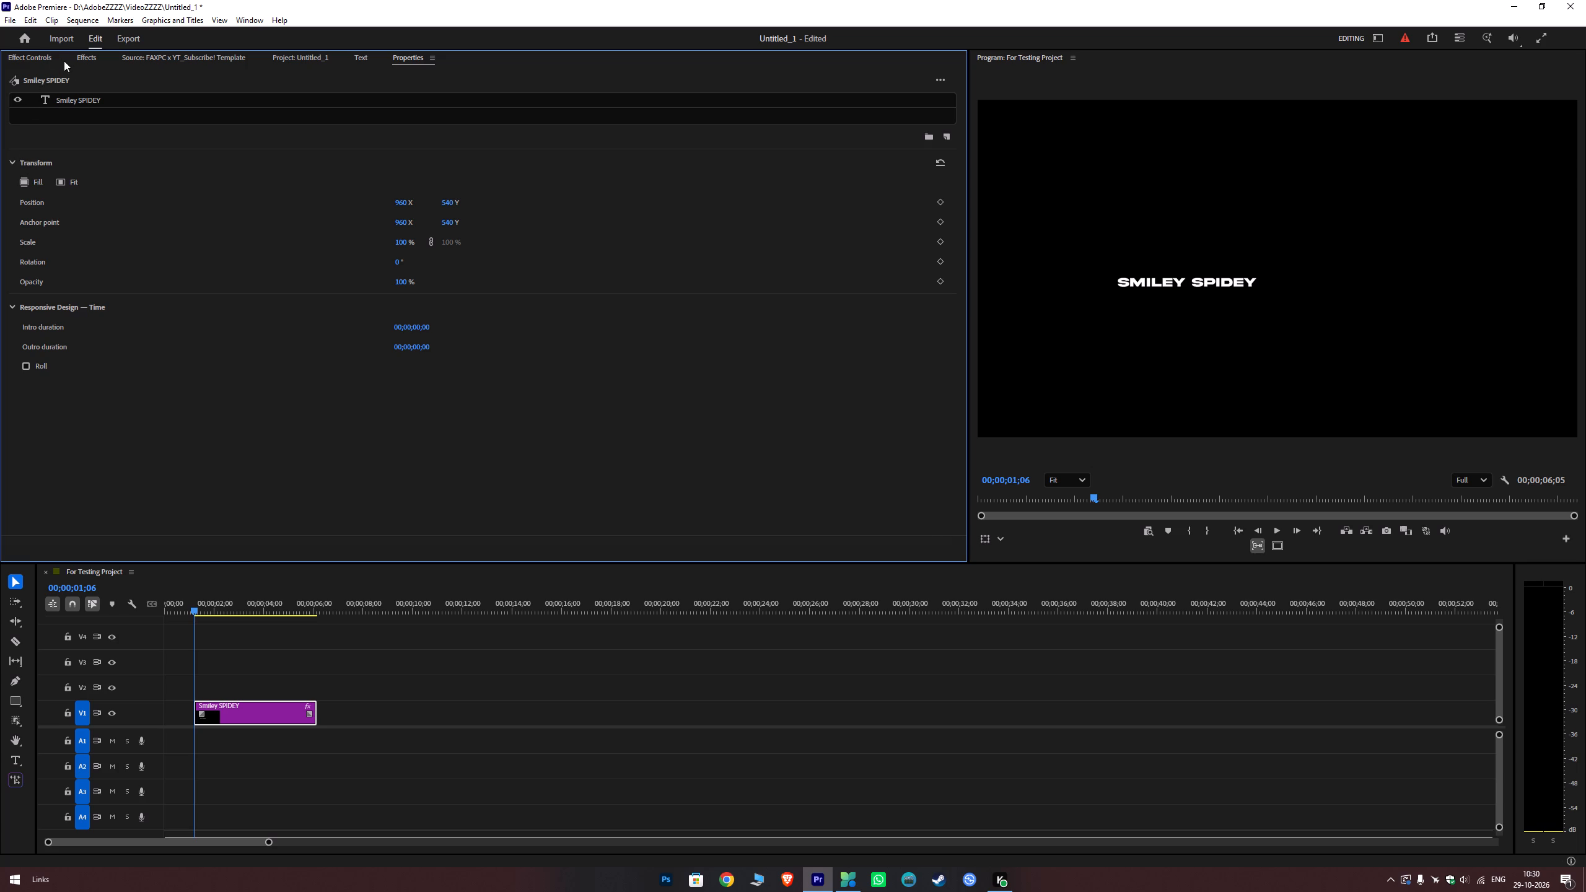
left_click(40, 55)
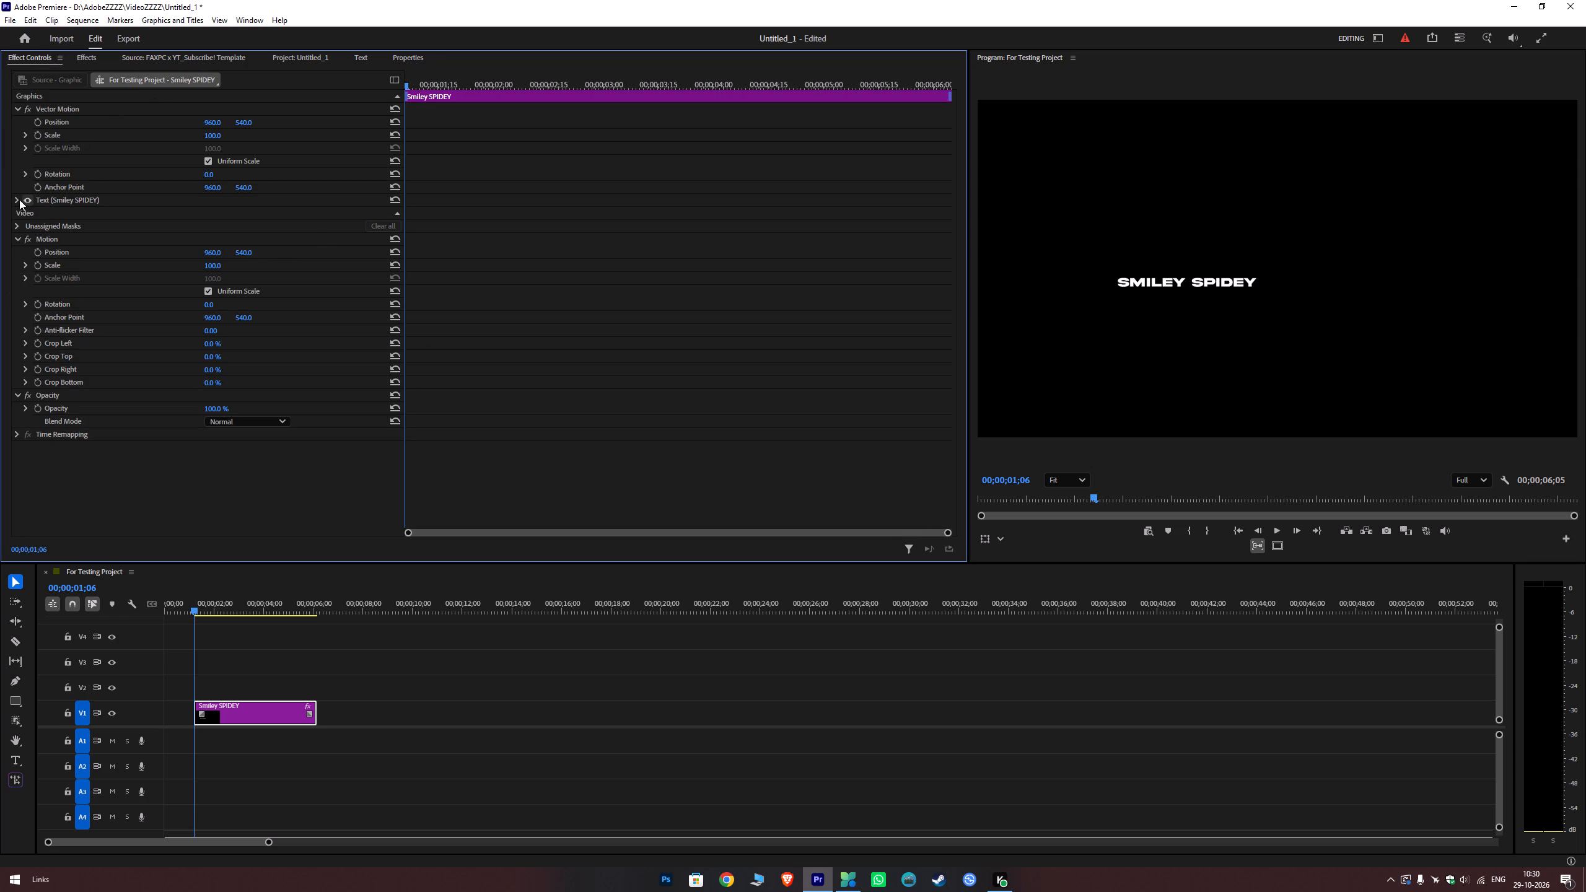
left_click(17, 199)
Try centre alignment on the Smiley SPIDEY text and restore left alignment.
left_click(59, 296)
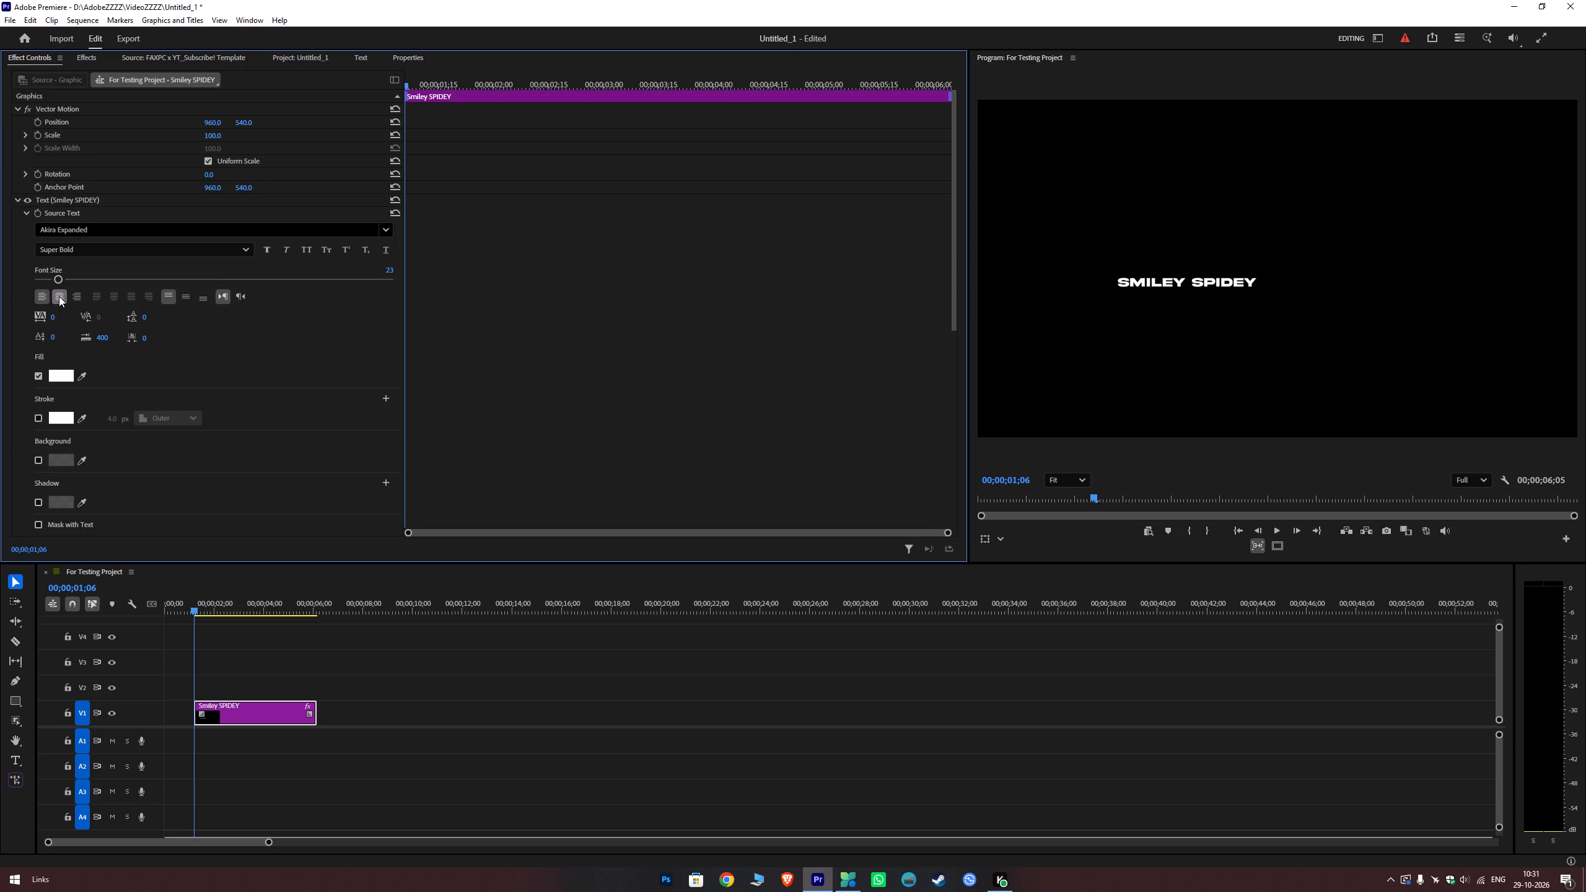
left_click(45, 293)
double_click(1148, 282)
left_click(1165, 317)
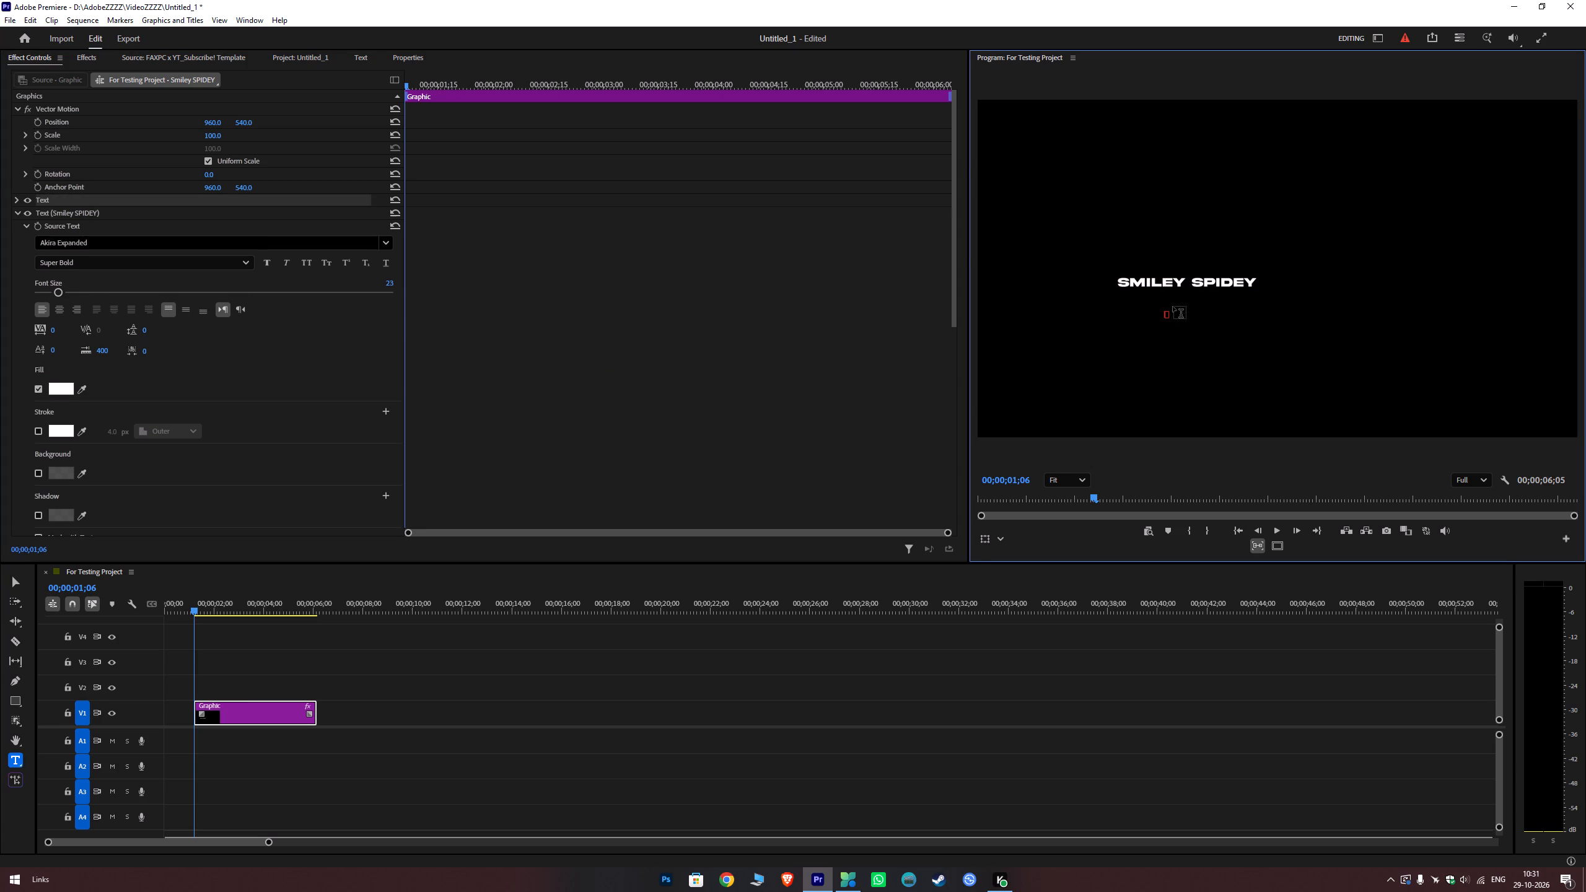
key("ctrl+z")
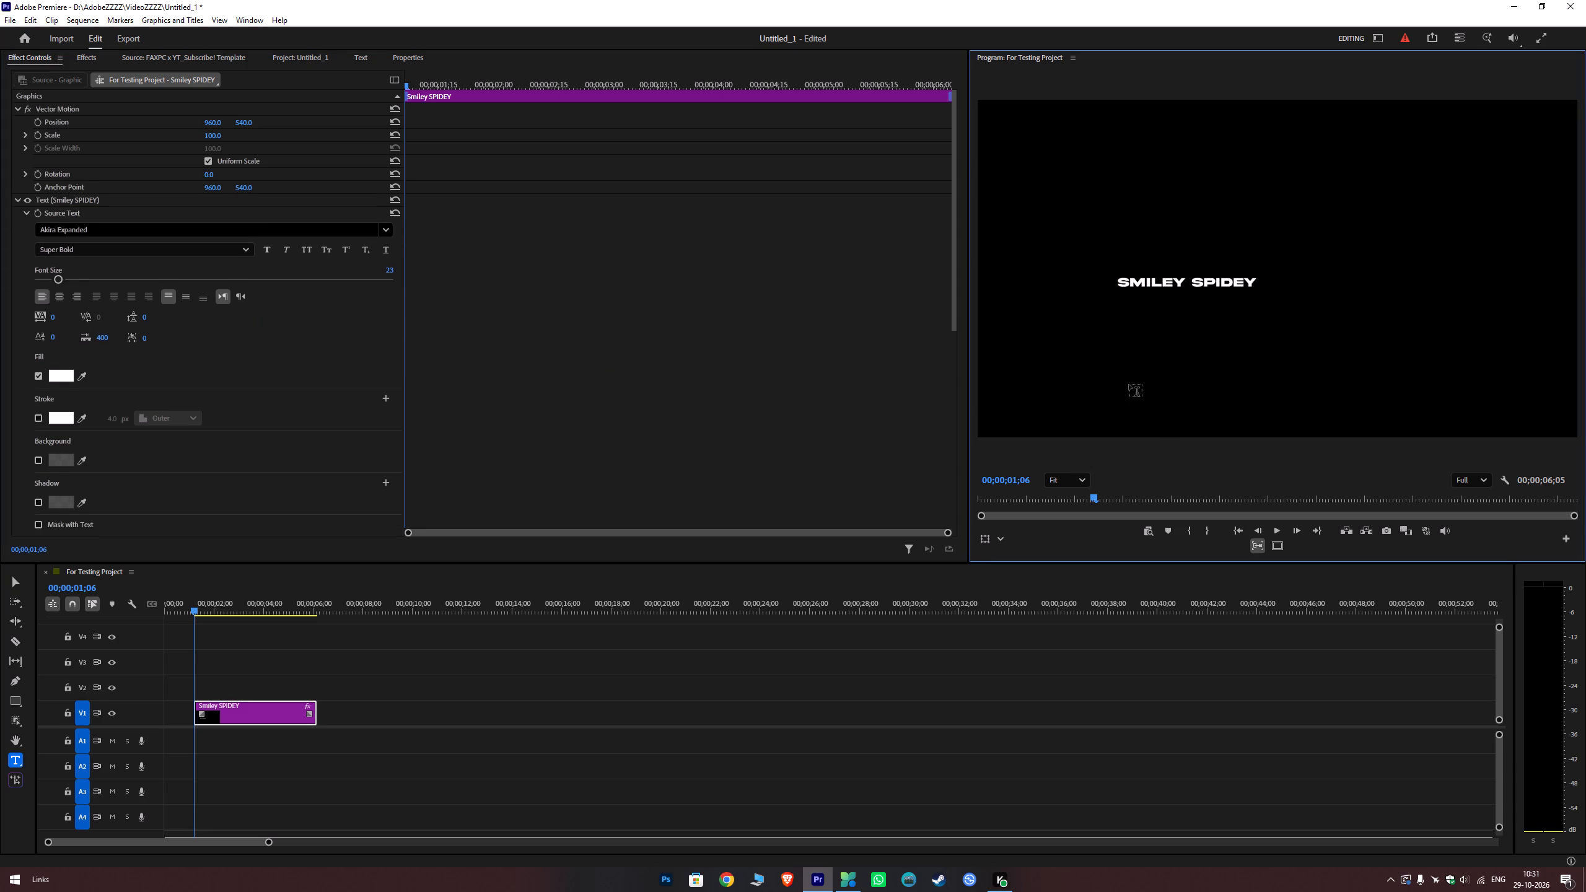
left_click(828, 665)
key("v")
Move the Smiley SPIDEY text to the centre of the frame.
left_click(1170, 281)
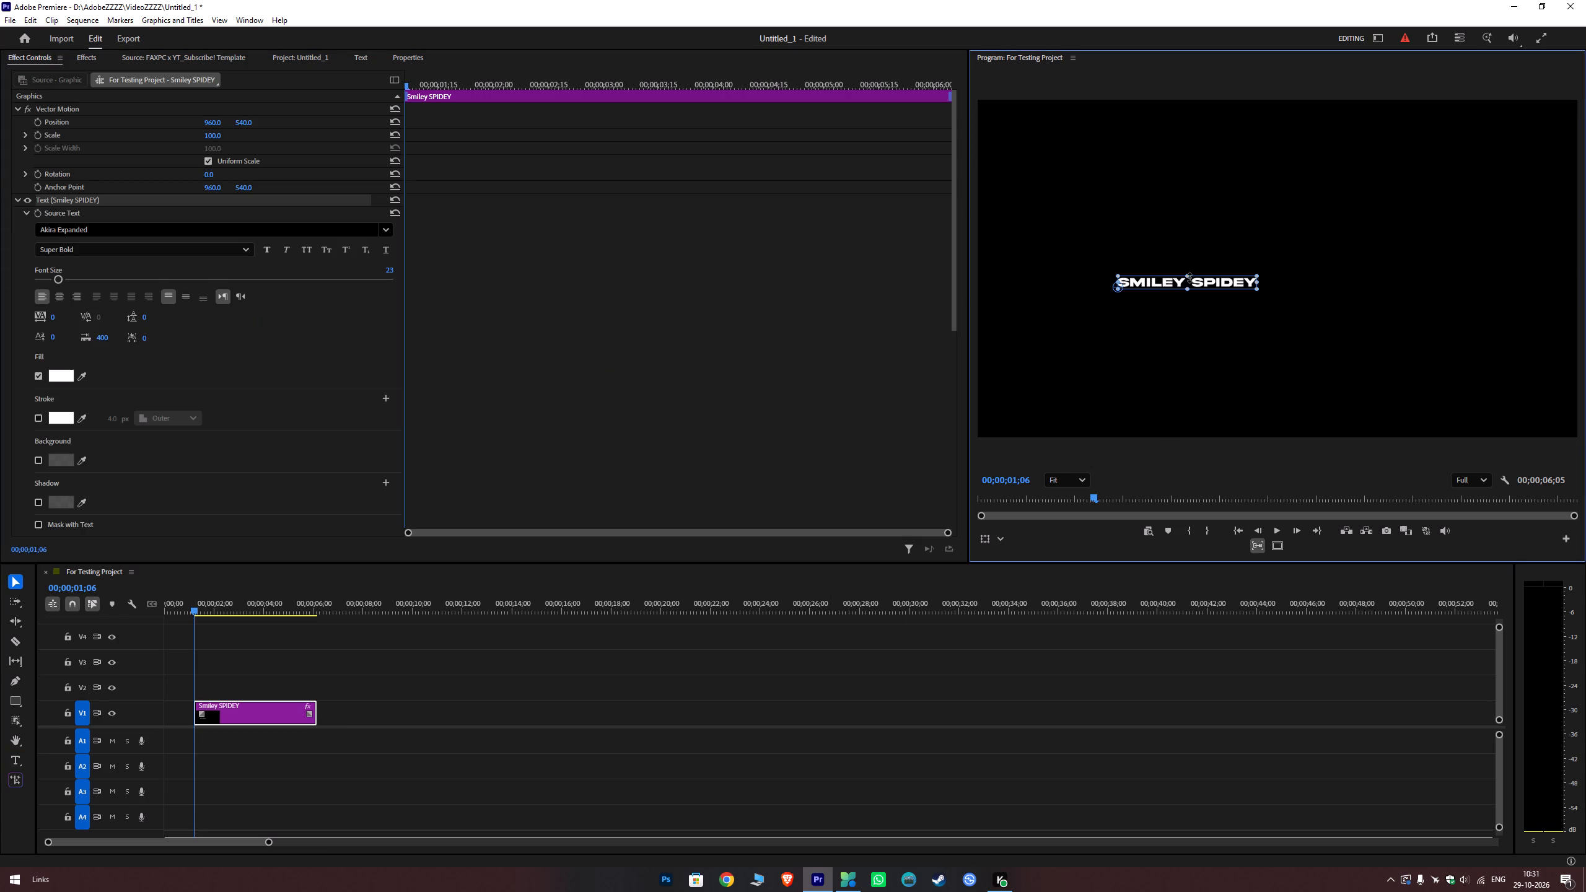
left_click_drag(1198, 284, 1284, 279)
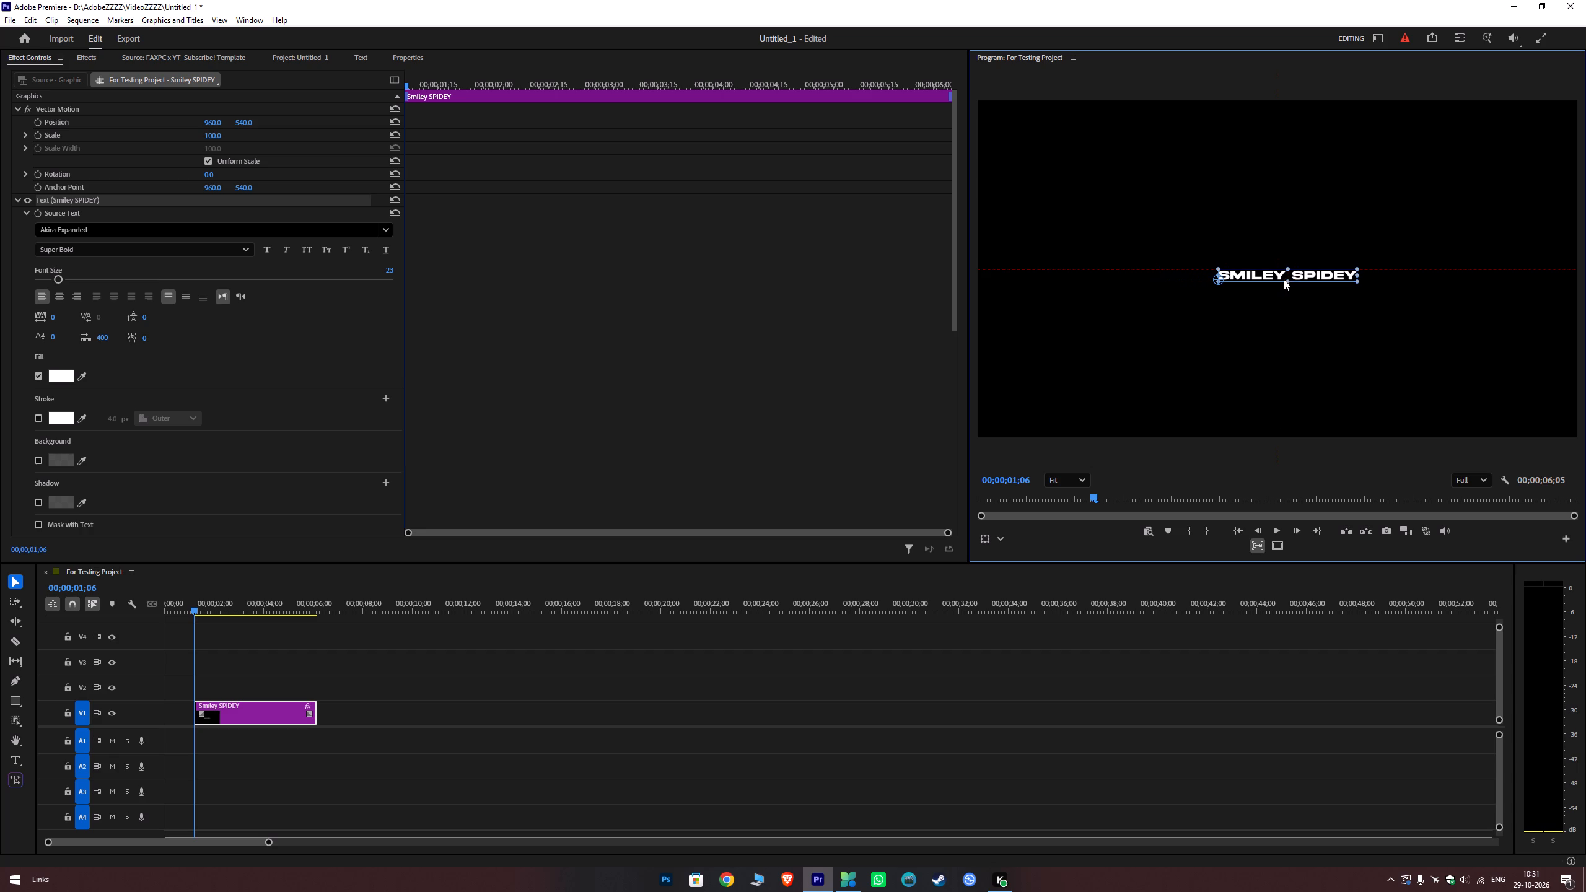
left_click_drag(1284, 279, 1280, 278)
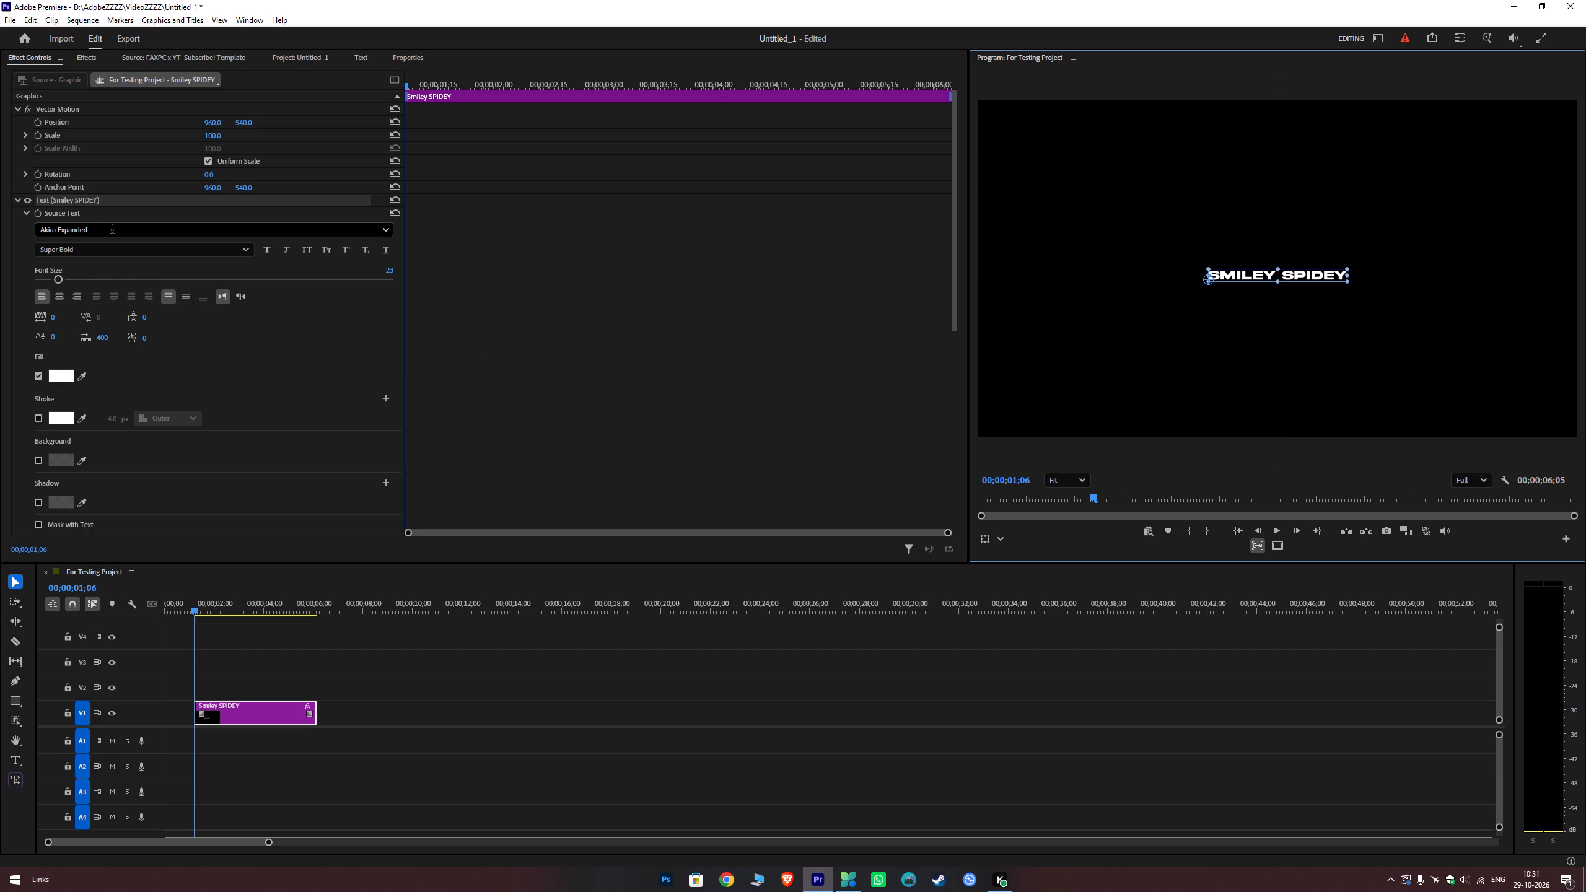
Change the Smiley SPIDEY text's font to SF Pro Display Bold.
left_click(112, 230)
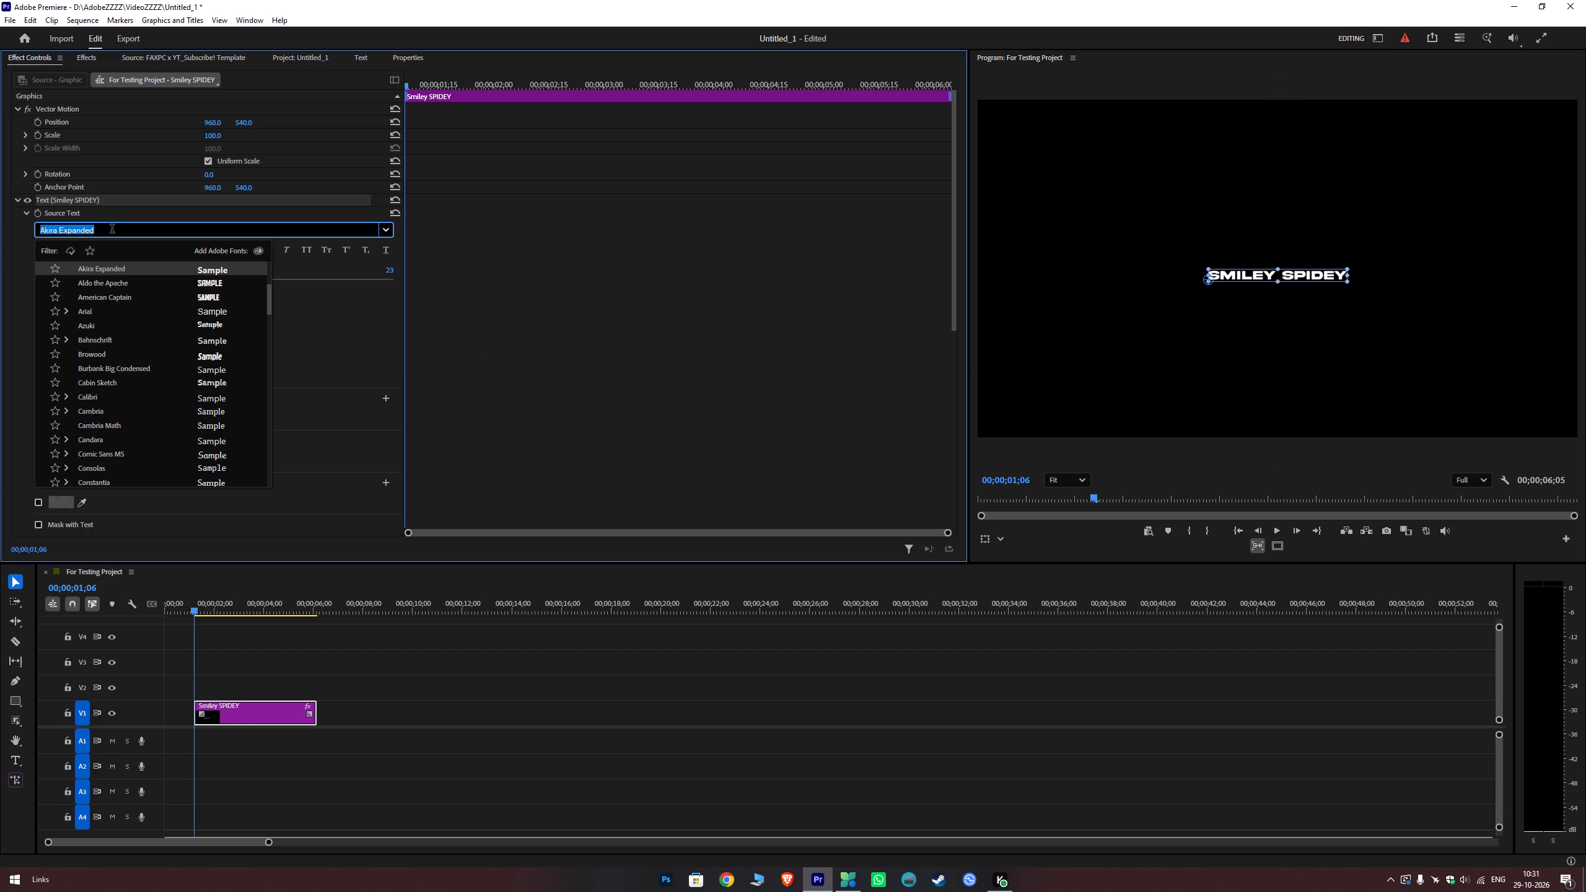
type("SP")
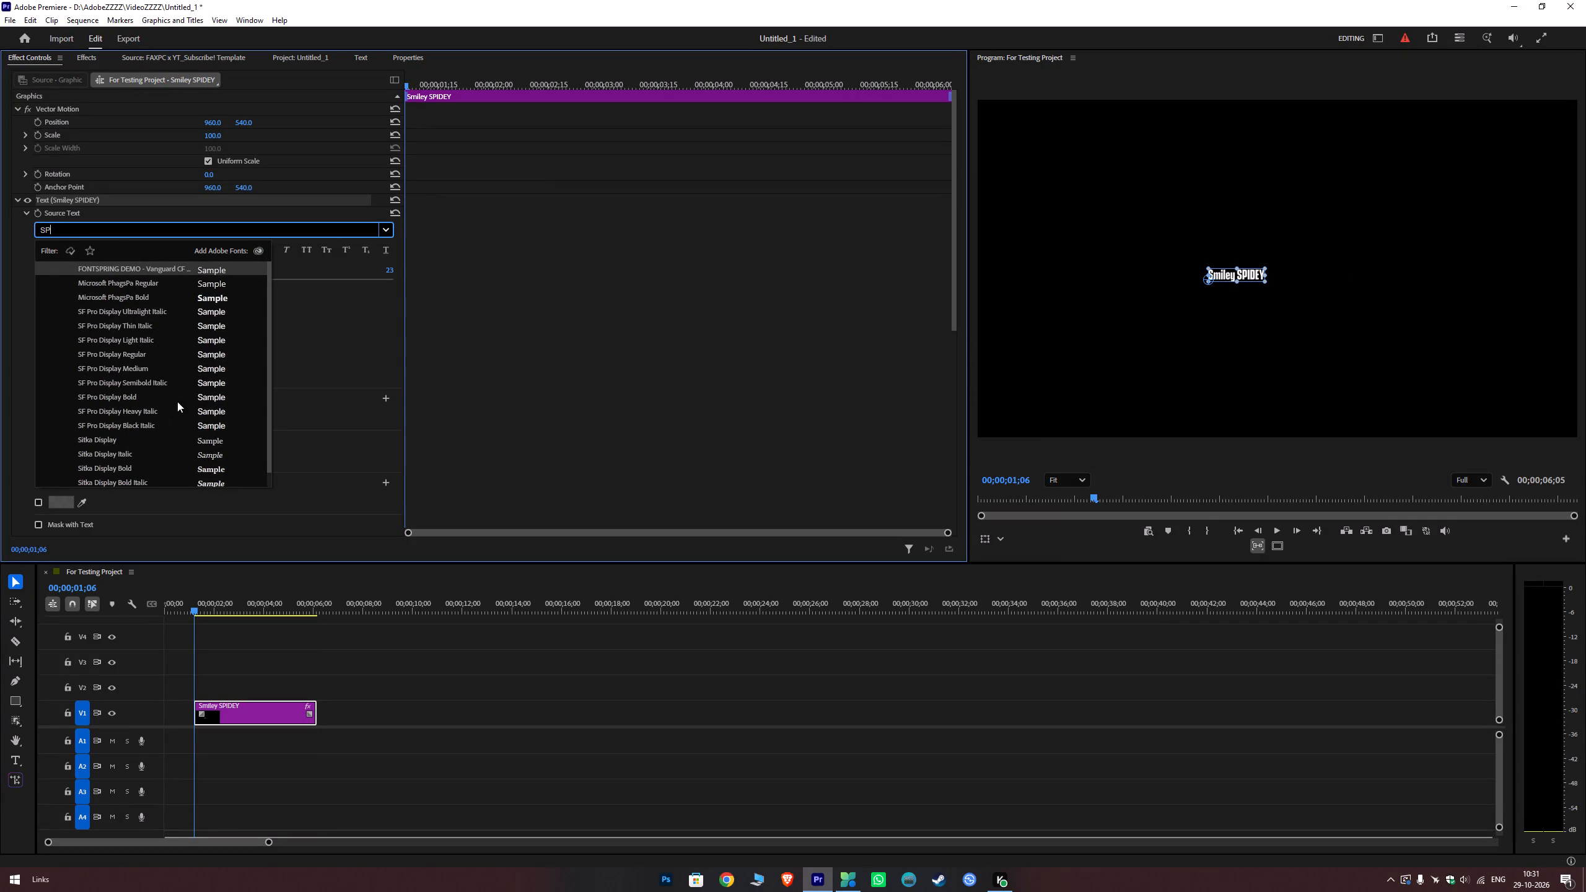
left_click(208, 398, "shift")
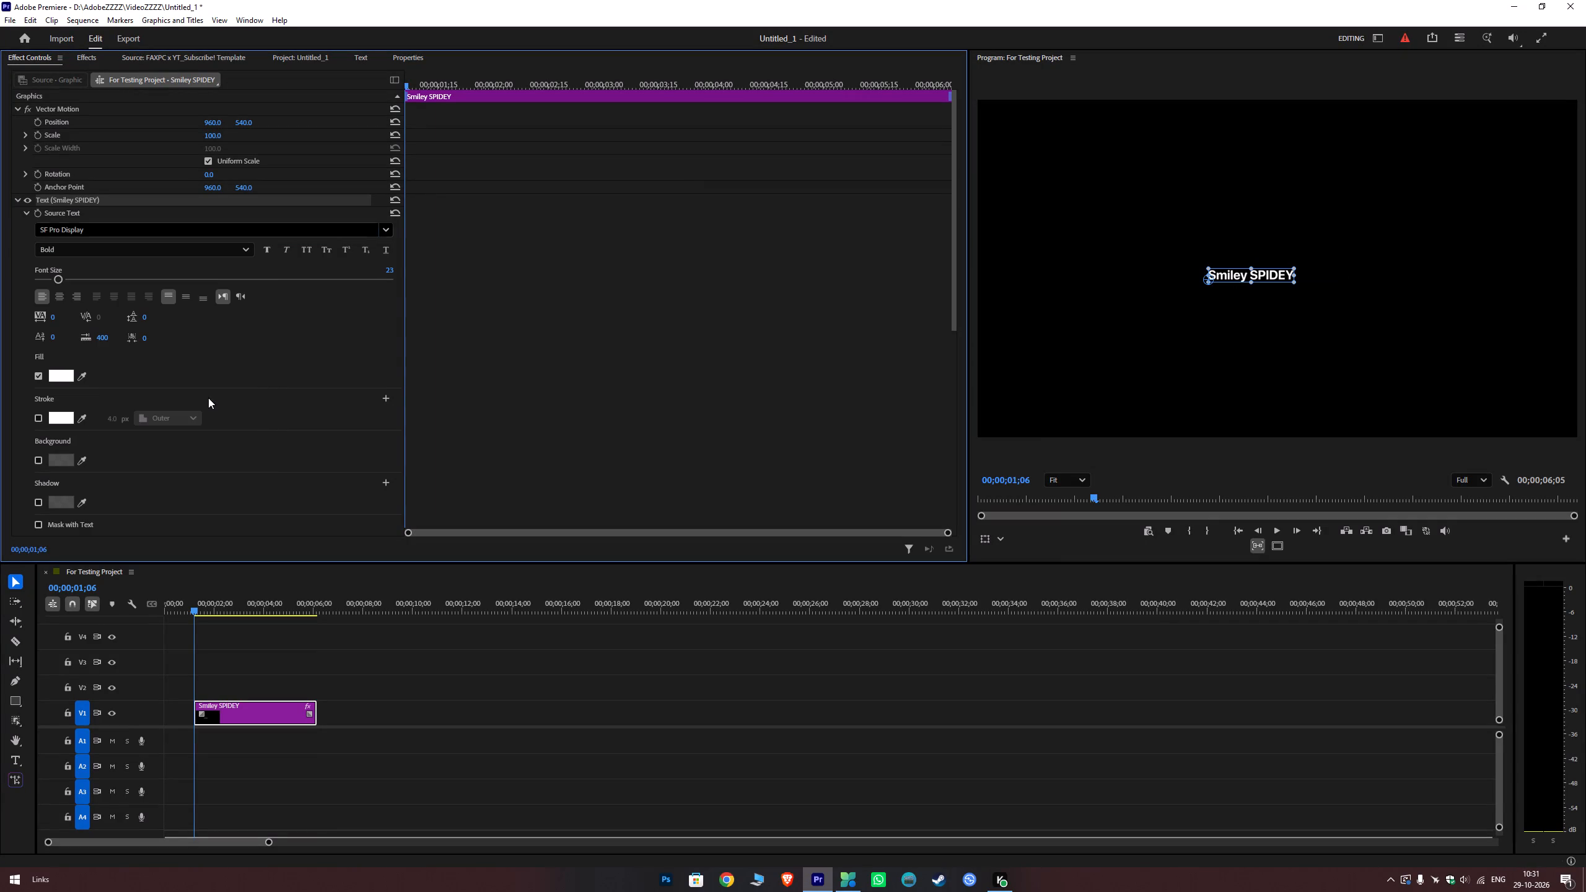
Enlarge the Smiley SPIDEY text to roughly two fifths of the frame's width and recentre it.
left_click_drag(1293, 283, 1396, 318)
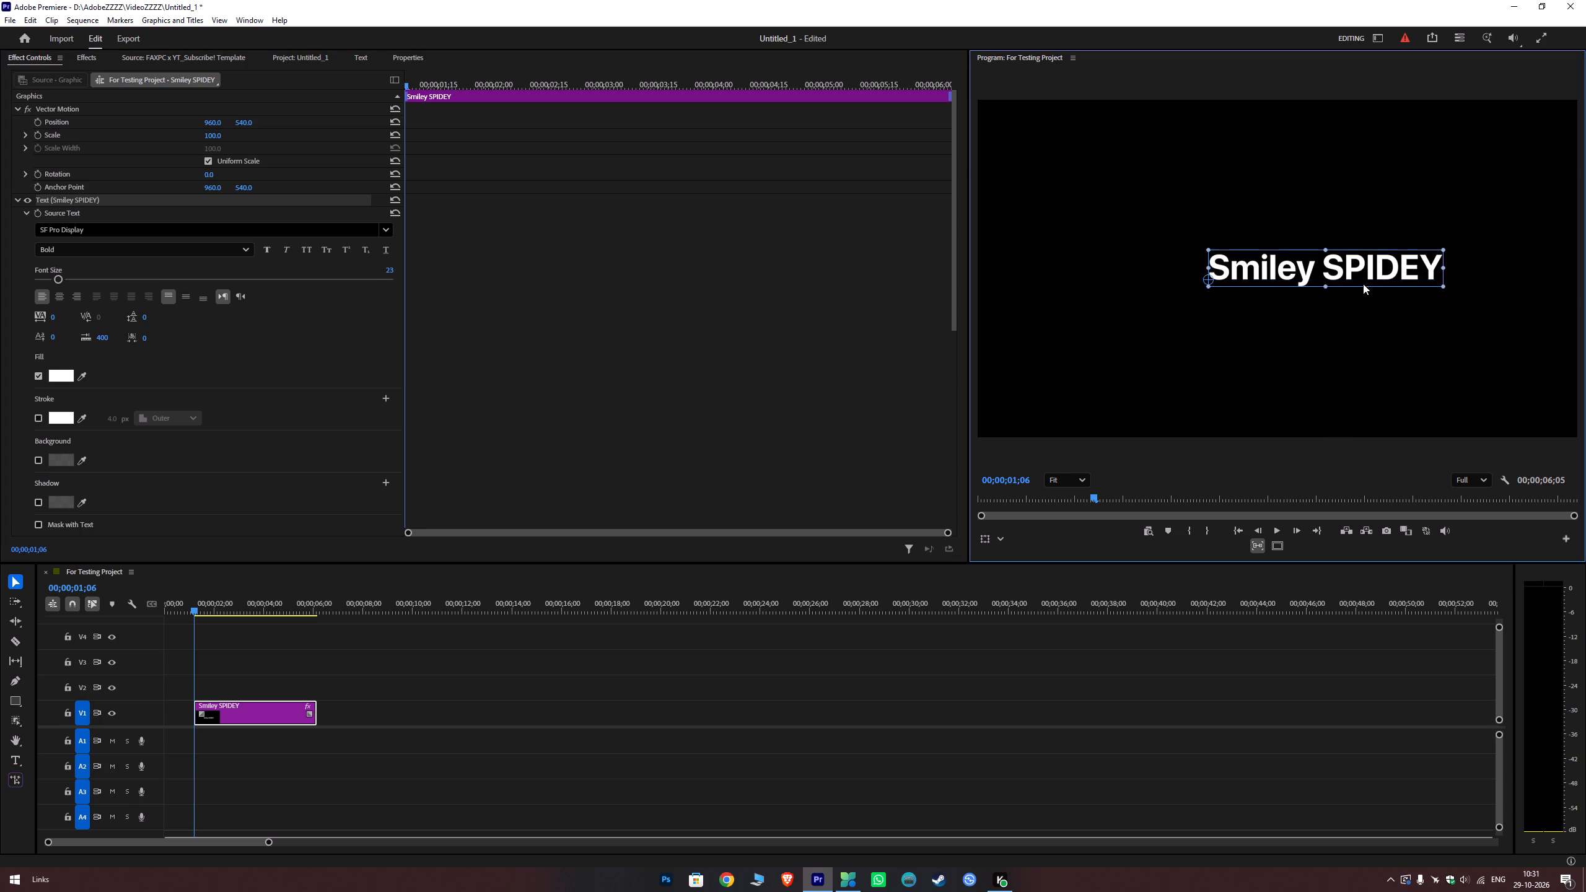
left_click_drag(1364, 271, 1319, 269)
Replace the graphic's text with SIMLEY SPIDEY in capitals, return to the Selection tool and reselect its clip.
double_click(1319, 269)
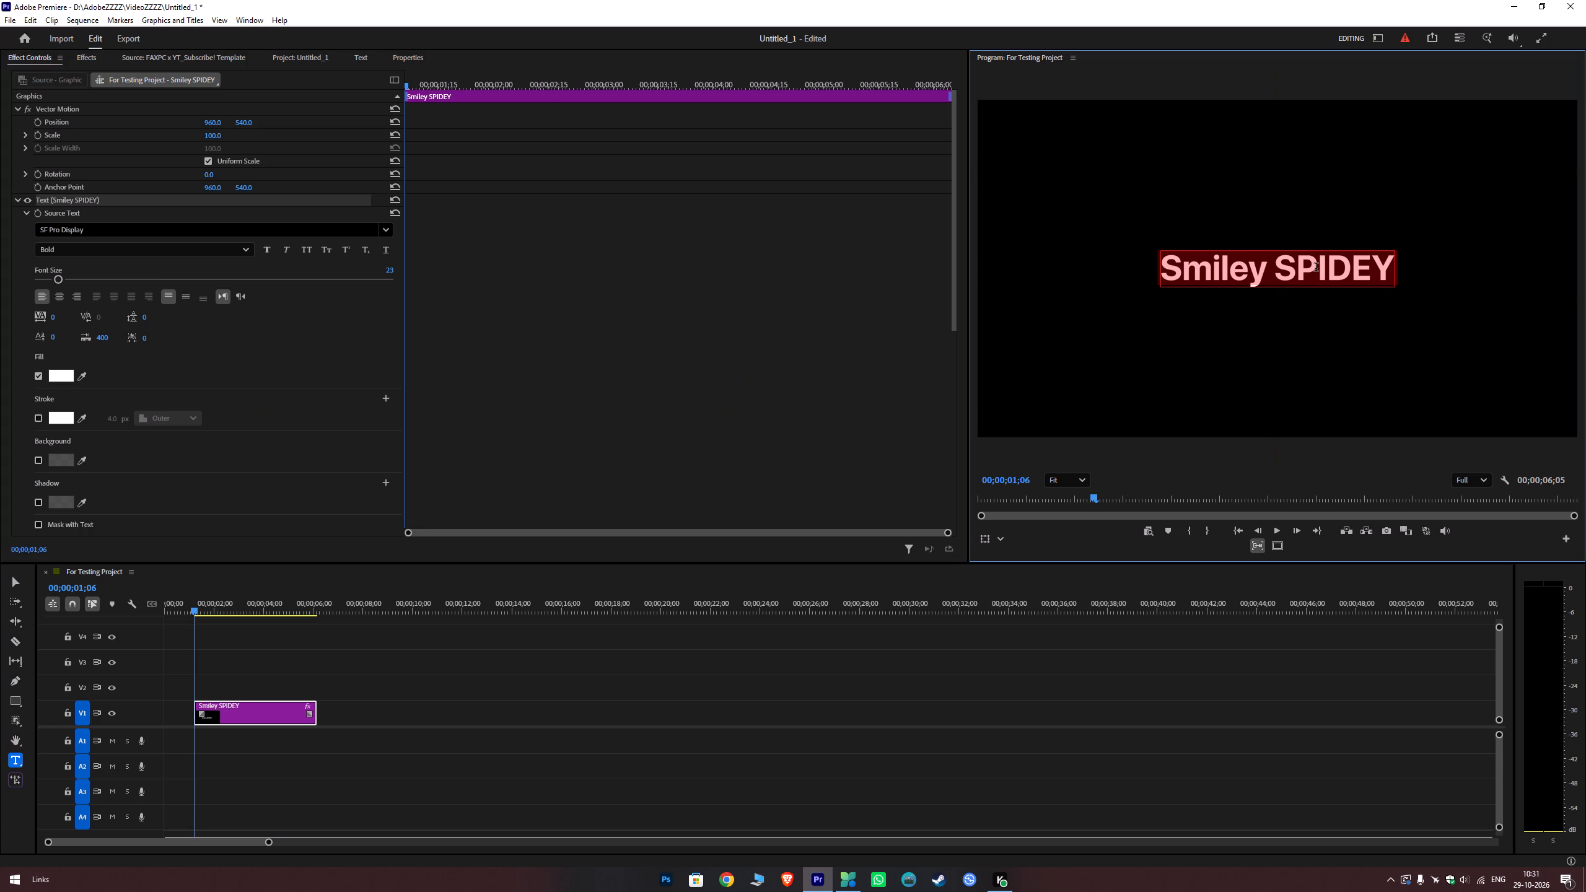
key("s")
type("MIU")
key("BackSpace")
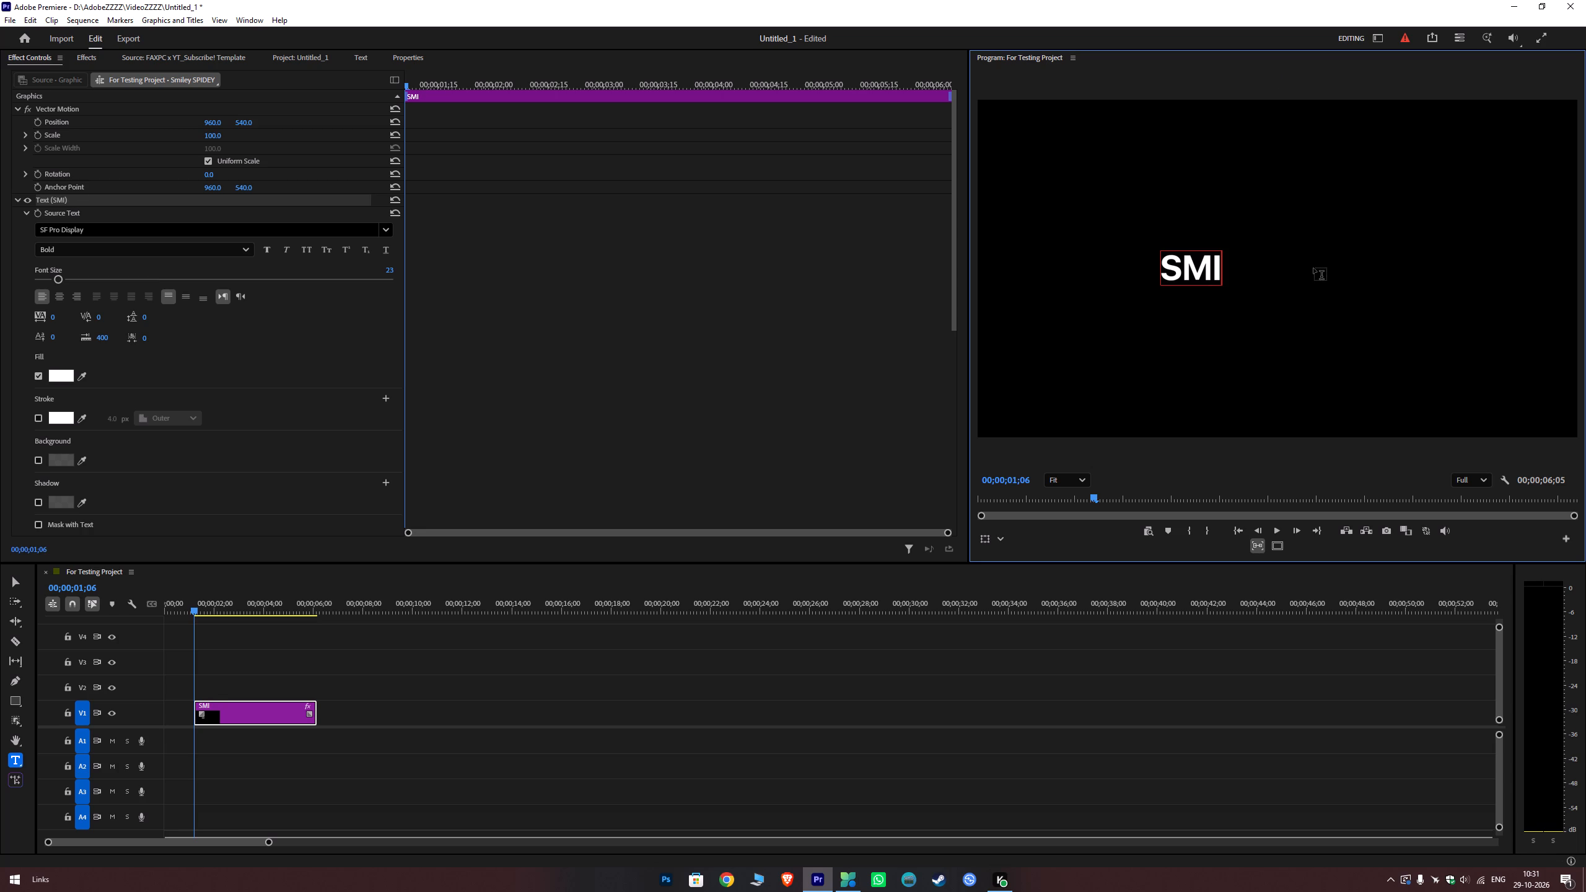
type("EL")
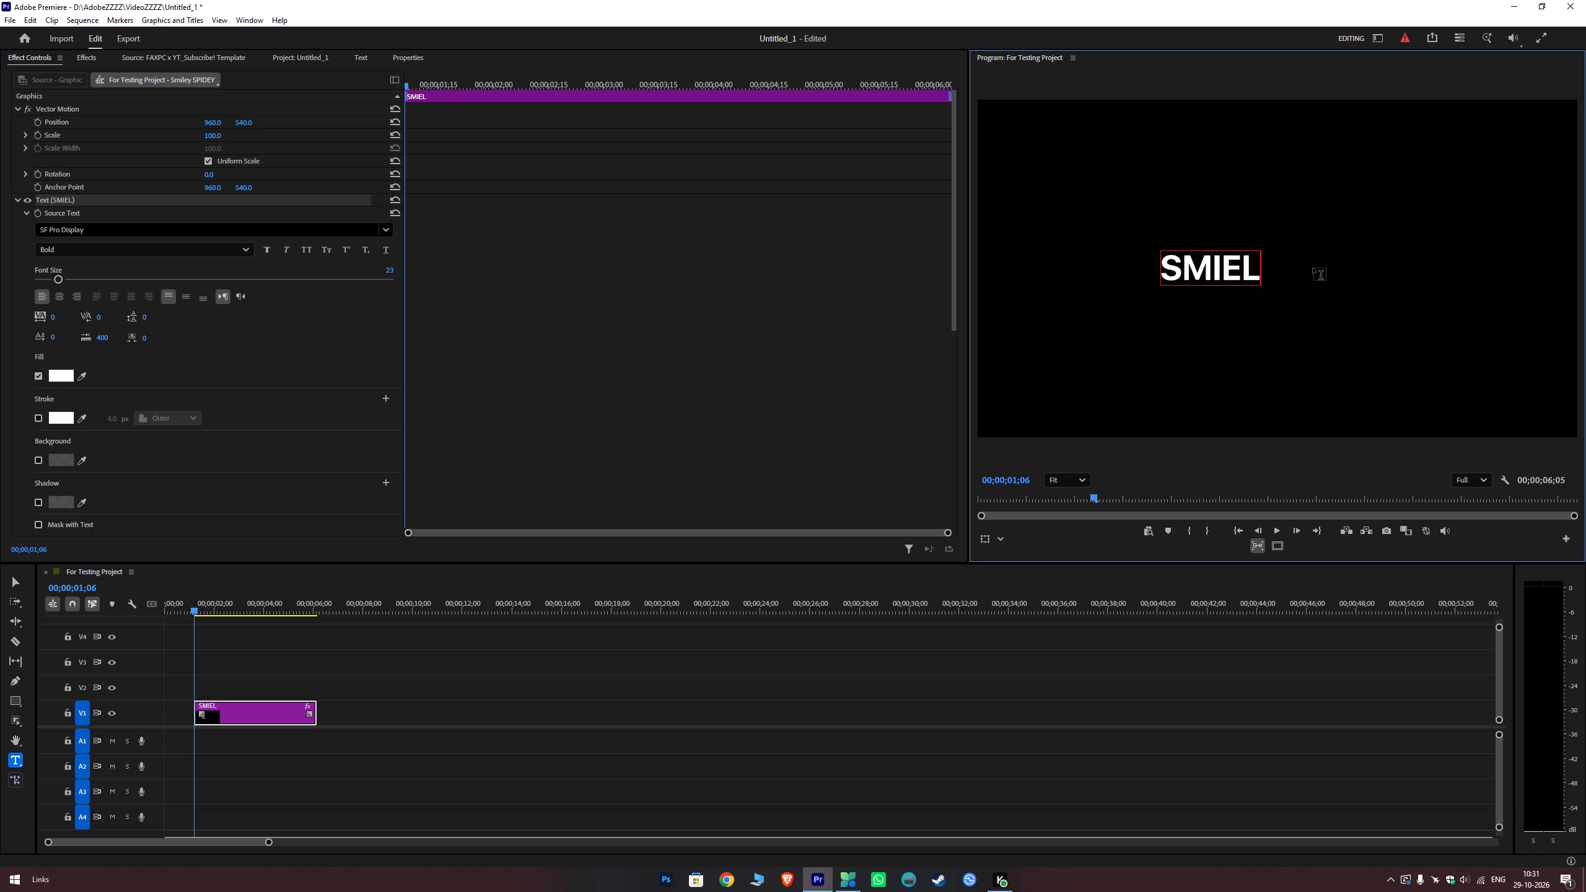
key("BackSpace")
key("BackSpace")
key("BackSpace")
type("LE")
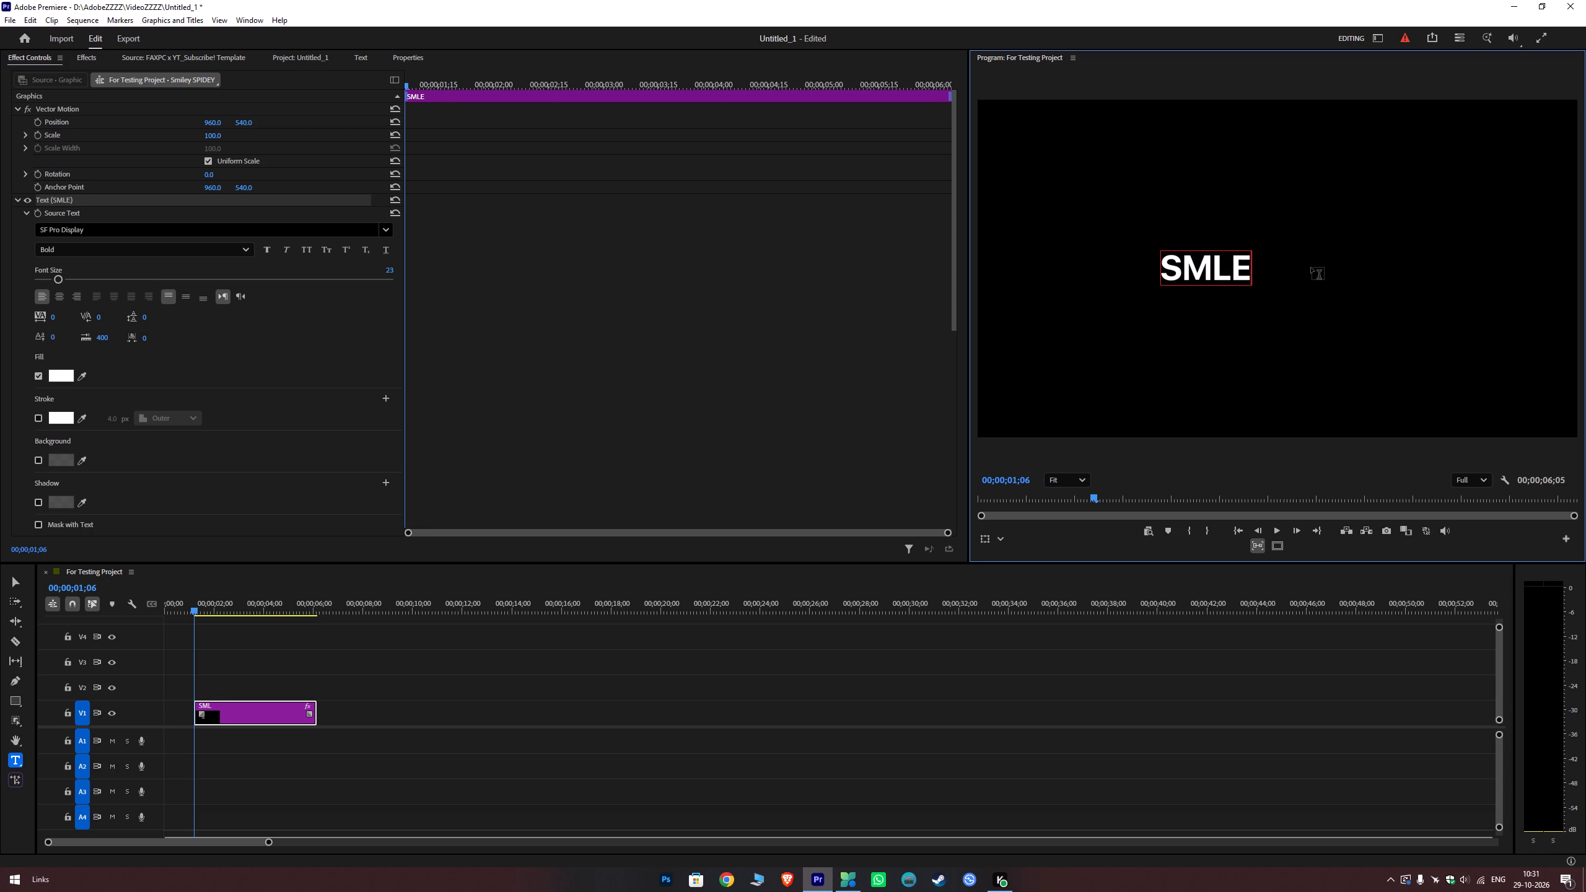
key("BackSpace")
key("BackSpace")
key("BackSpace")
key("i")
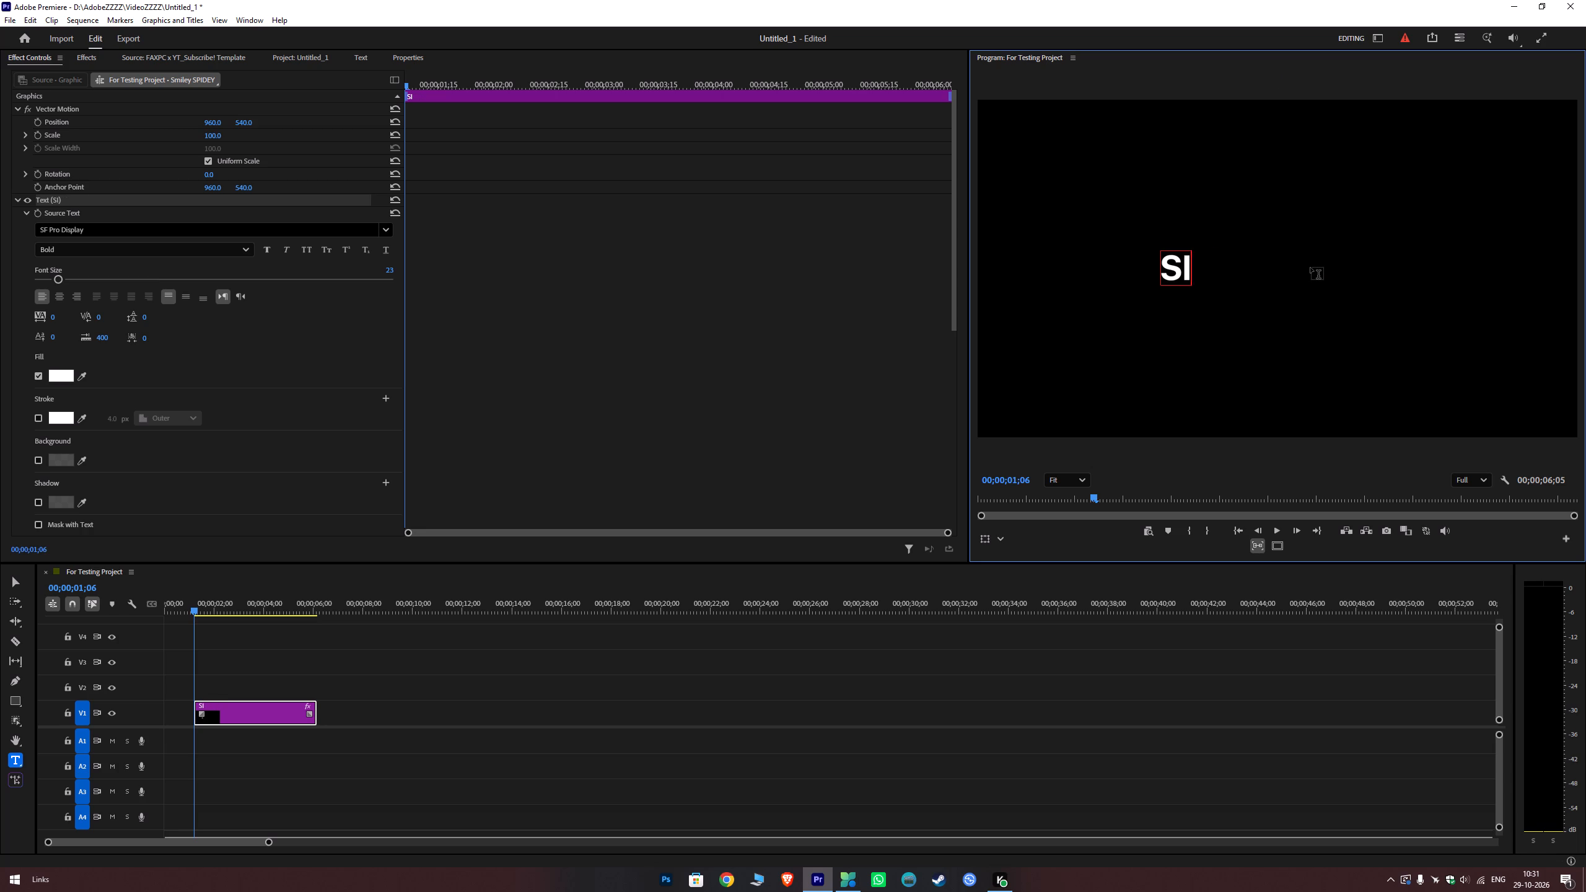
key("m")
key("l")
type("EY")
key("space")
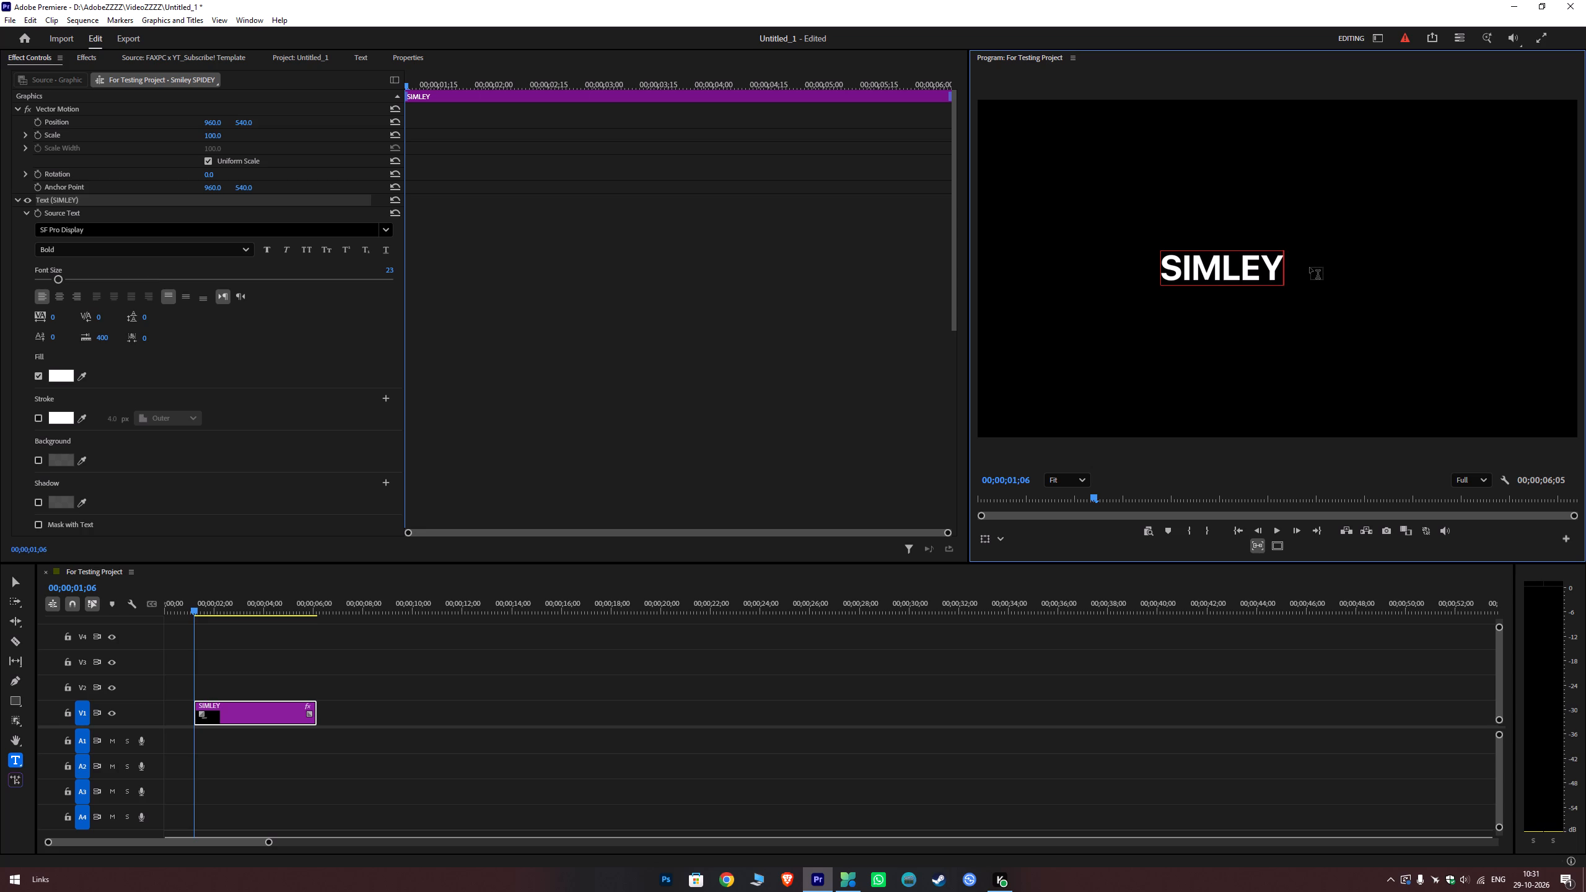
type("SPI")
type("DEY")
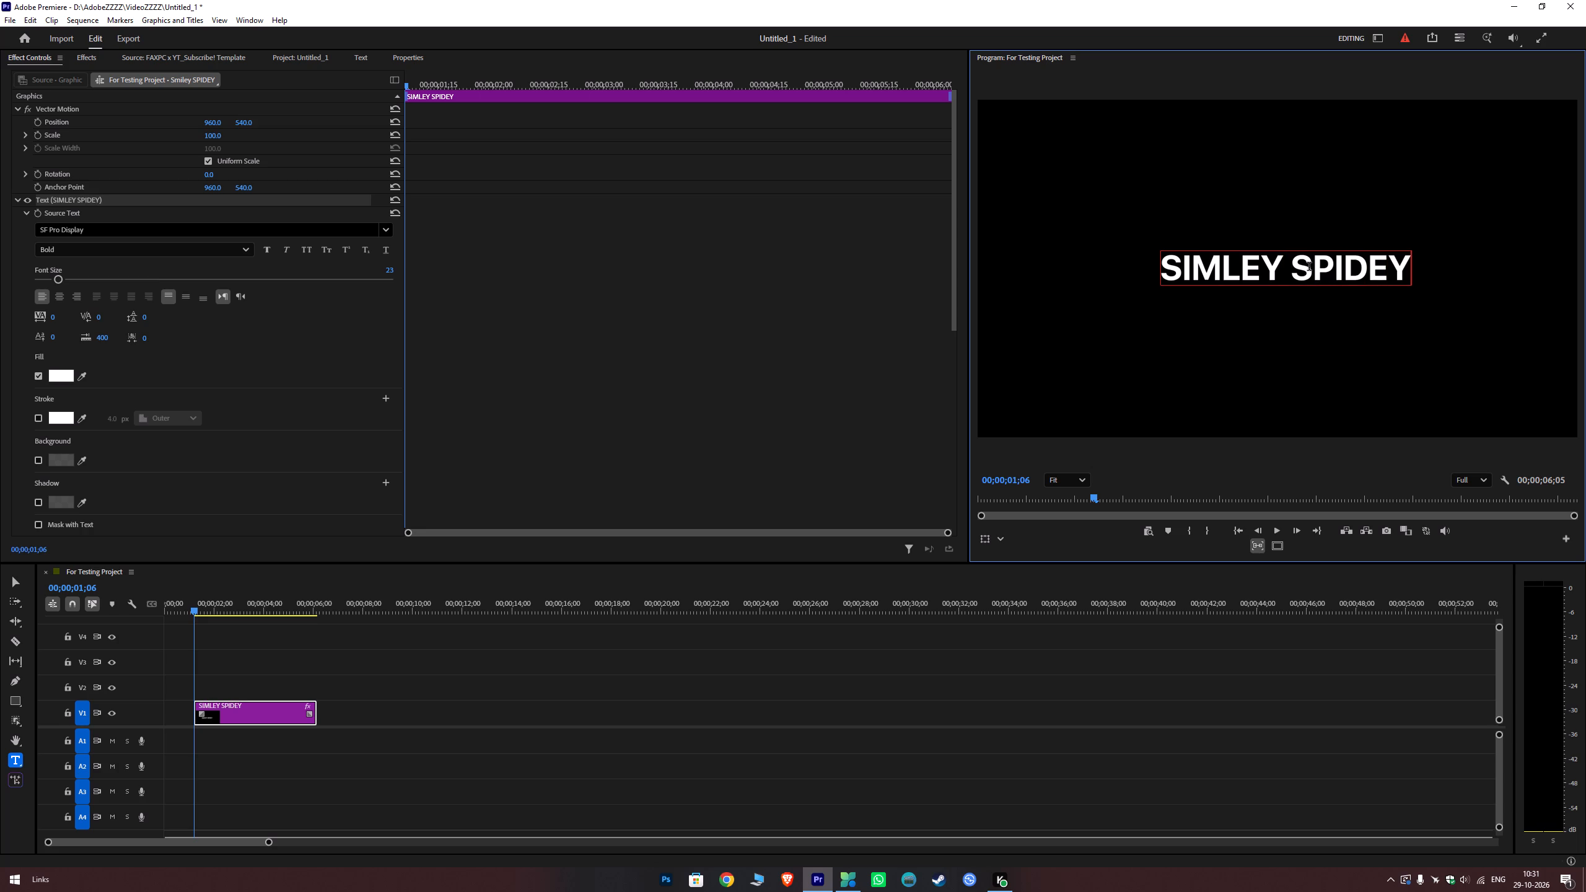
left_click(437, 655)
key("v")
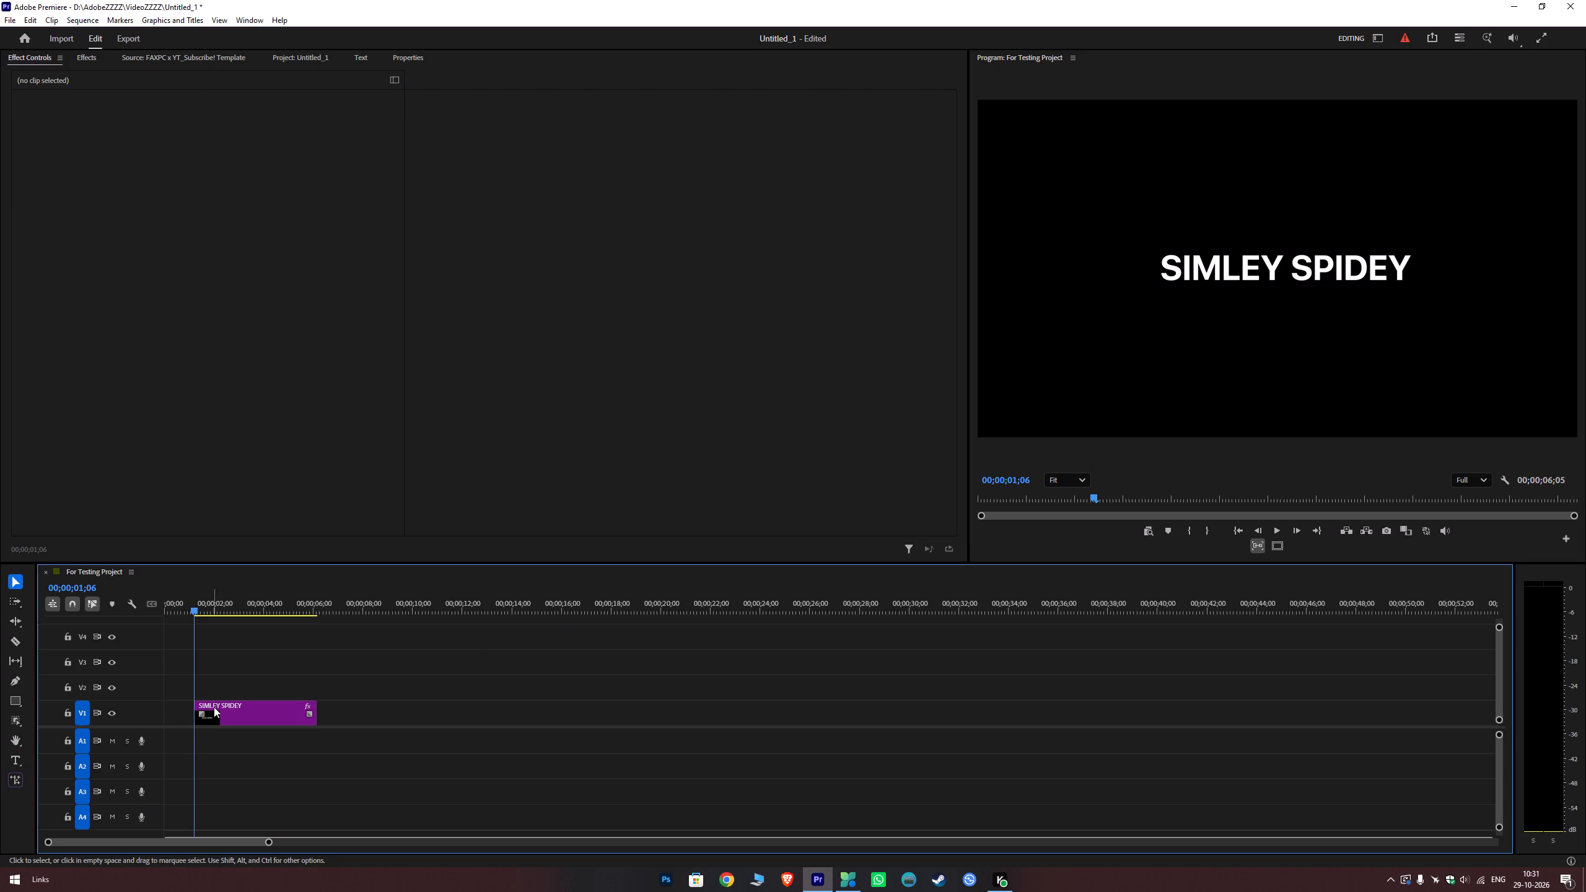
left_click(215, 707)
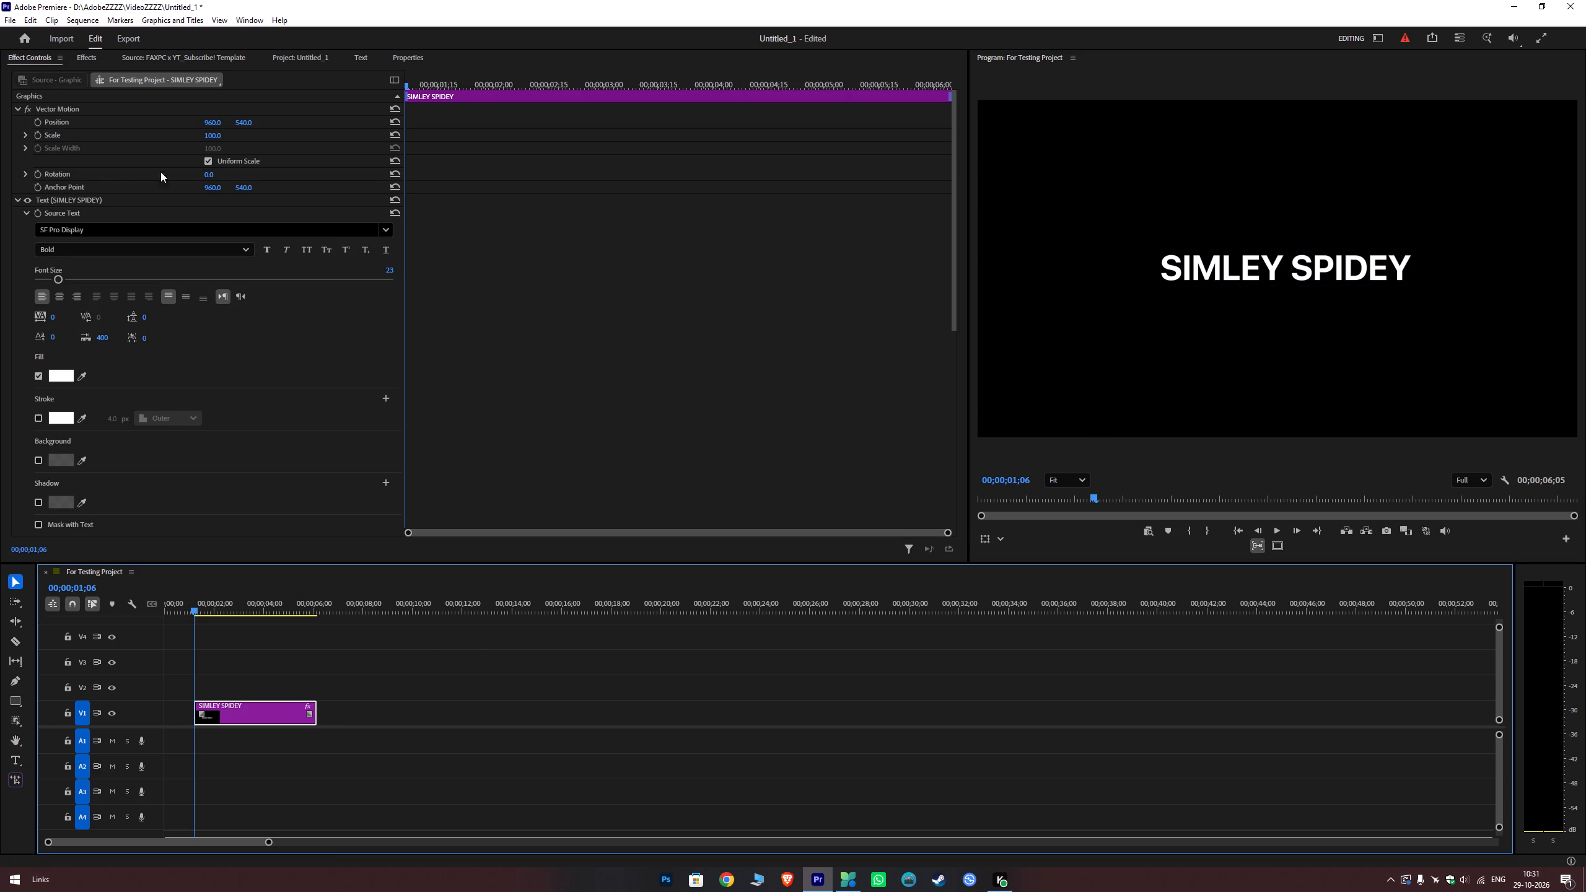
Add the blue 2.png background to track V1 beneath the SIMLEY SPIDEY clip, moving the text clip up to V2.
left_click(427, 56)
left_click(312, 55)
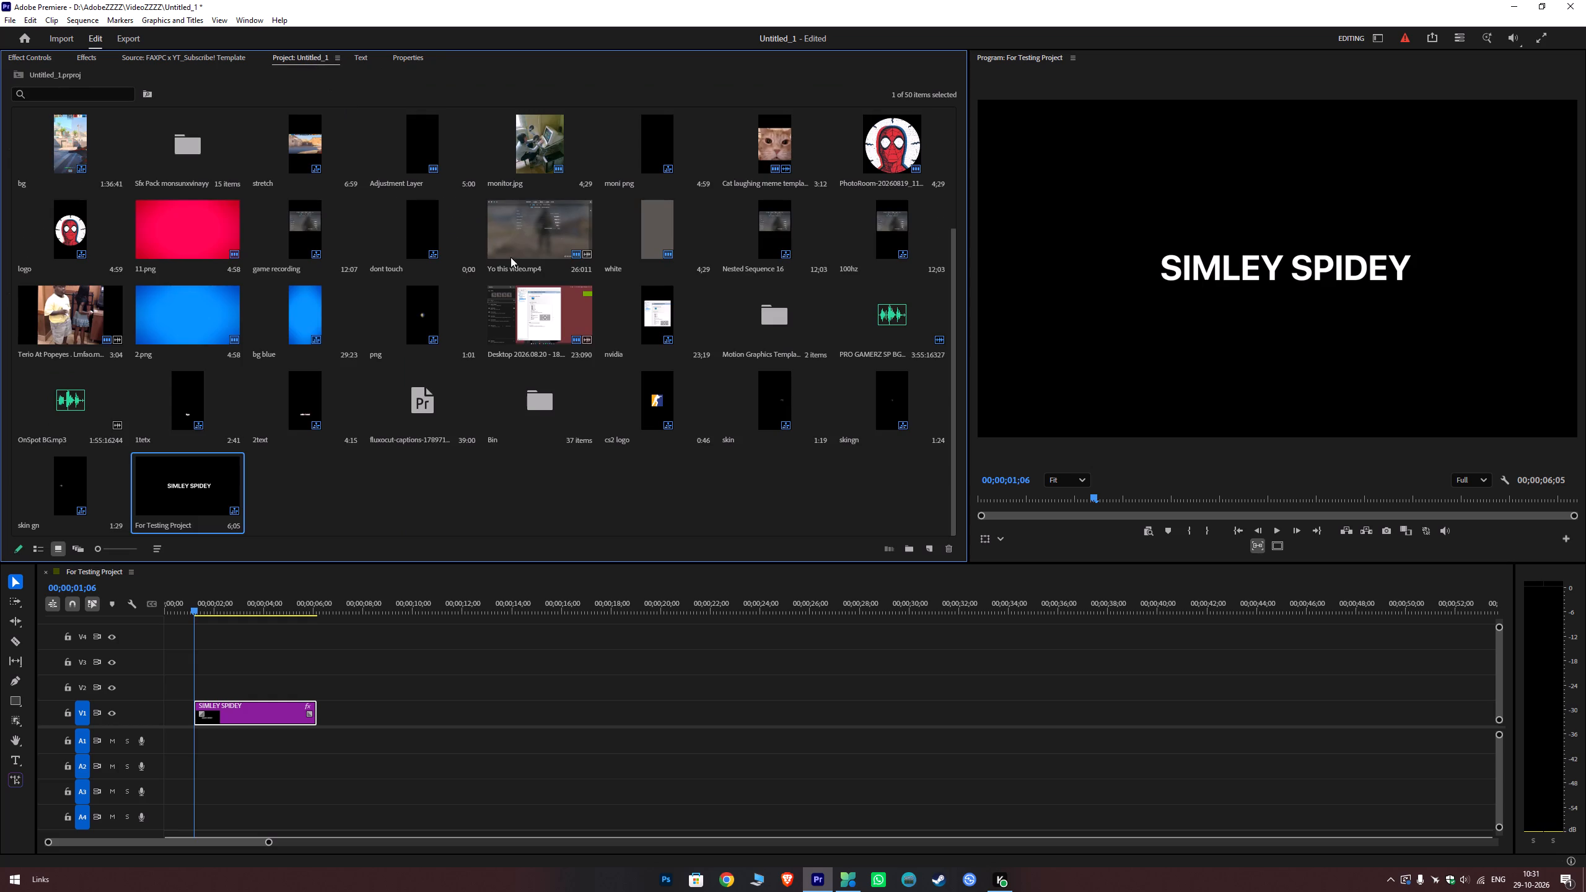
left_click_drag(203, 319, 348, 712)
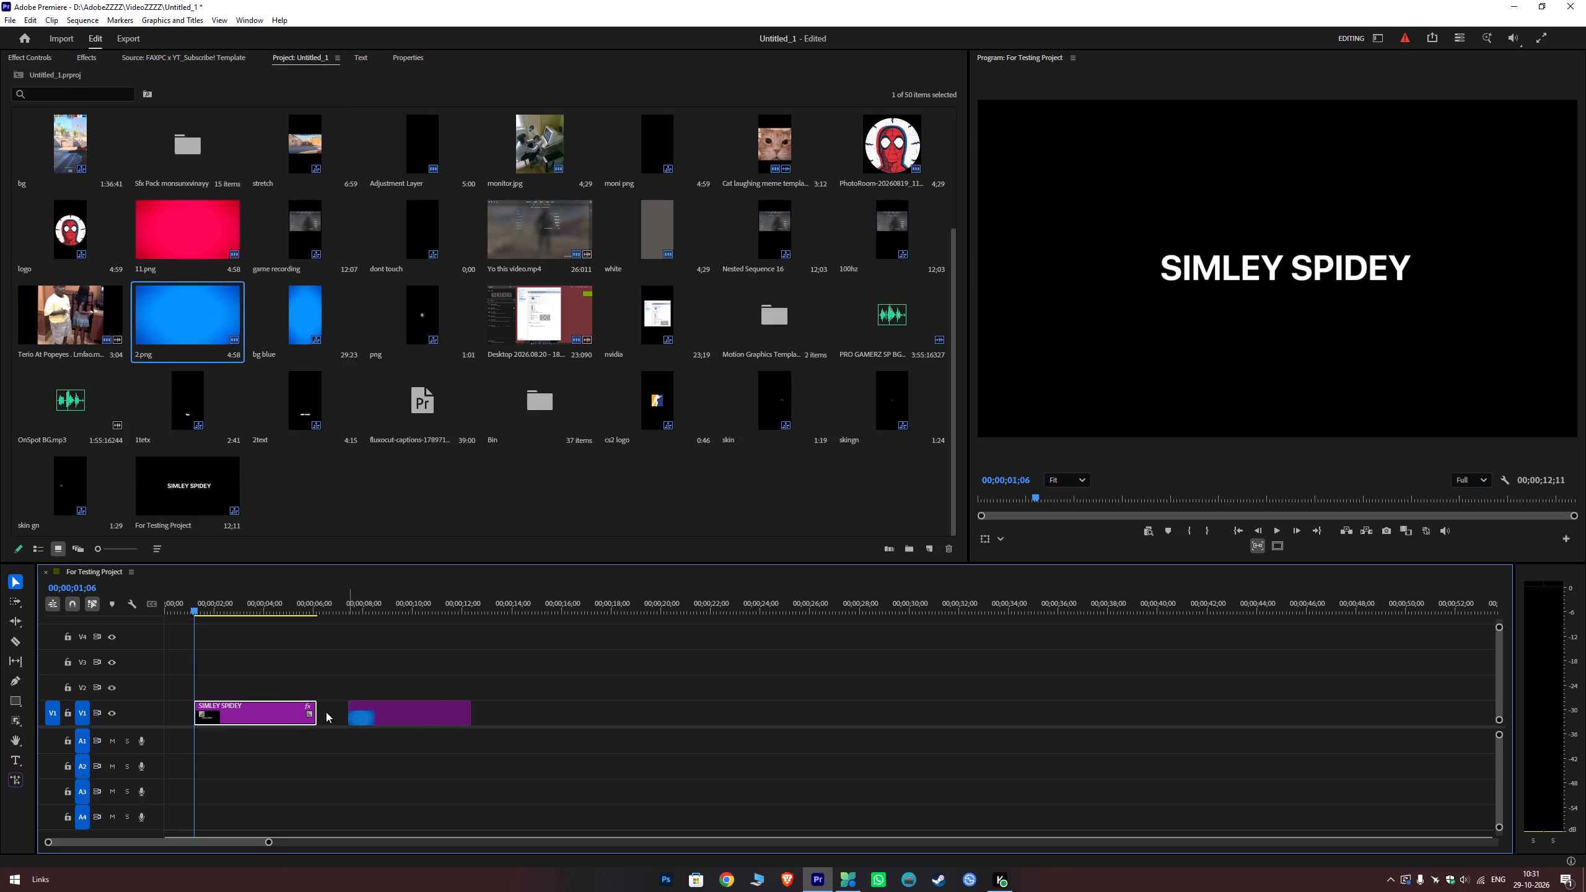
left_click_drag(265, 704, 266, 678)
left_click_drag(389, 719, 212, 716)
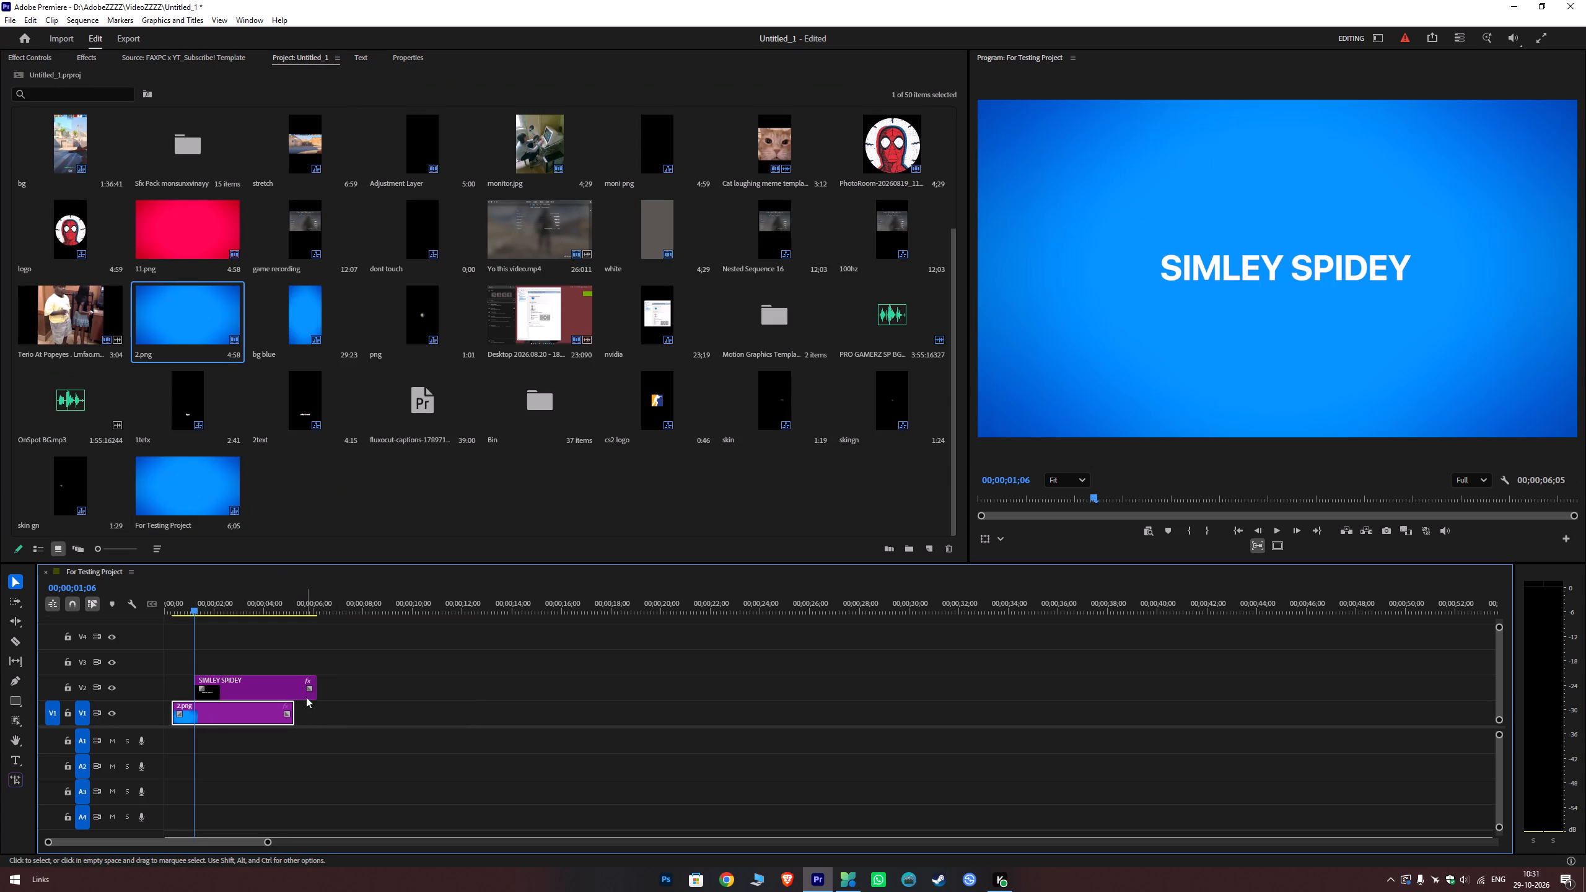
Extend the 2.png clip at both ends so it runs from the sequence start to about 14 seconds.
left_click_drag(294, 718, 515, 746)
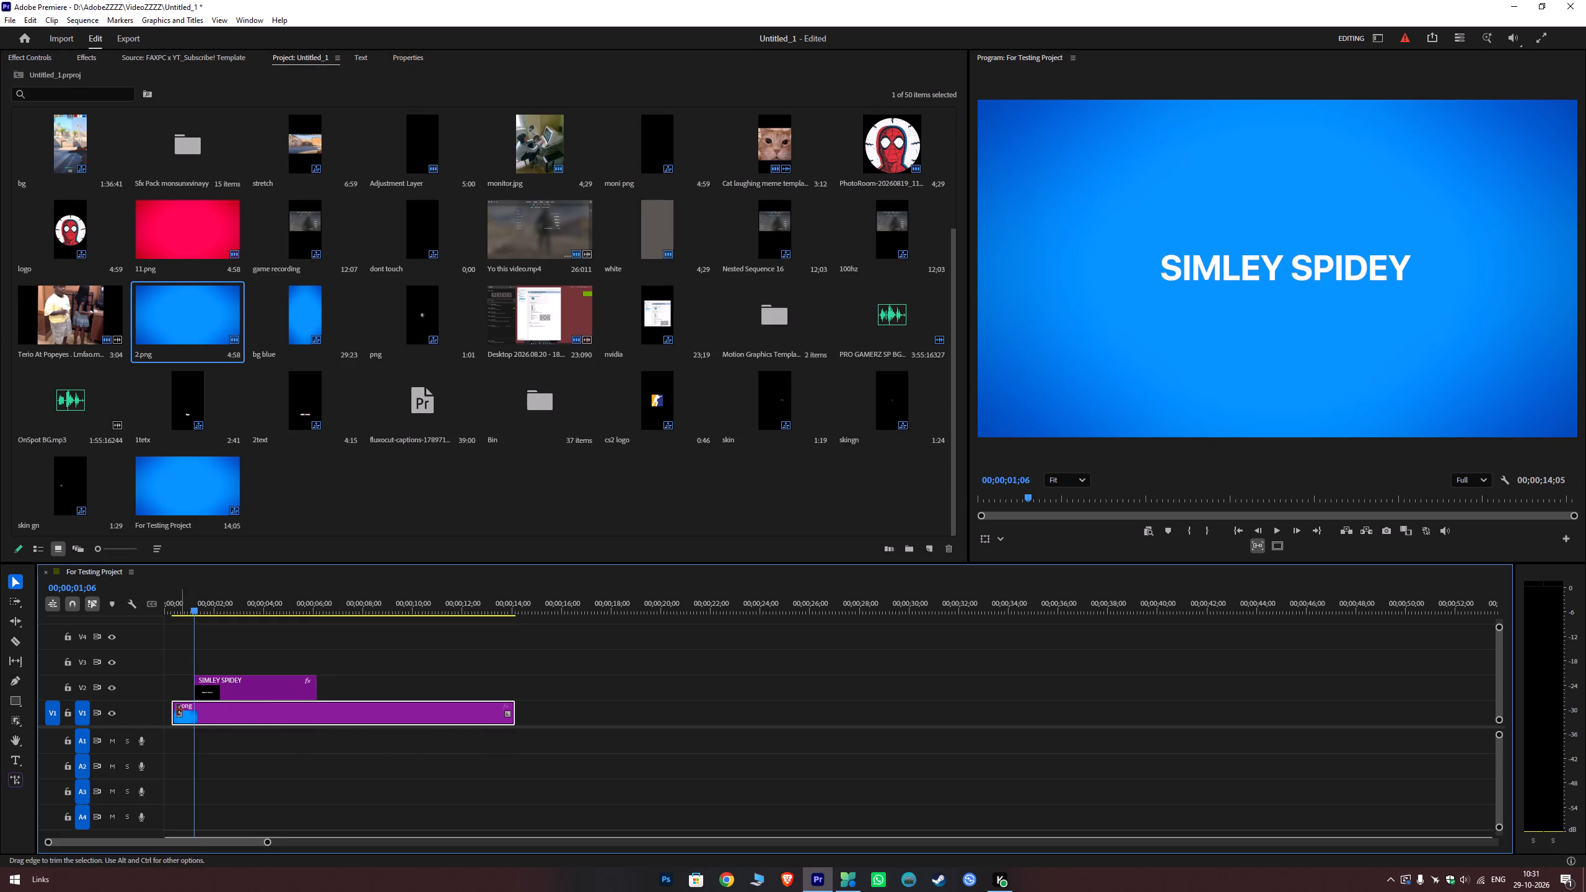
left_click_drag(170, 711, 144, 711)
left_click_drag(172, 714, 120, 714)
Change the SIMLEY SPIDEY text's font to Hey Comic.
left_click_drag(193, 614, 195, 621)
left_click(258, 679)
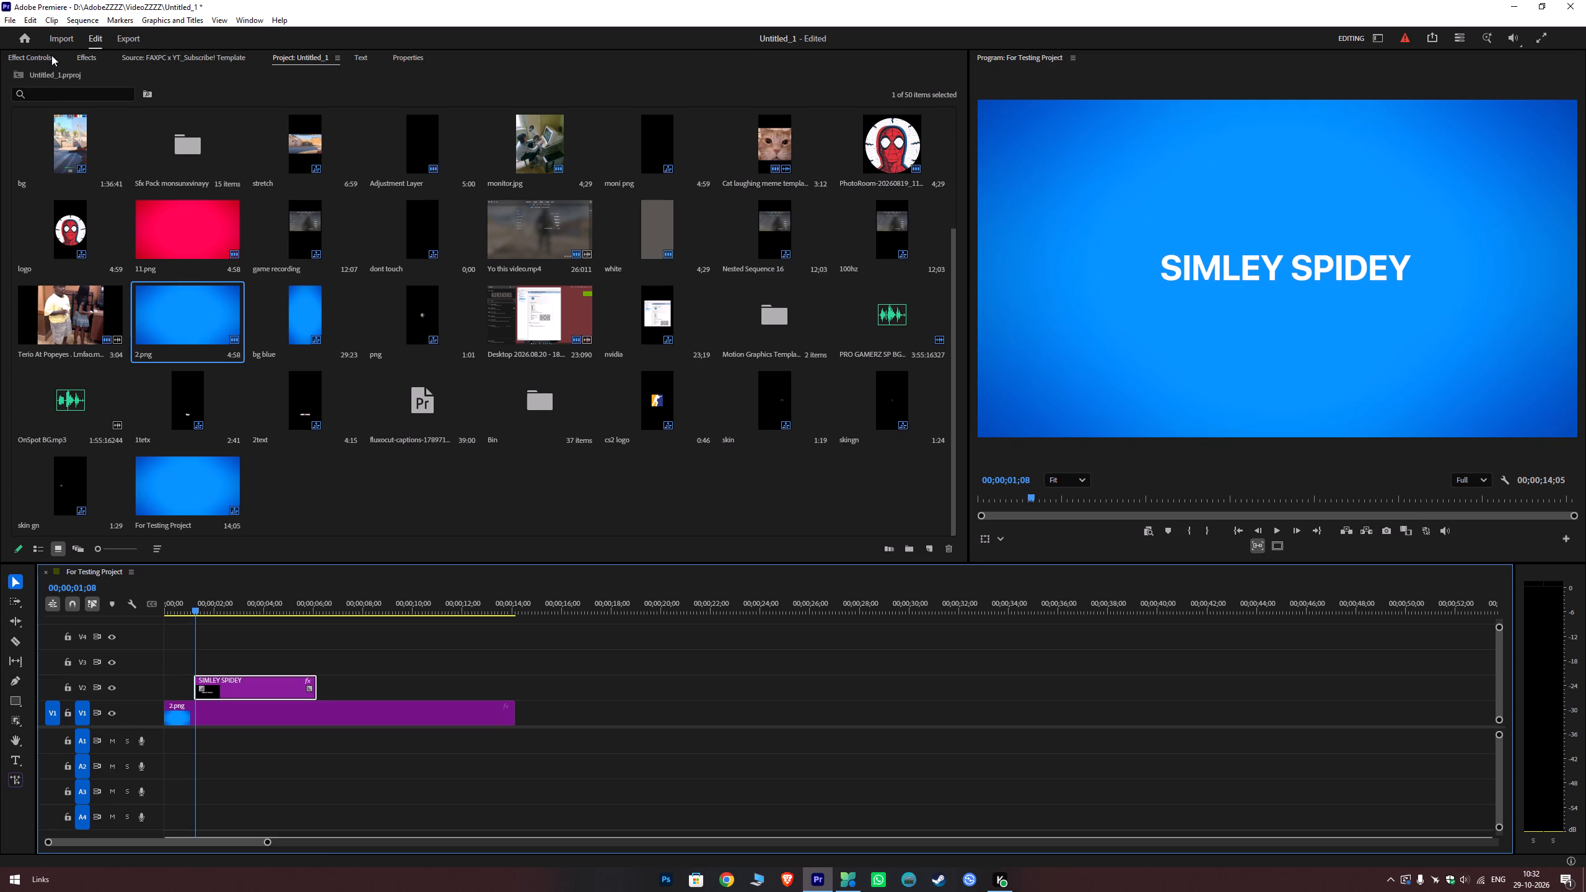
left_click(51, 55)
left_click(115, 222)
left_click(112, 237)
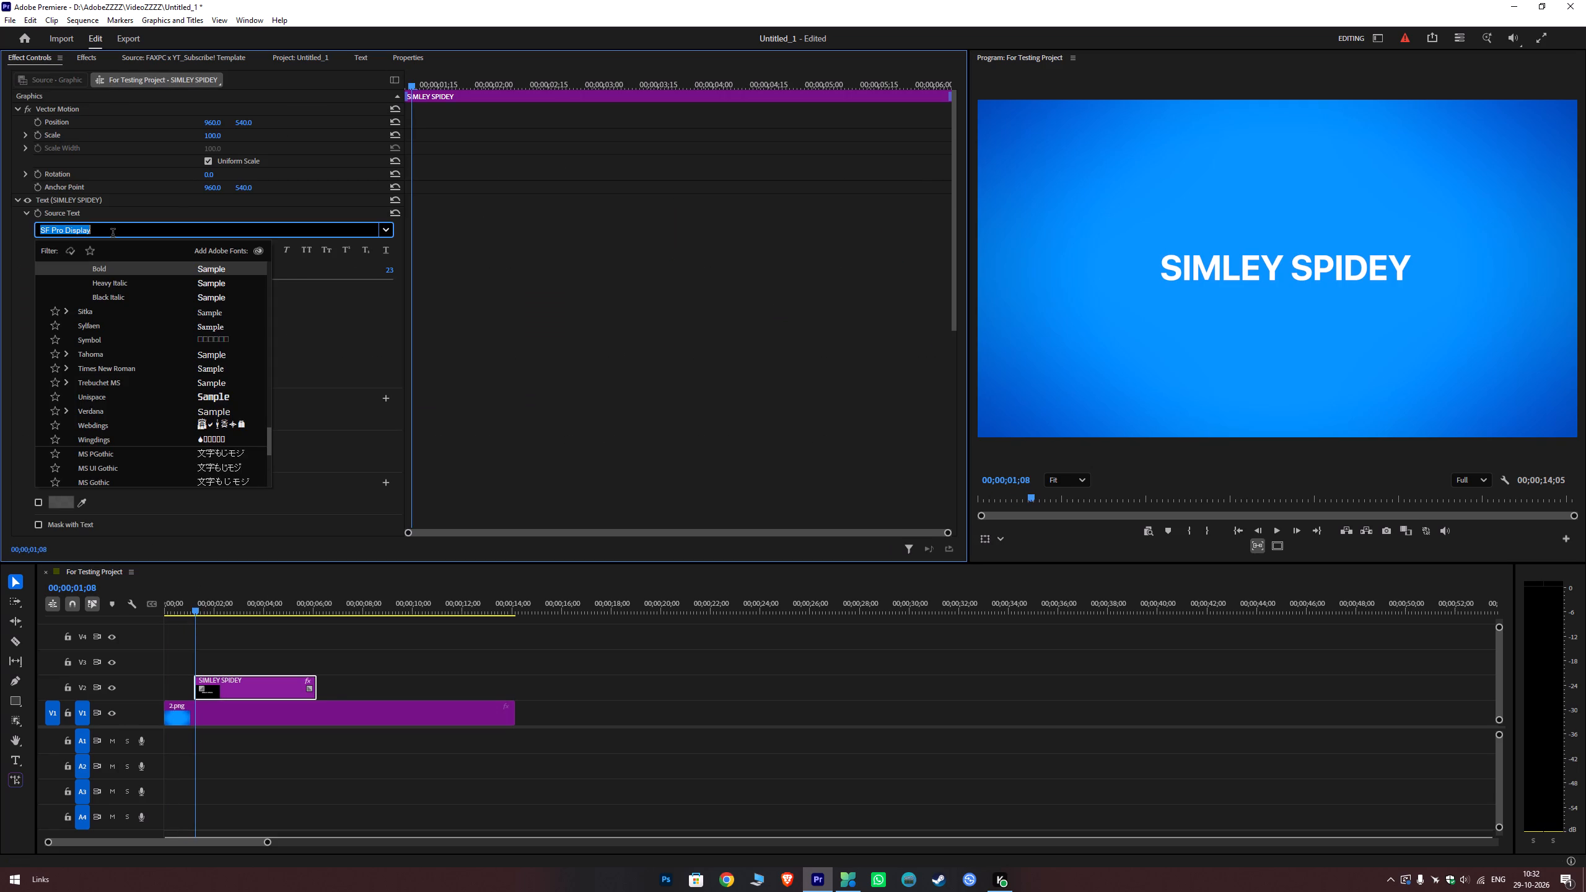
key("shift+h")
key("BackSpace")
key("h")
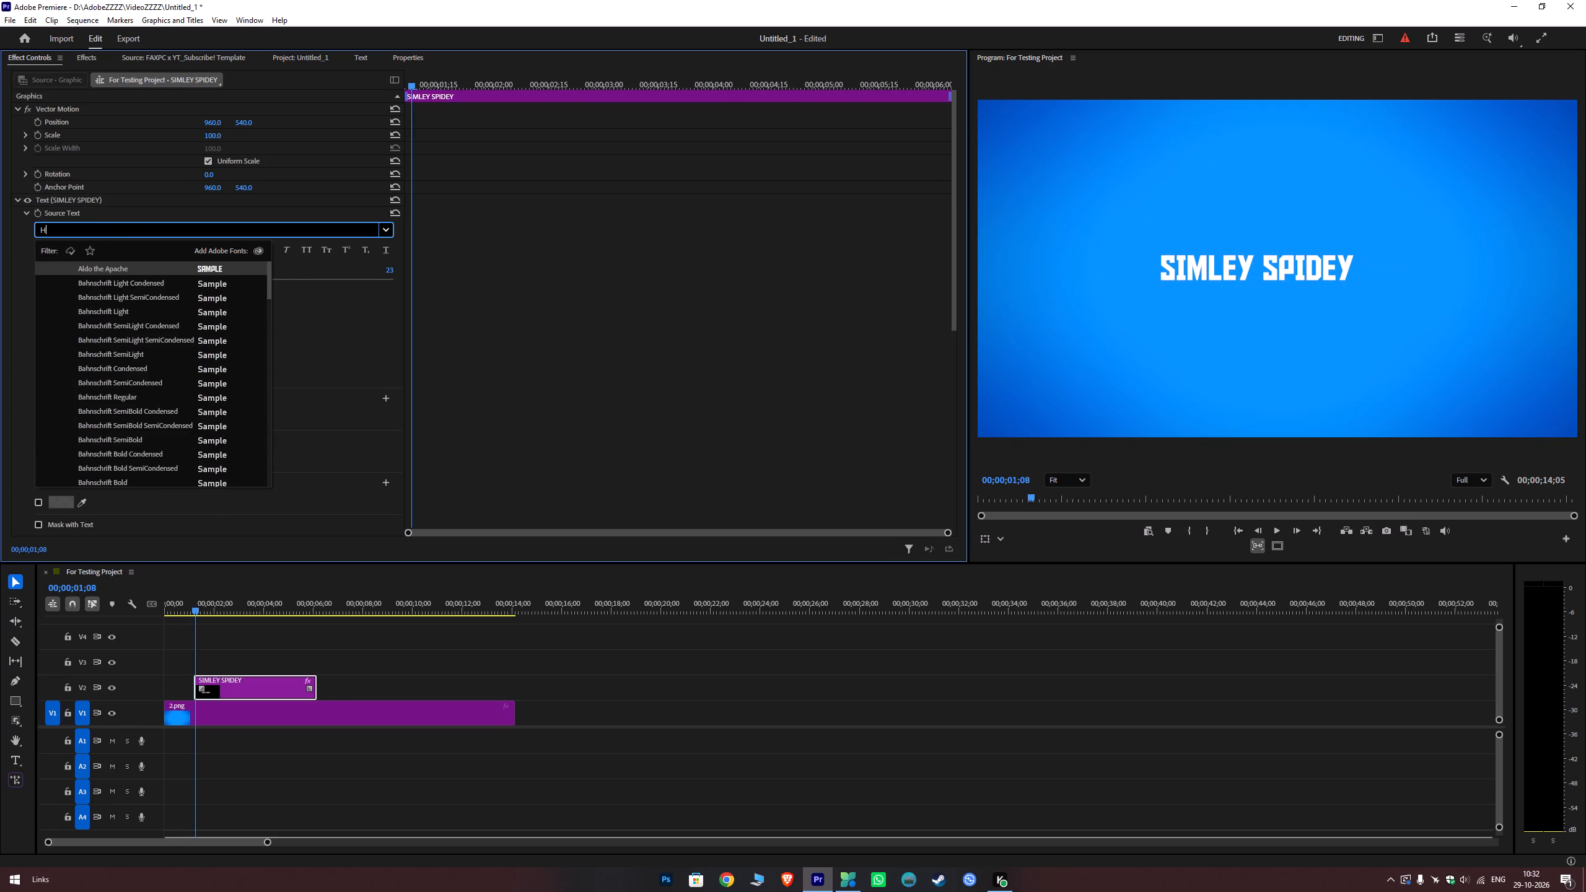
type("EY")
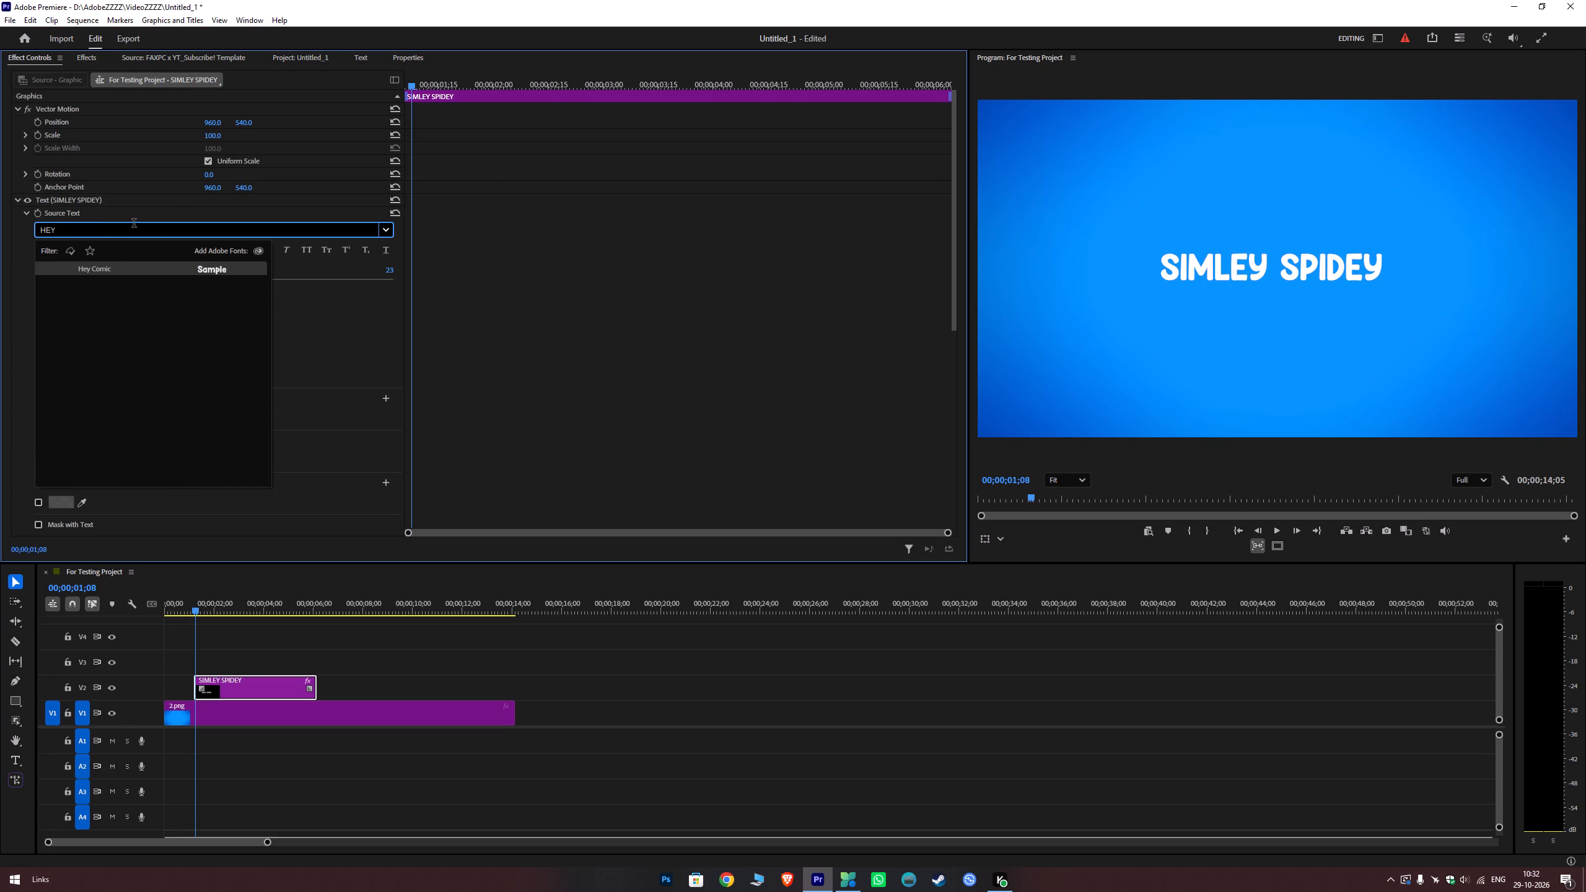
left_click_drag(167, 269, 253, 674)
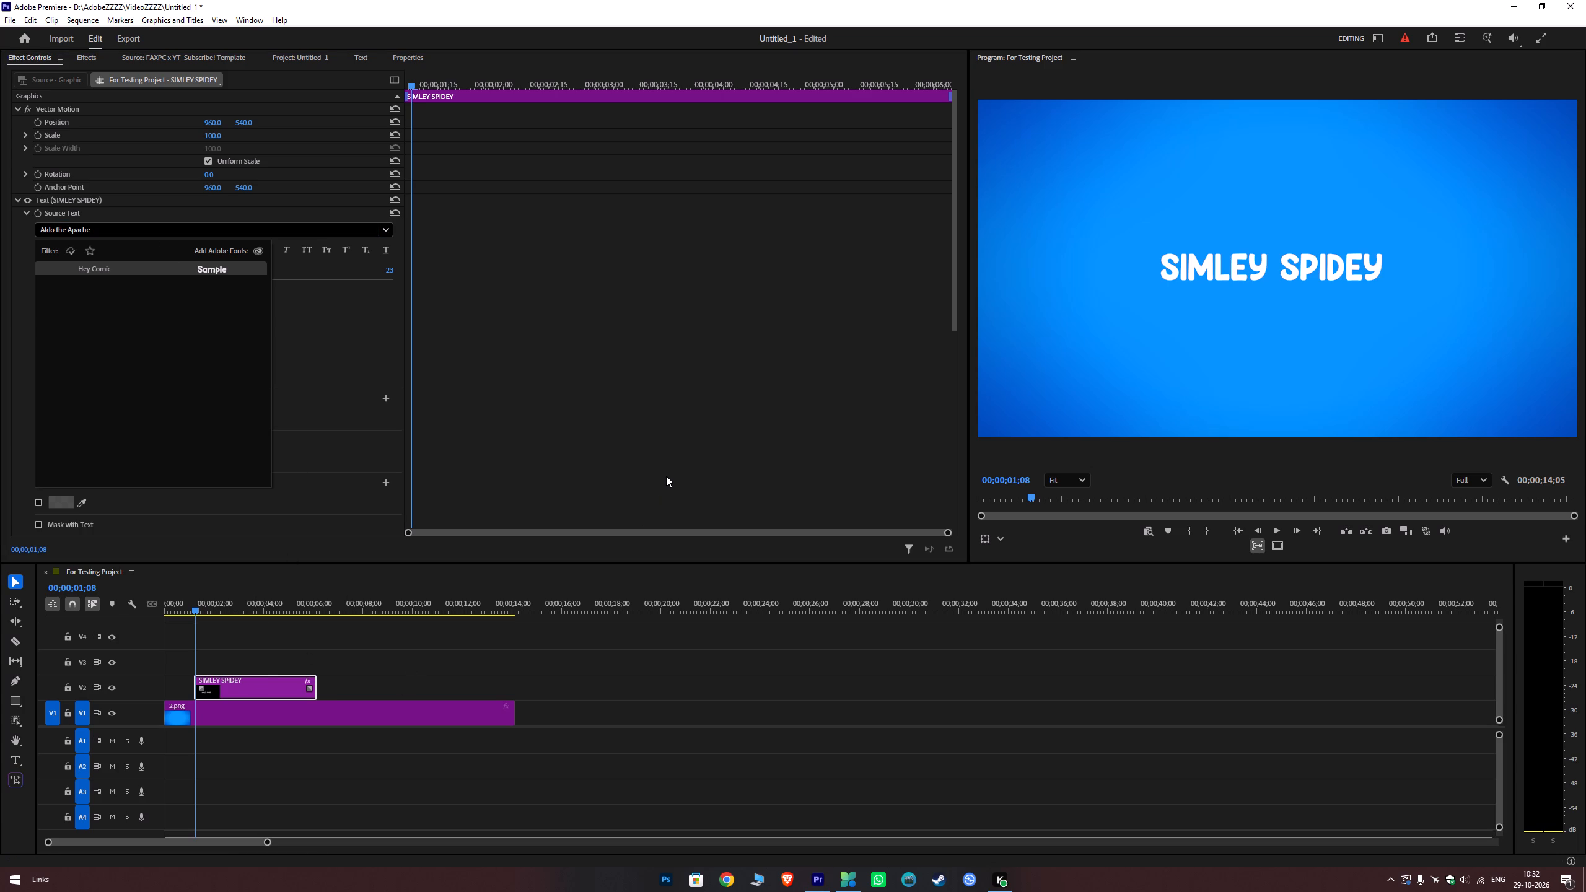
Scrub and play back the sequence to review the SIMLEY SPIDEY text over the blue background.
left_click_drag(206, 603, 214, 606)
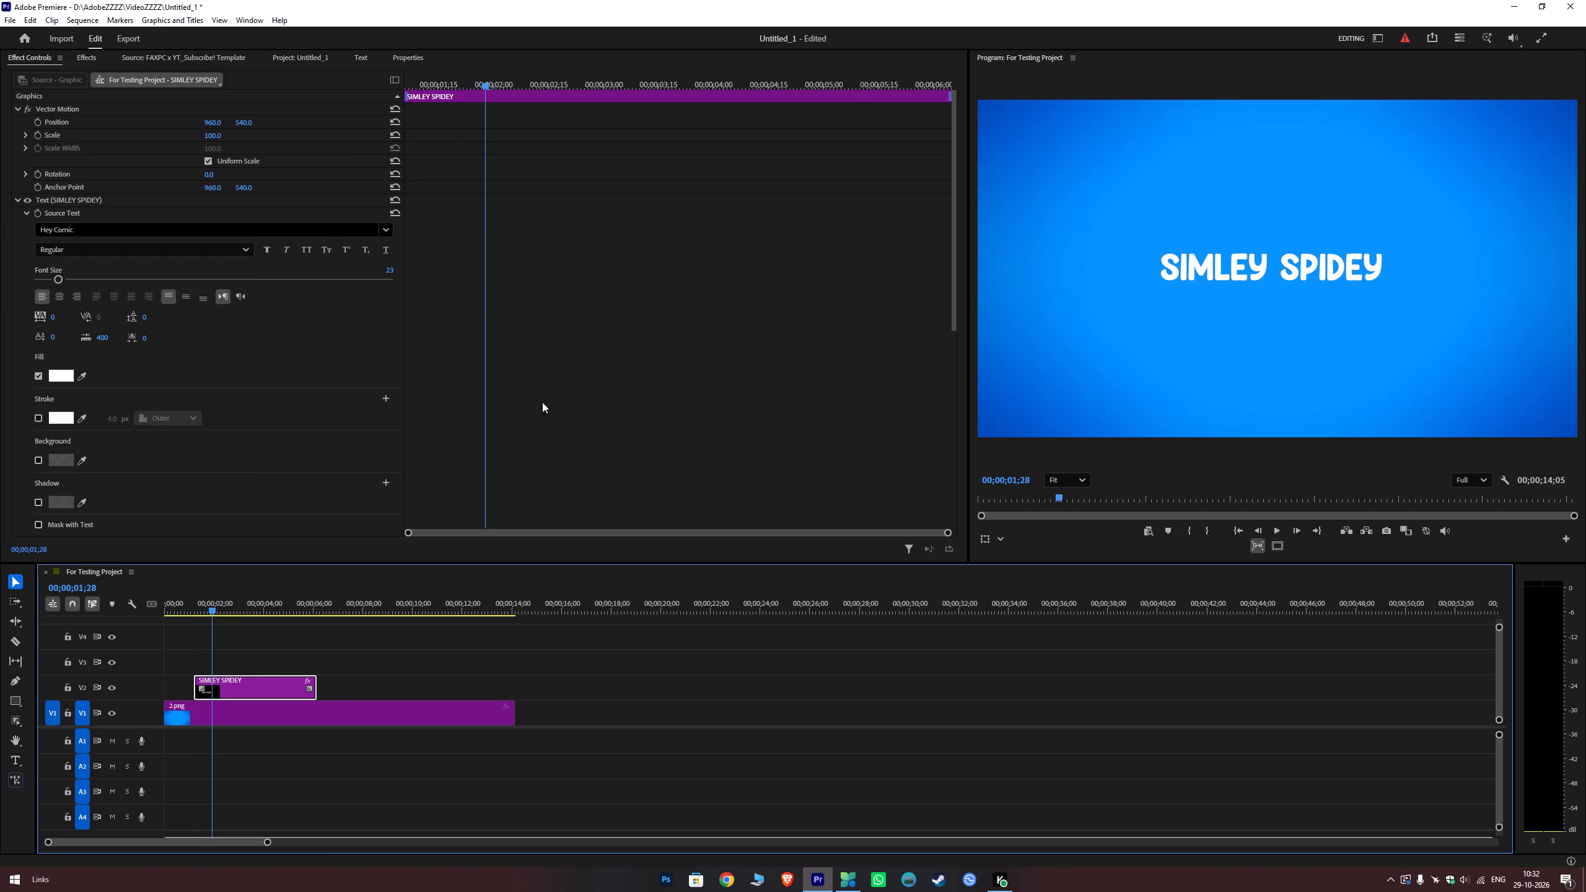
scroll(575, 363, "down", 5)
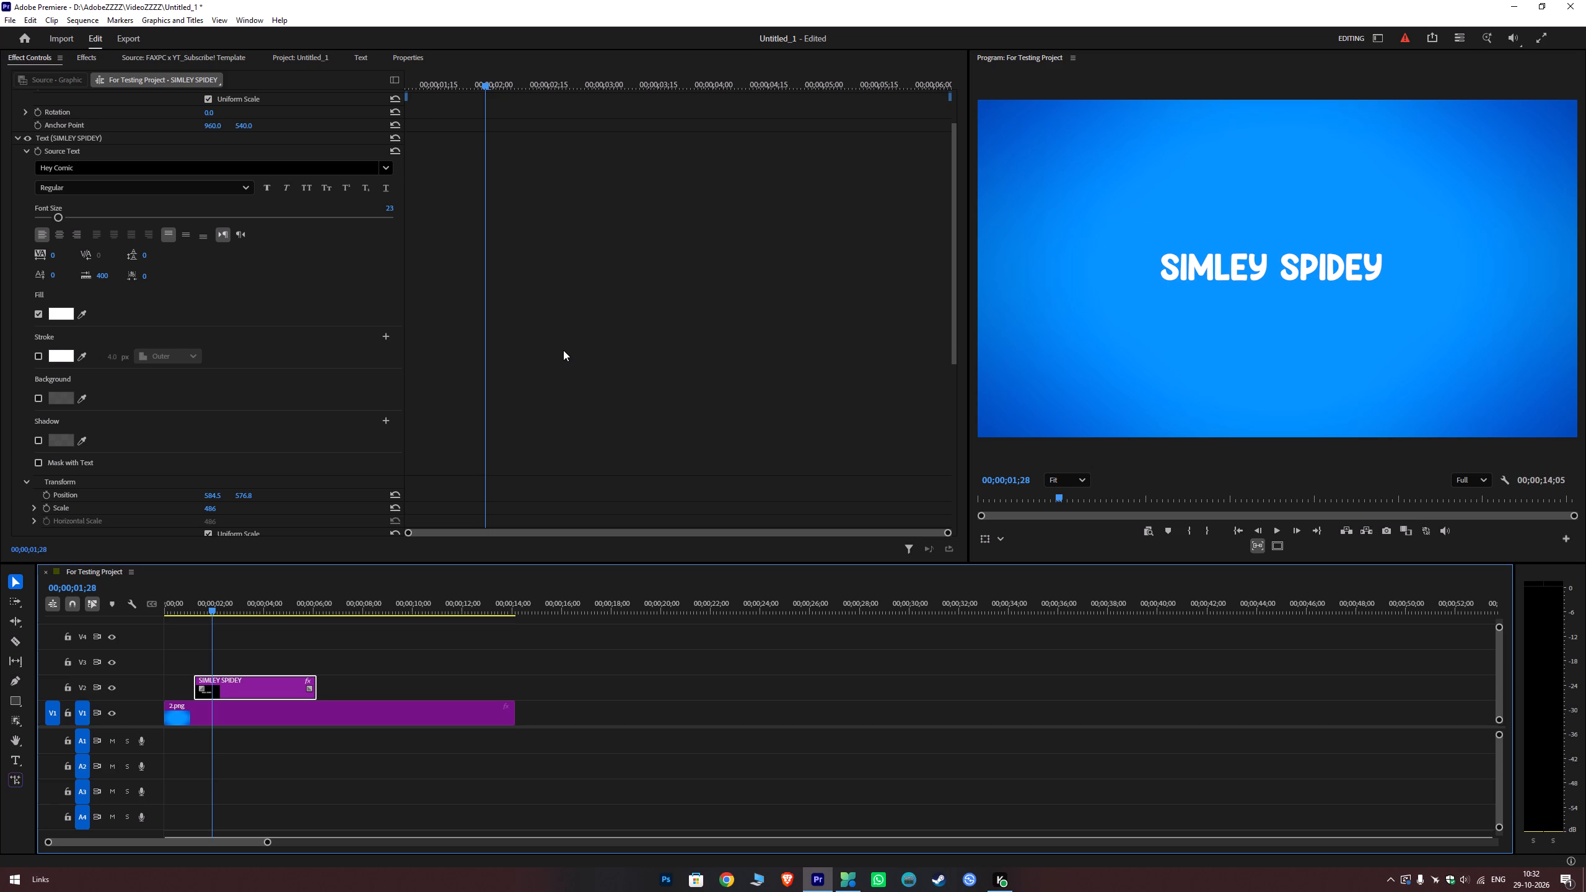
left_click_drag(216, 606, 196, 620)
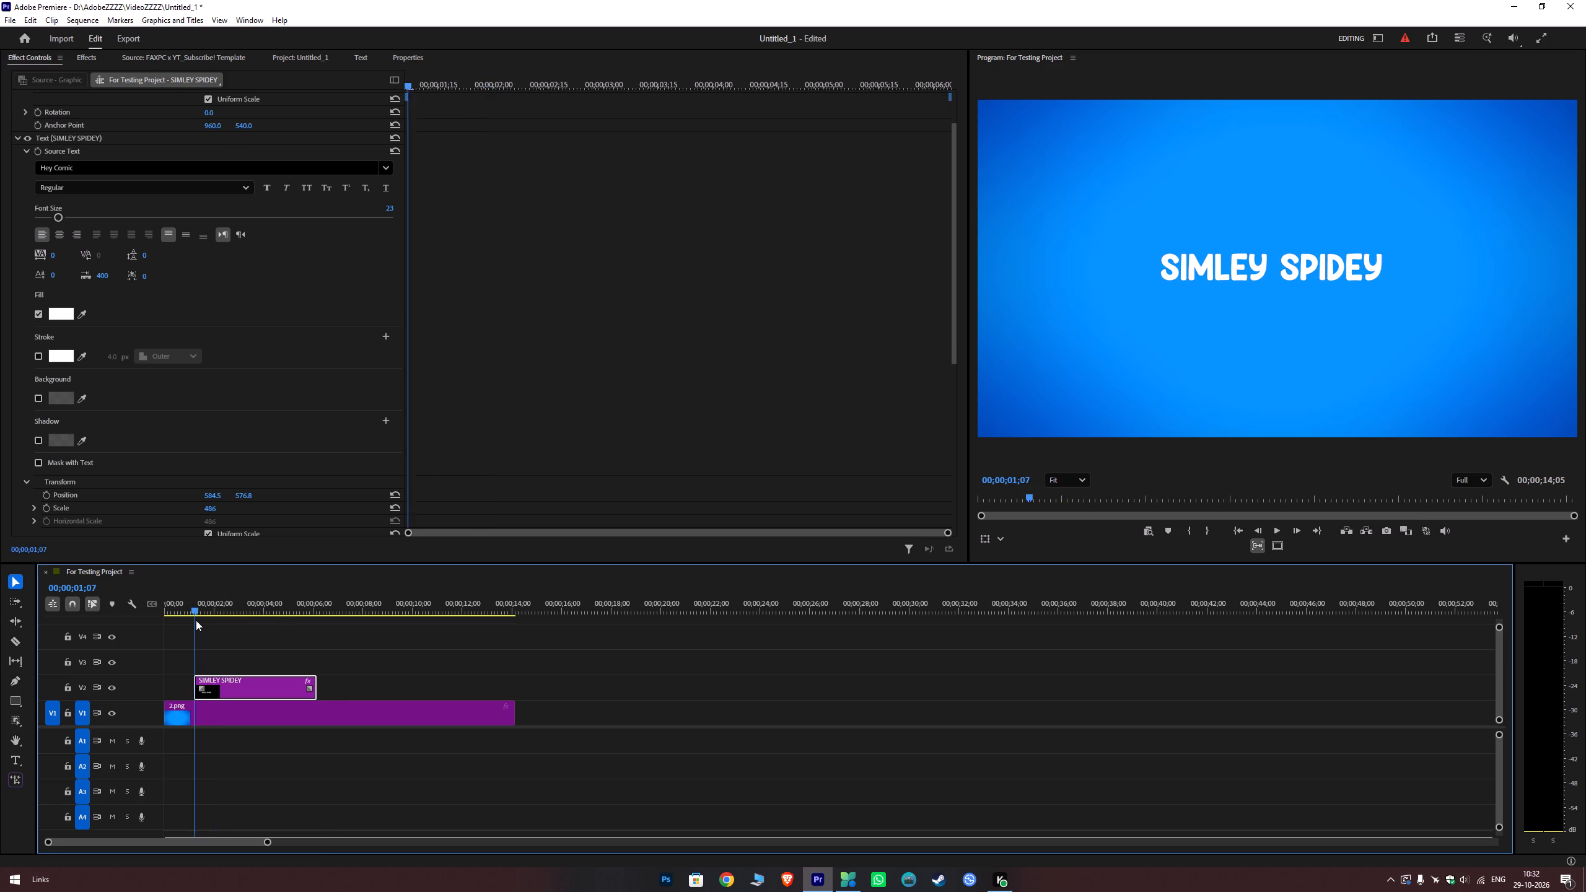
left_click_drag(196, 620, 203, 623)
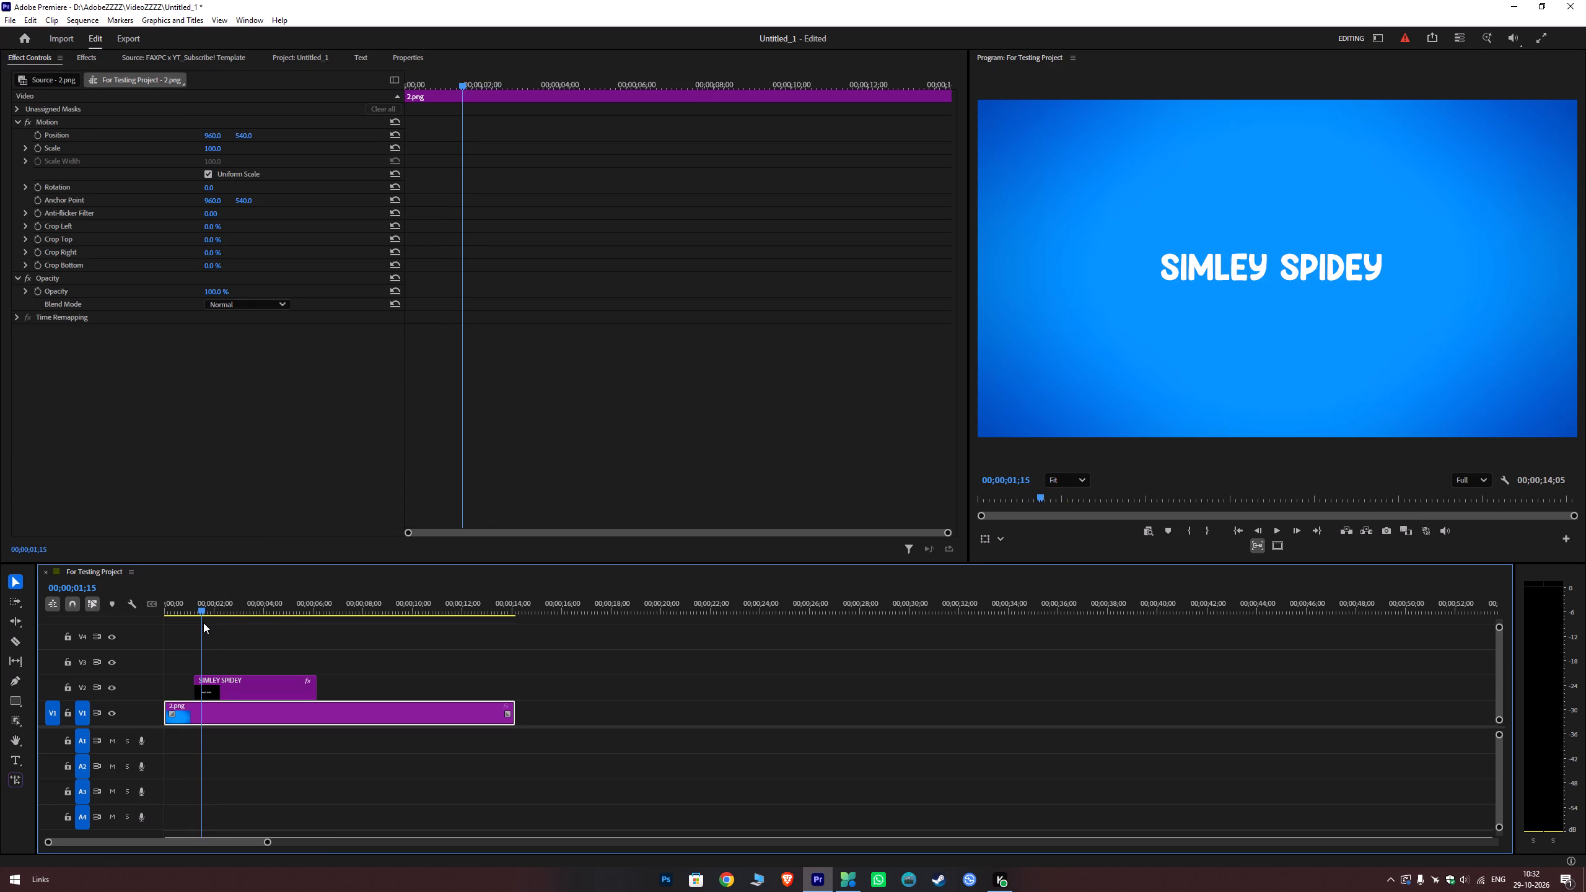
left_click_drag(203, 623, 231, 618)
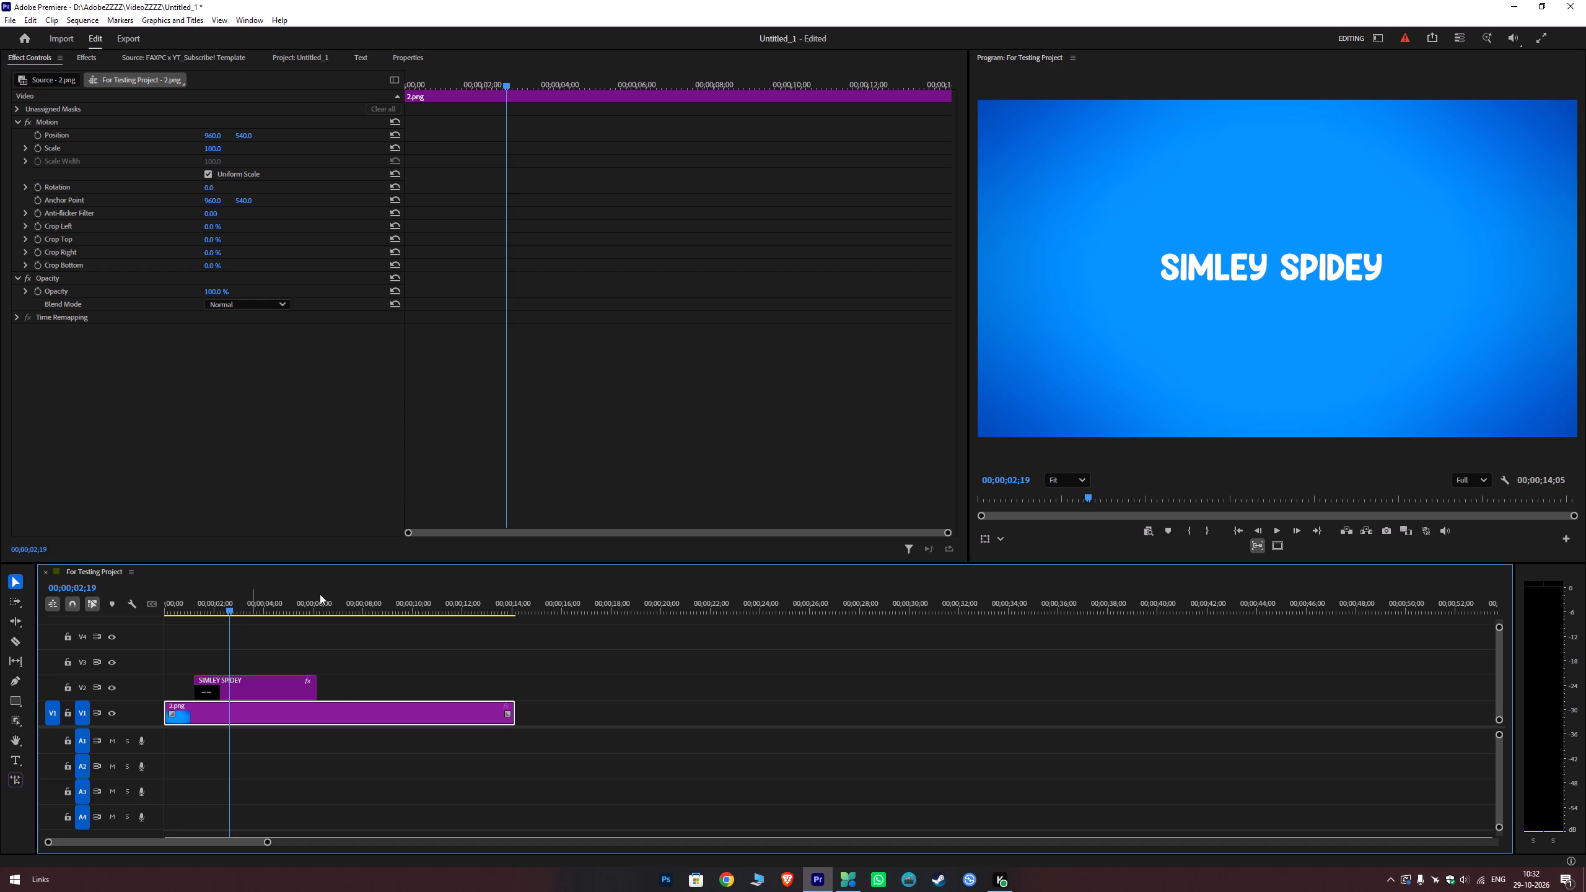
left_click_drag(229, 606, 213, 610)
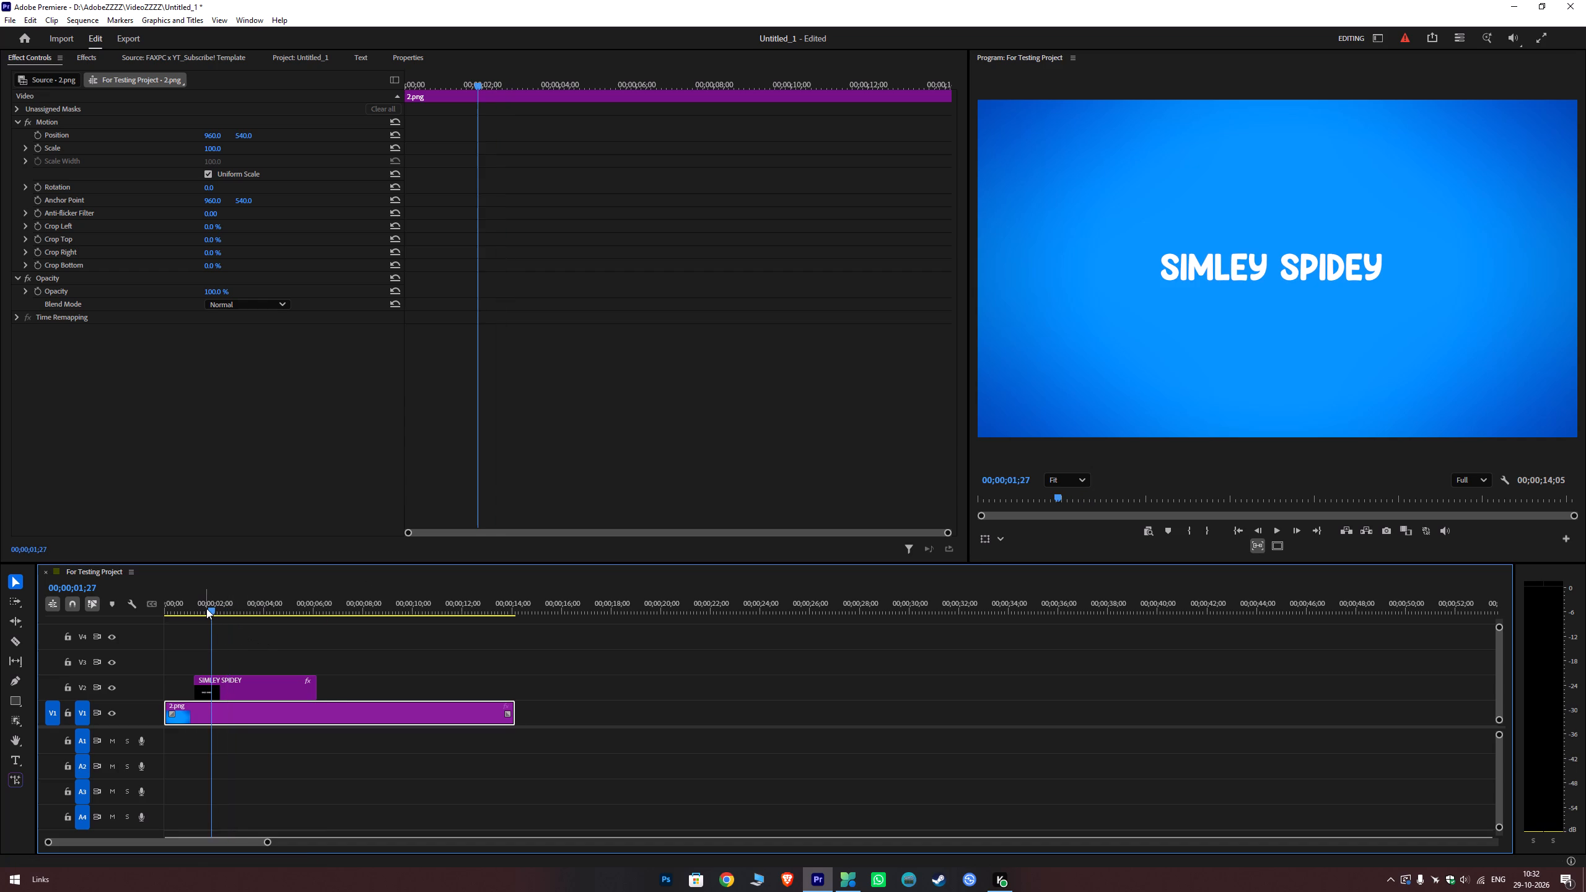
key("space")
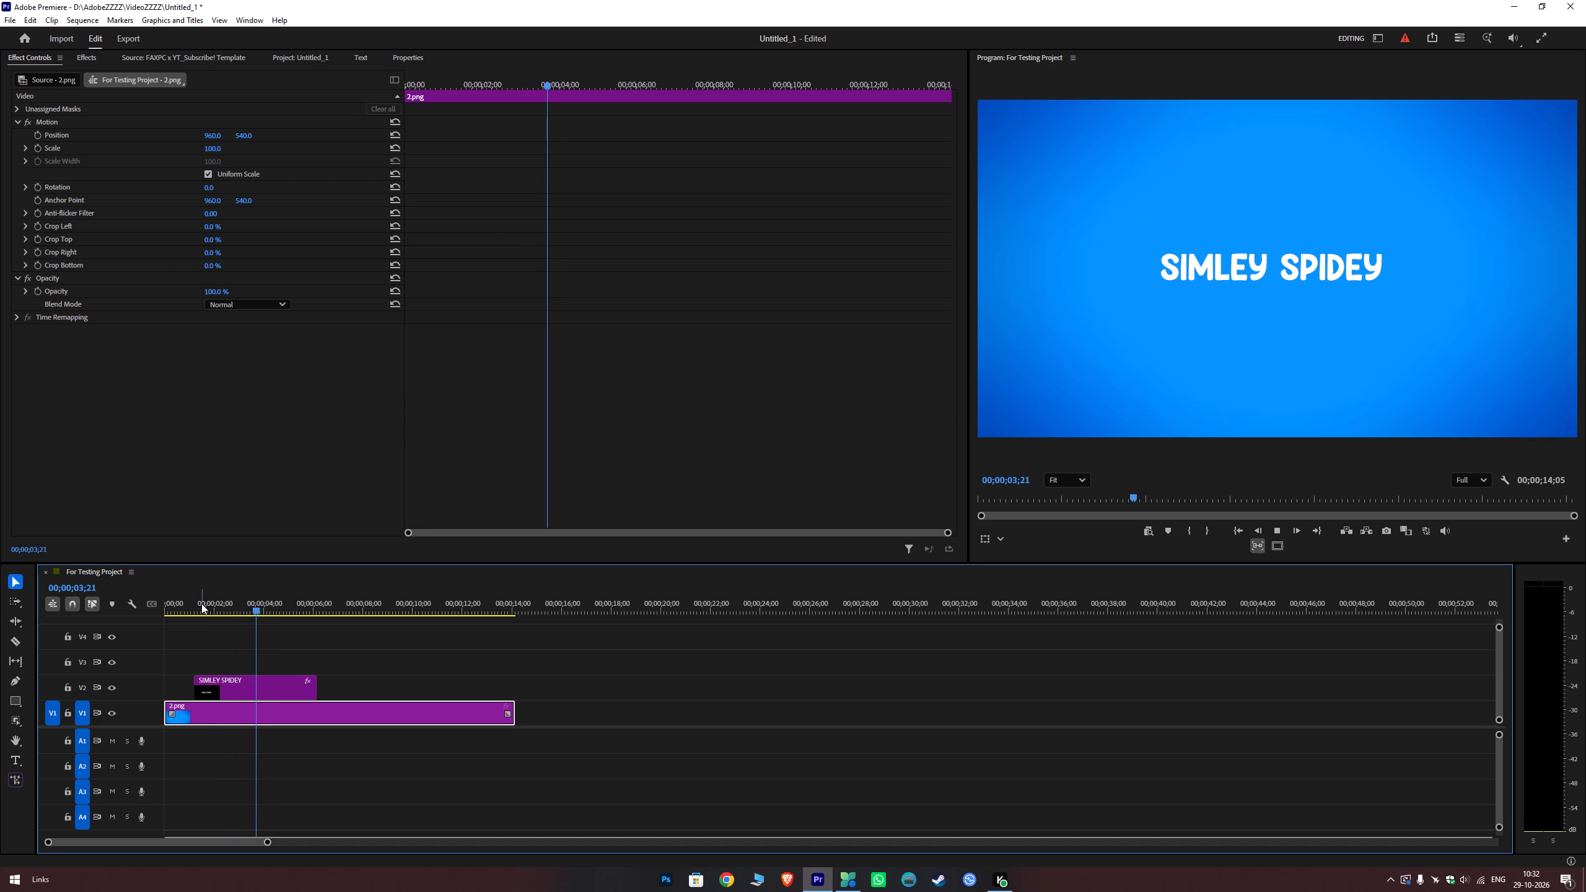
key("space")
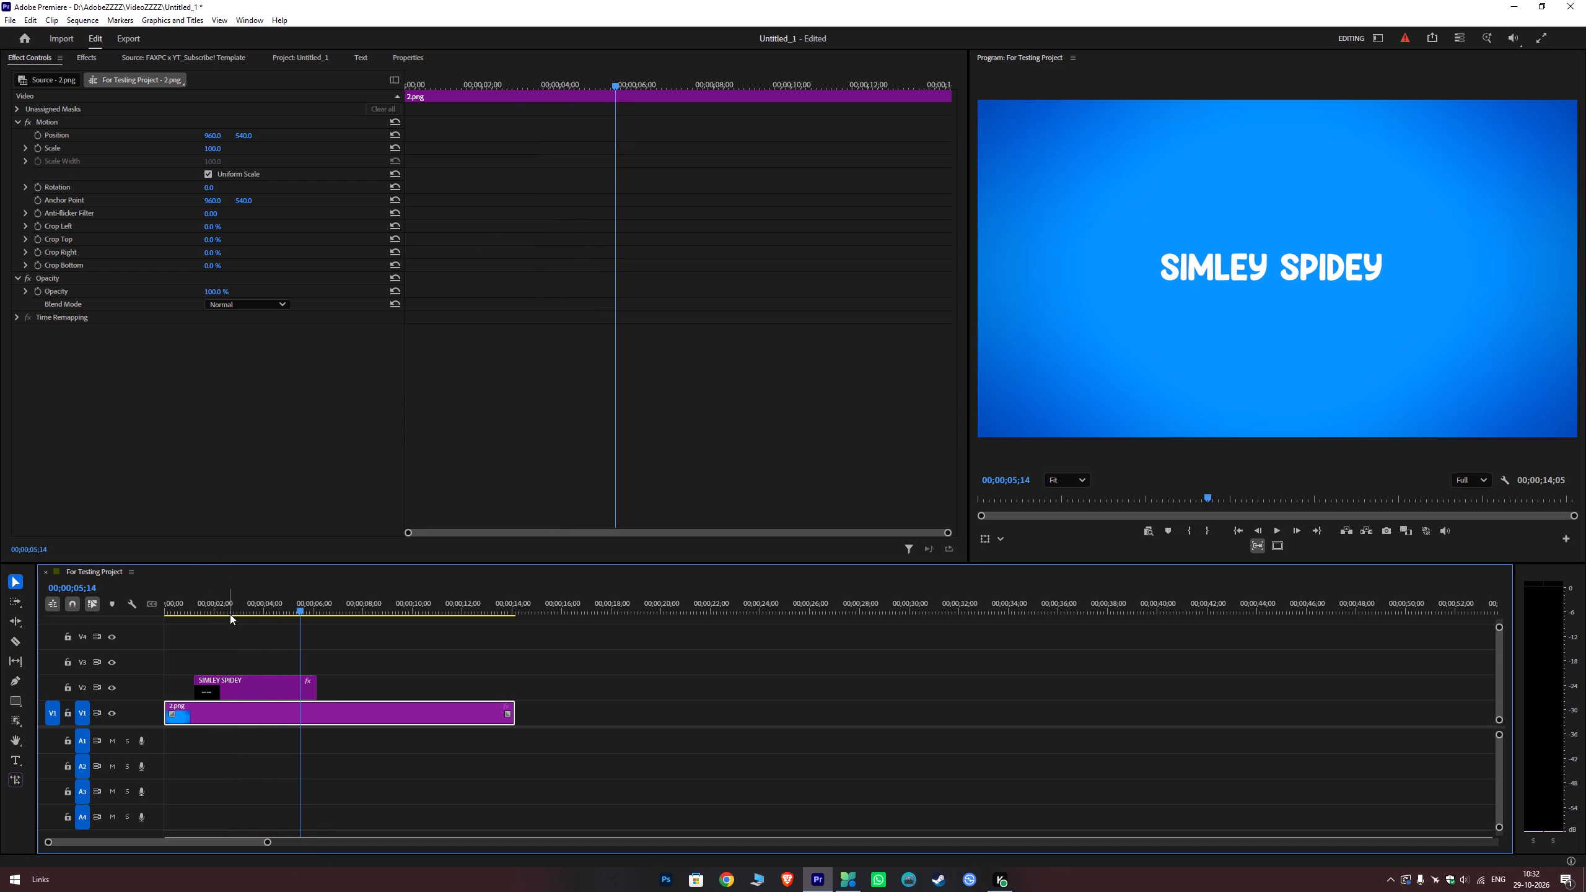
key("space")
key("space")
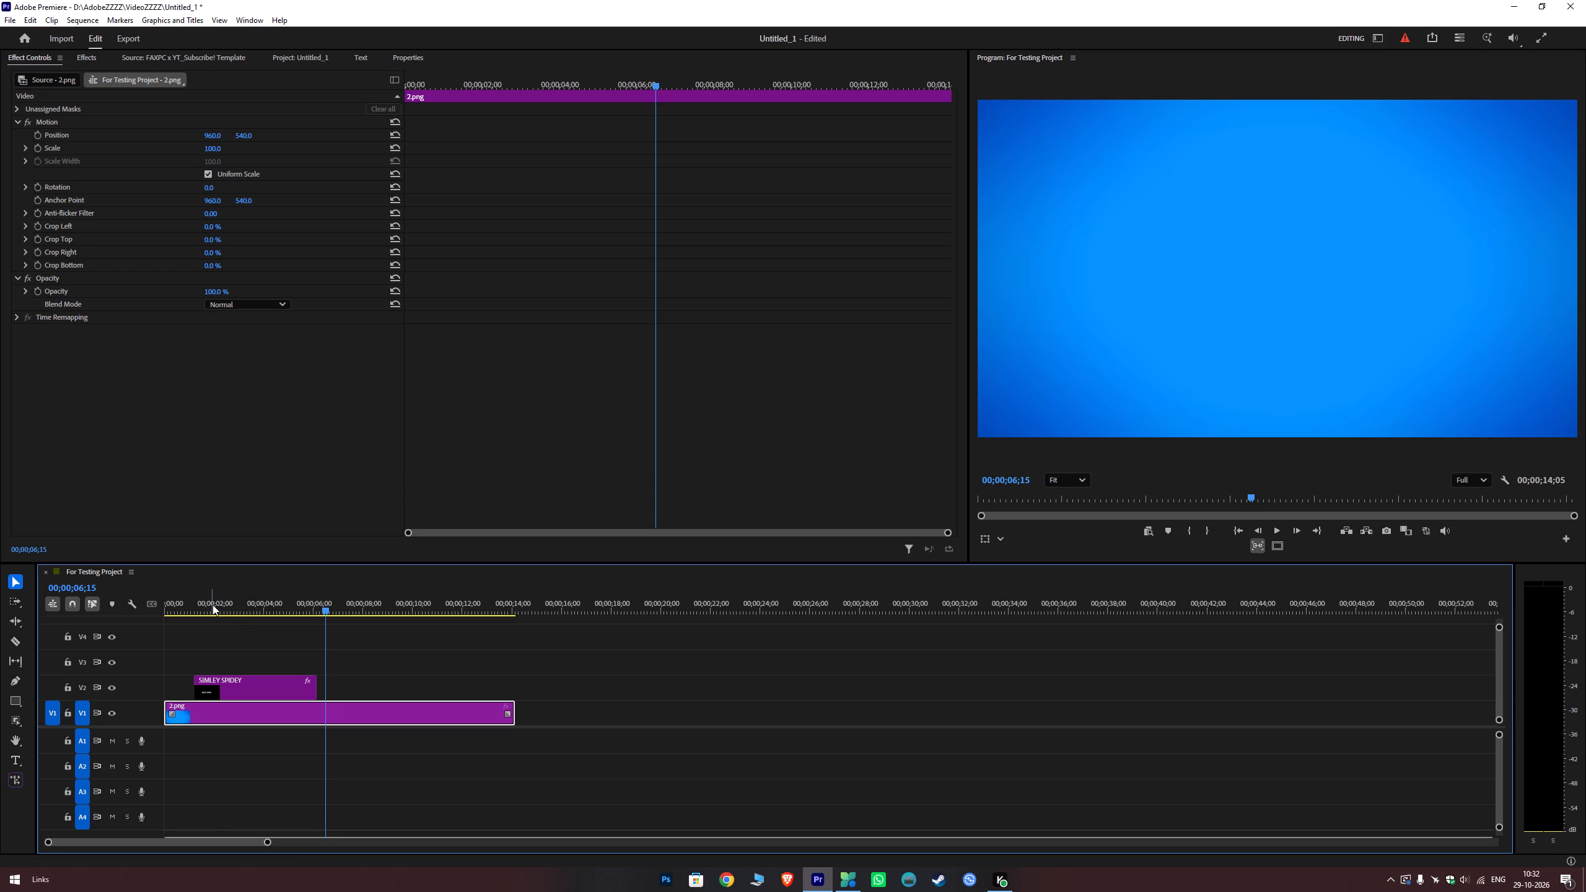
Set the SIMLEY SPIDEY text's fill to orange, hex FFAE00.
left_click_drag(212, 605, 234, 611)
left_click(249, 676)
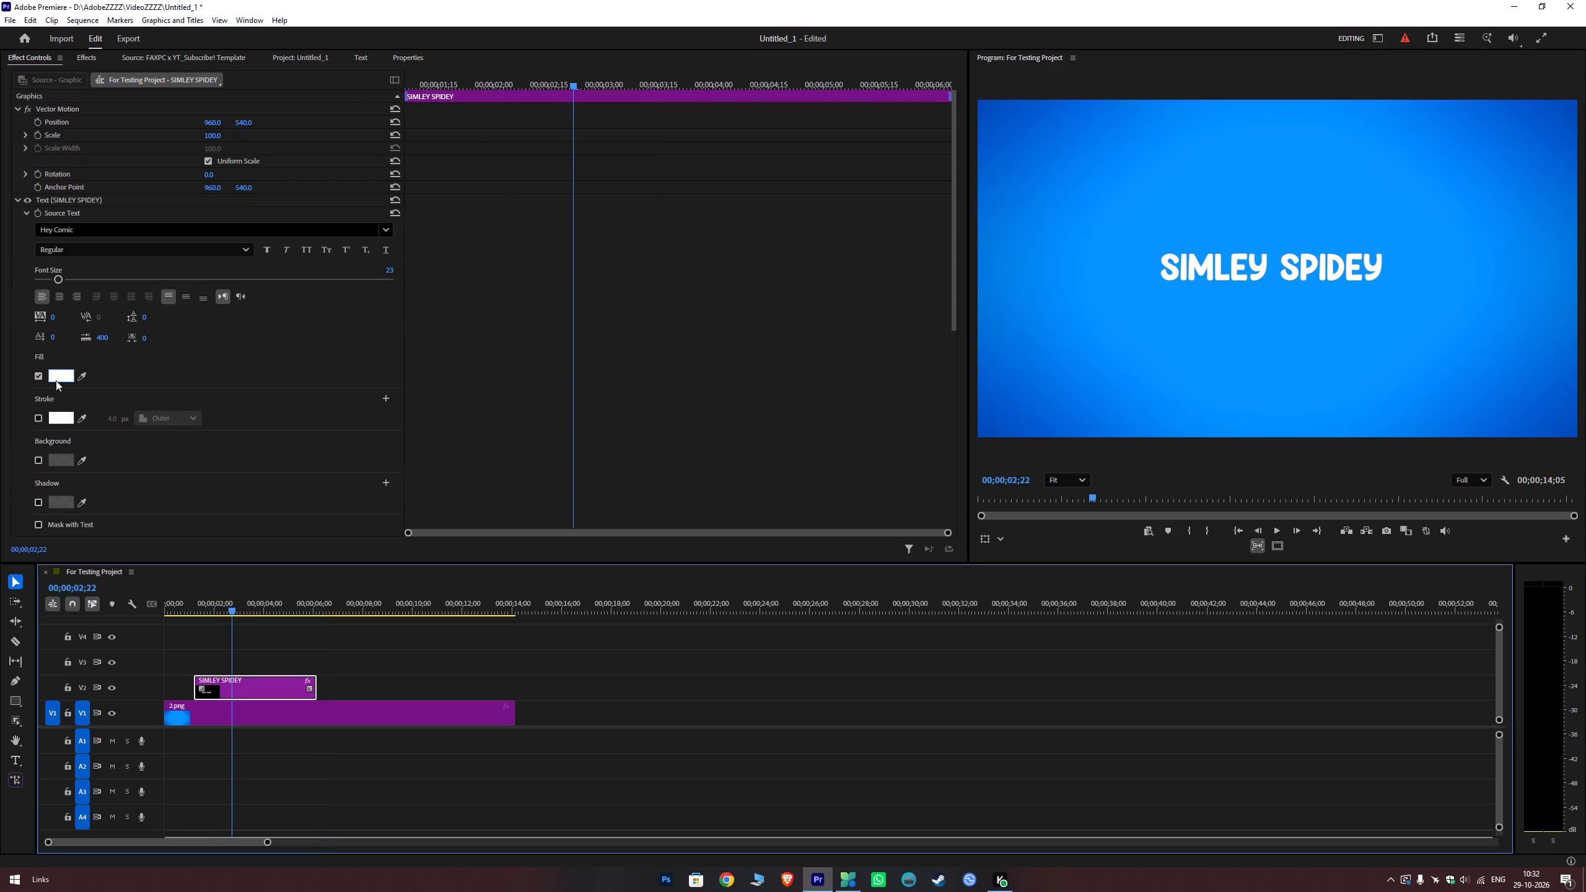
left_click(59, 374)
double_click(879, 510)
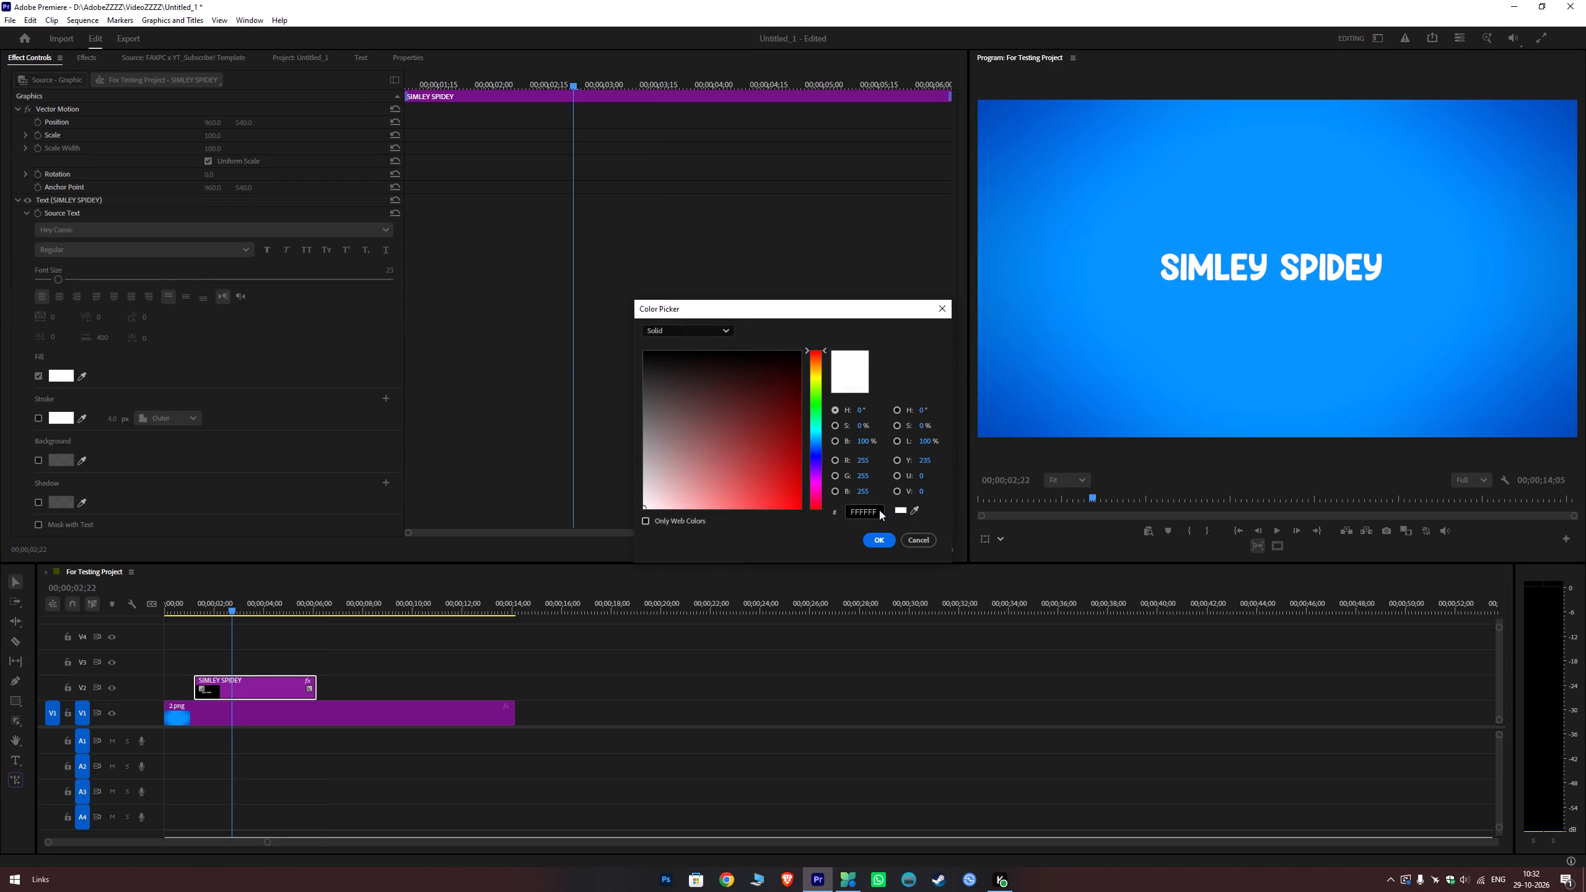
left_click_drag(880, 512, 820, 519)
left_click_drag(878, 513, 813, 509)
type("FFA")
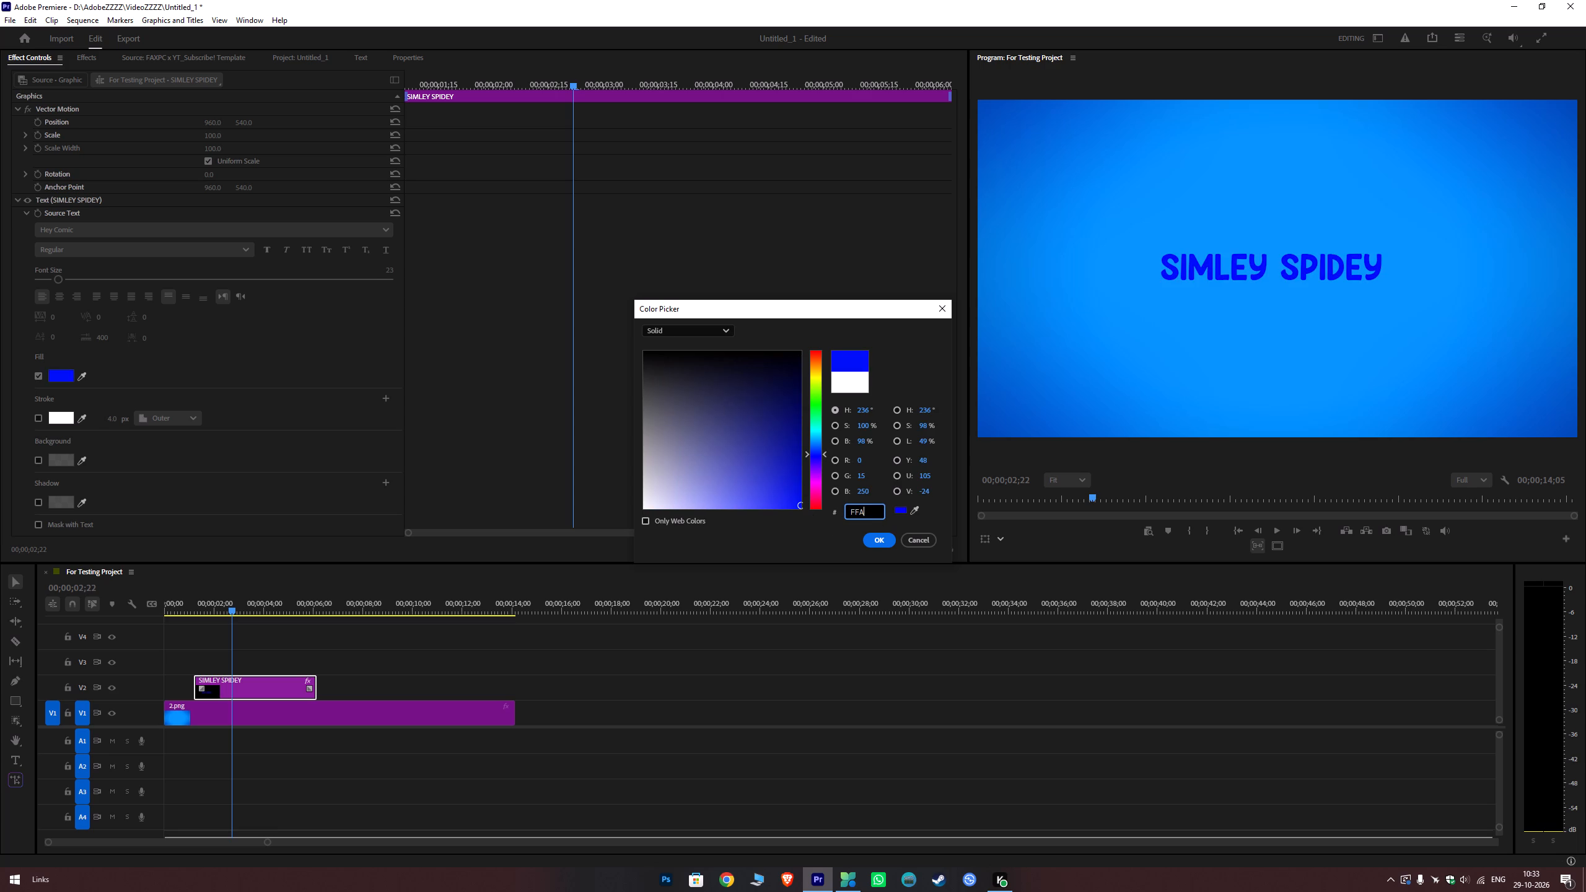
key("e")
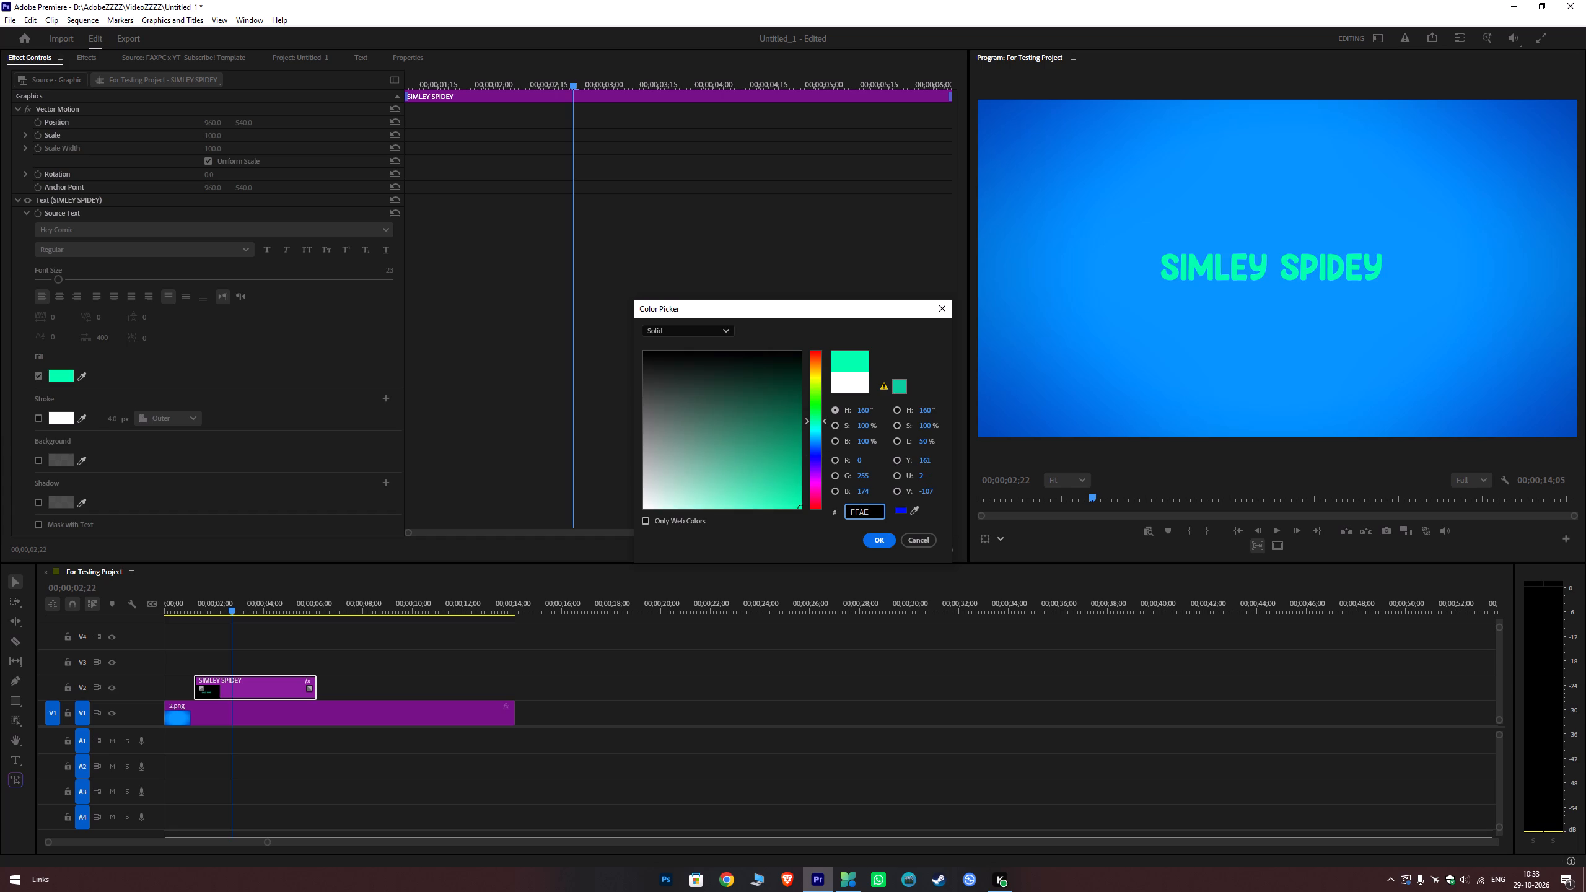
type("00")
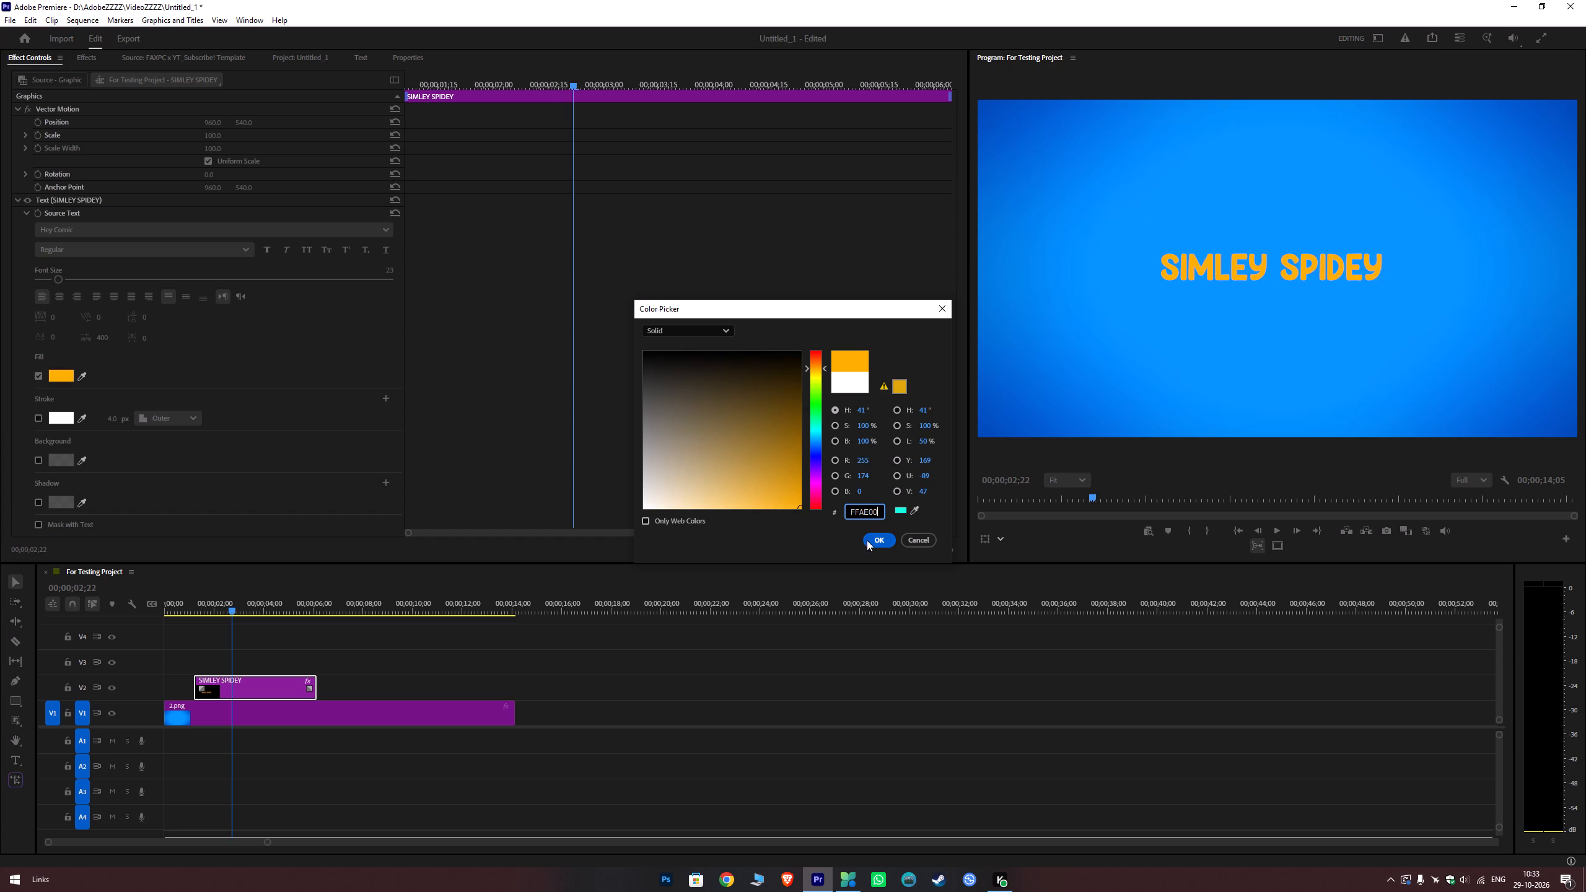
left_click(875, 540)
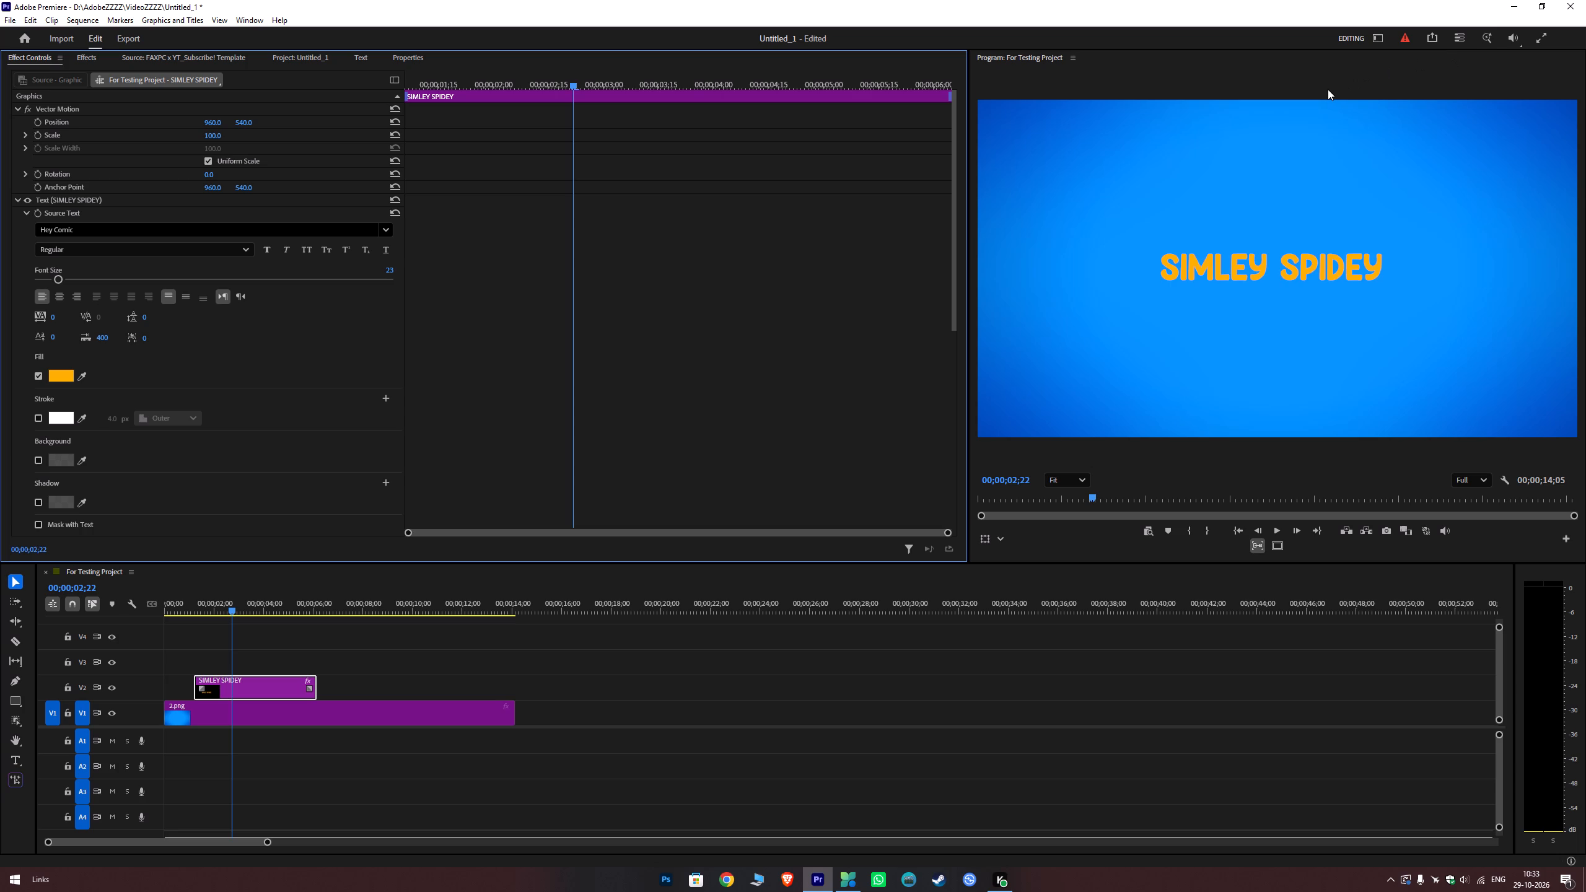
Save the project.
key("ctrl+s")
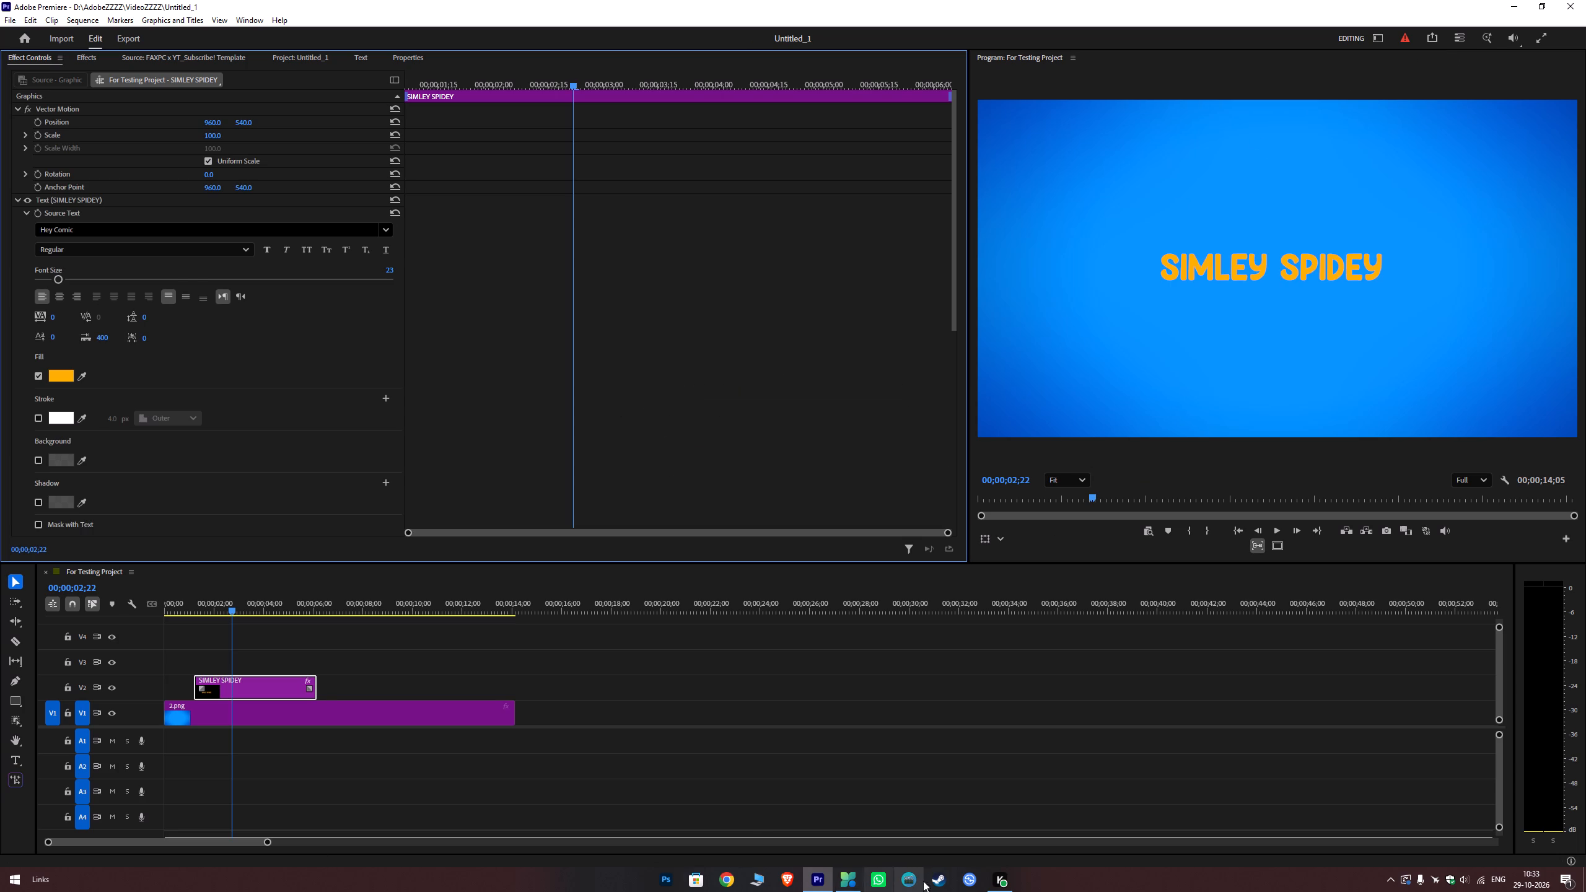
Switch to Microsoft PC Manager, run PC boost and minimise its window.
left_click(845, 885)
left_click(1431, 640)
left_click(1518, 450)
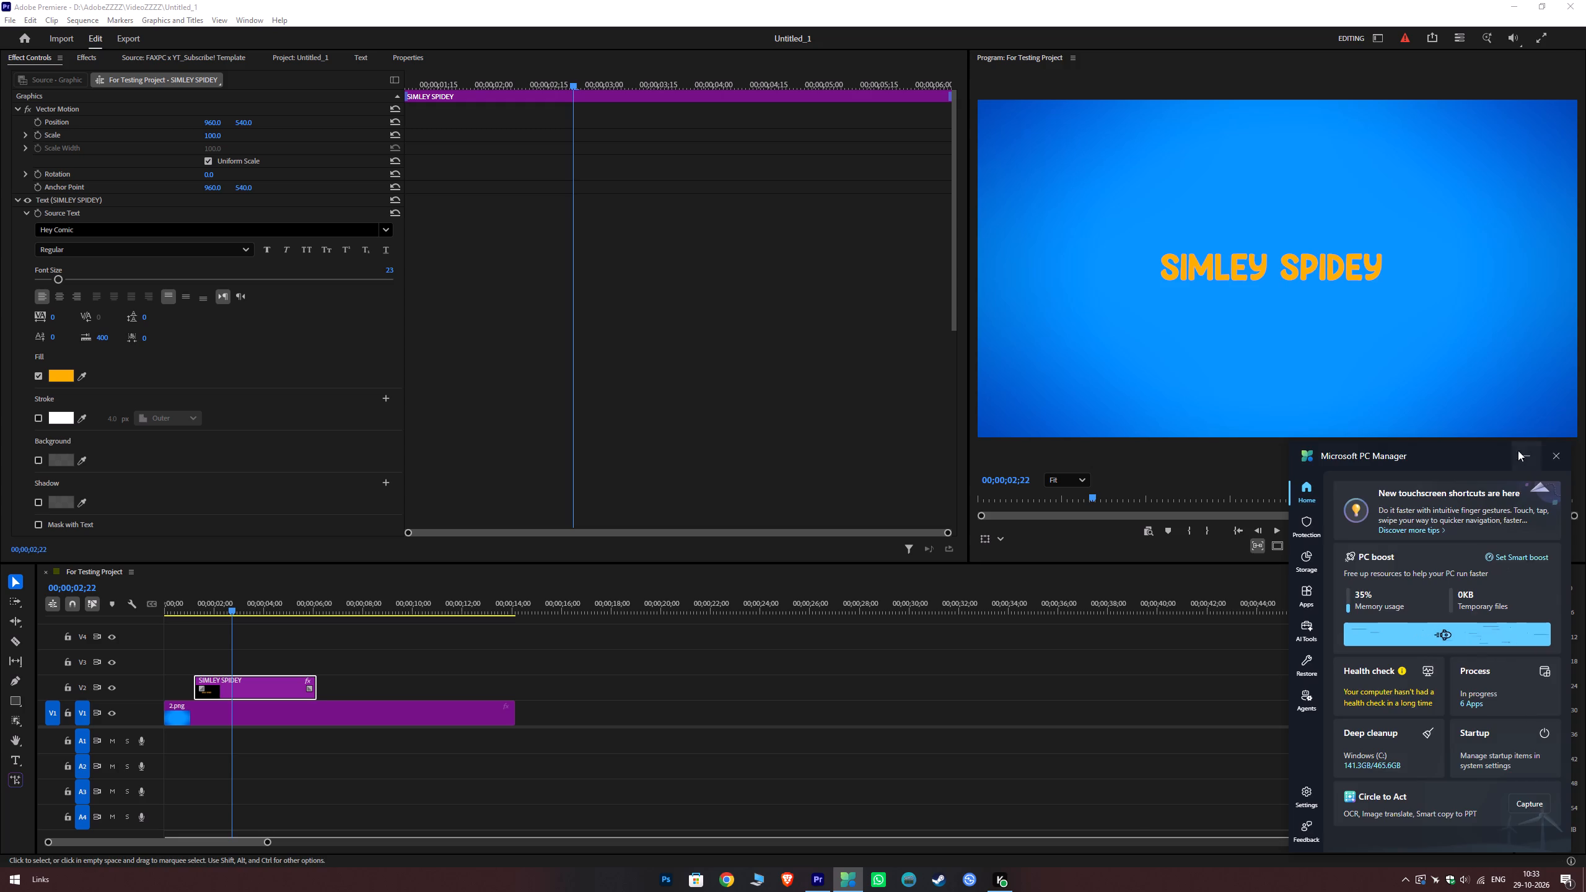
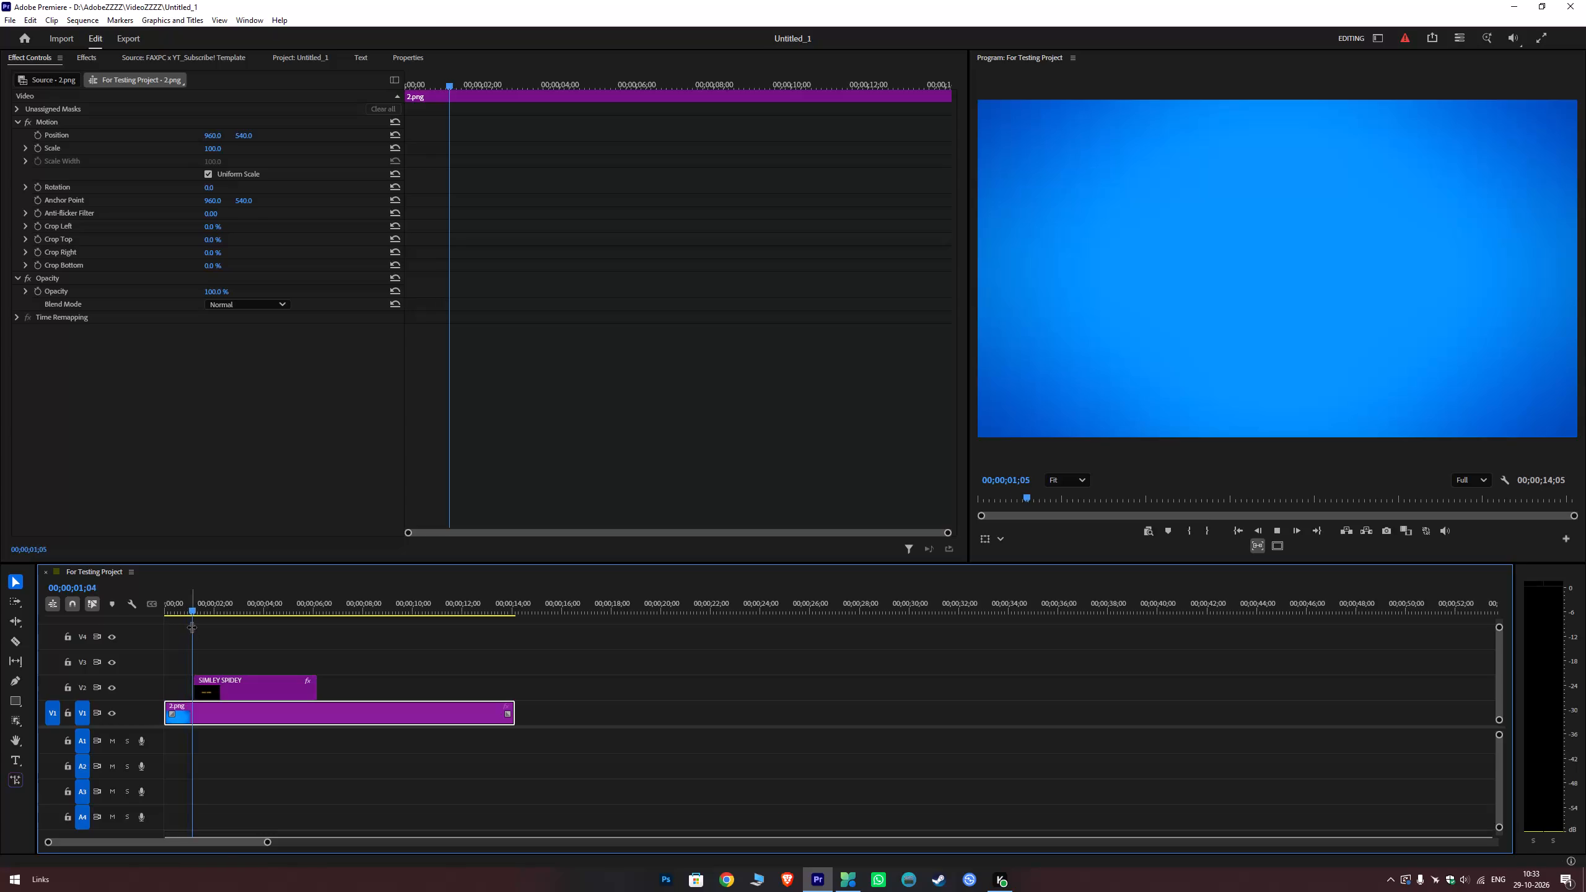
Stop the sequence playback on the orange SIMLEY SPIDEY title and save the project.
key("space")
key("ctrl+s")
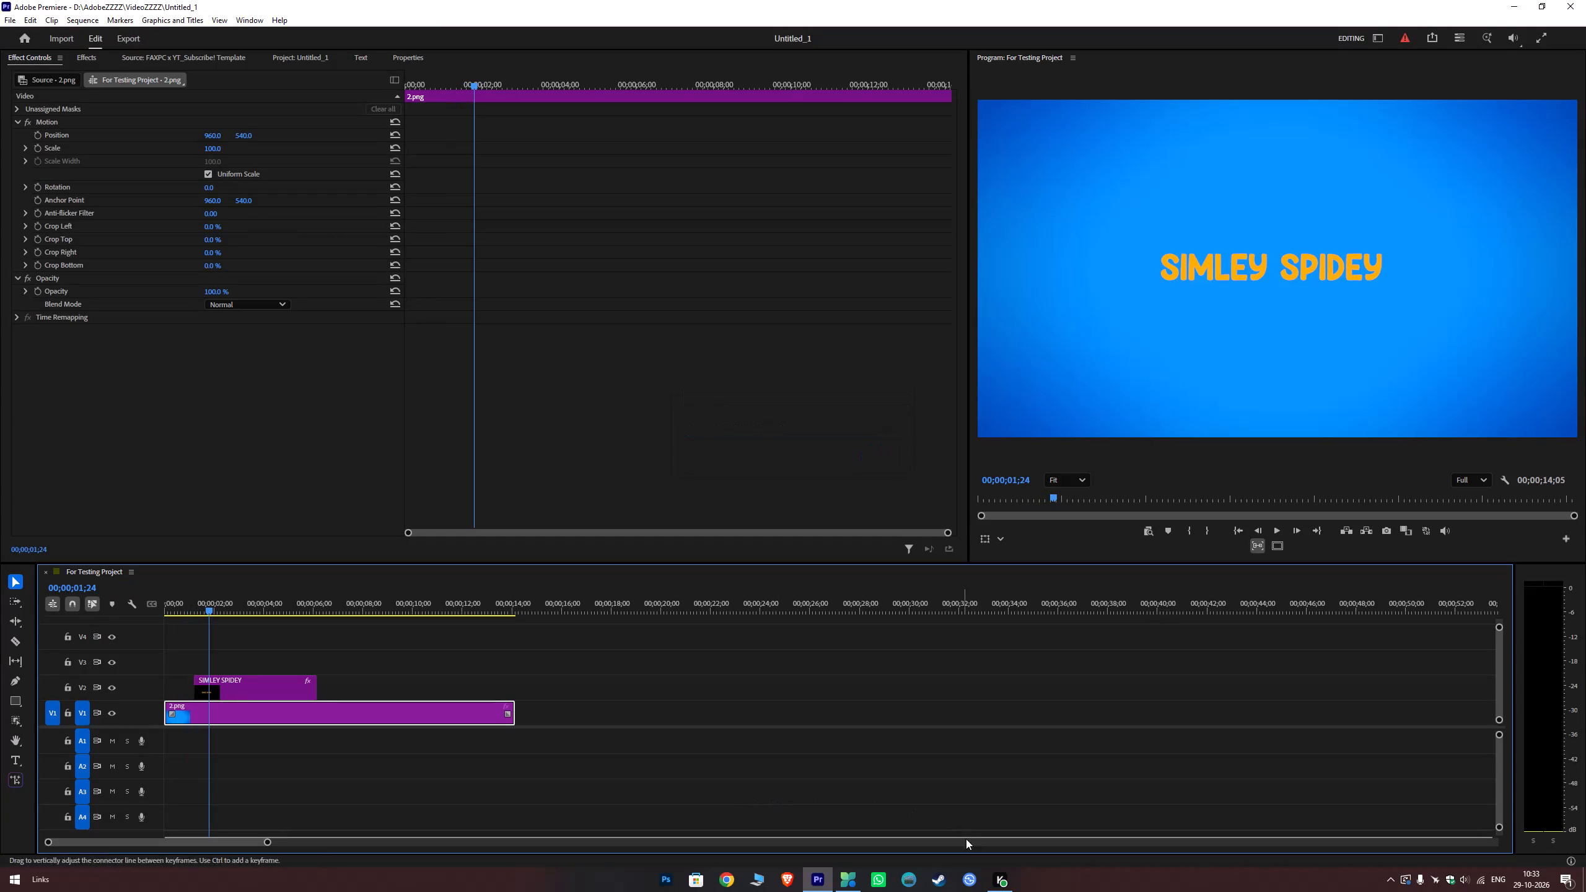